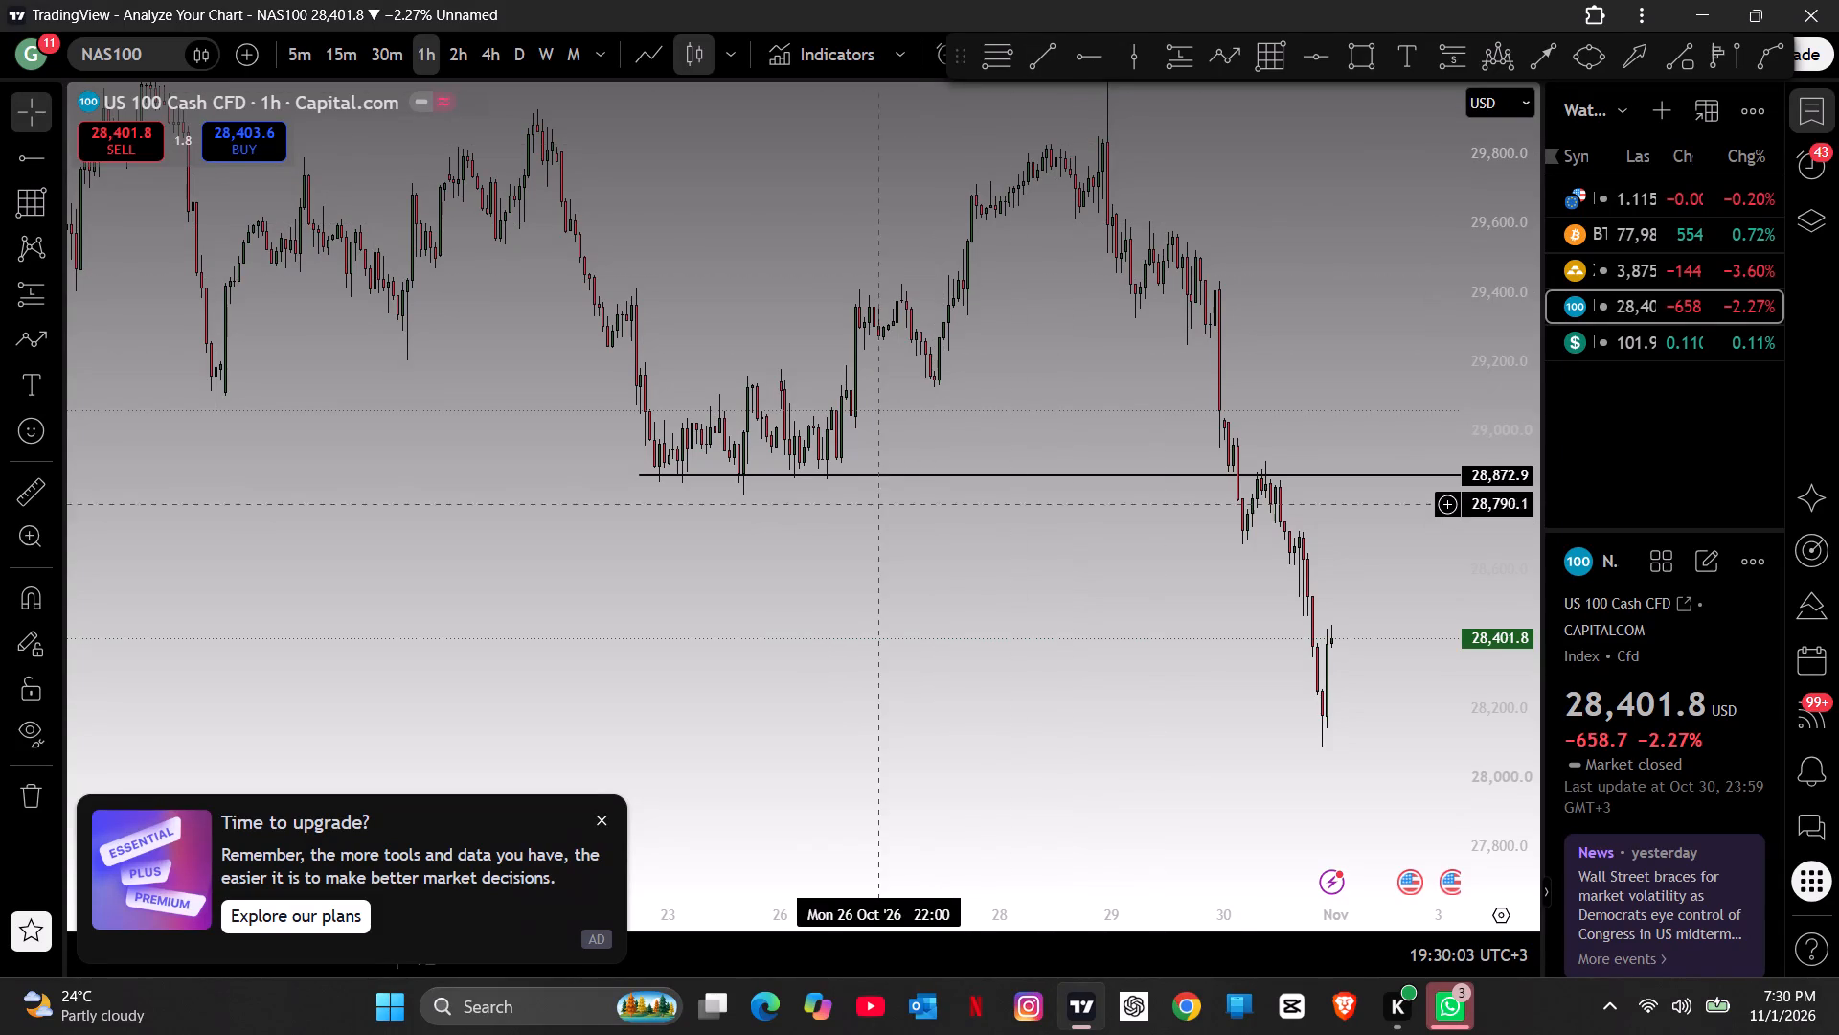
Draw a horizontal ray at about 29,130 along the top of the consolidation range, starting at 23 Oct '26 02:00.
click(1098, 56)
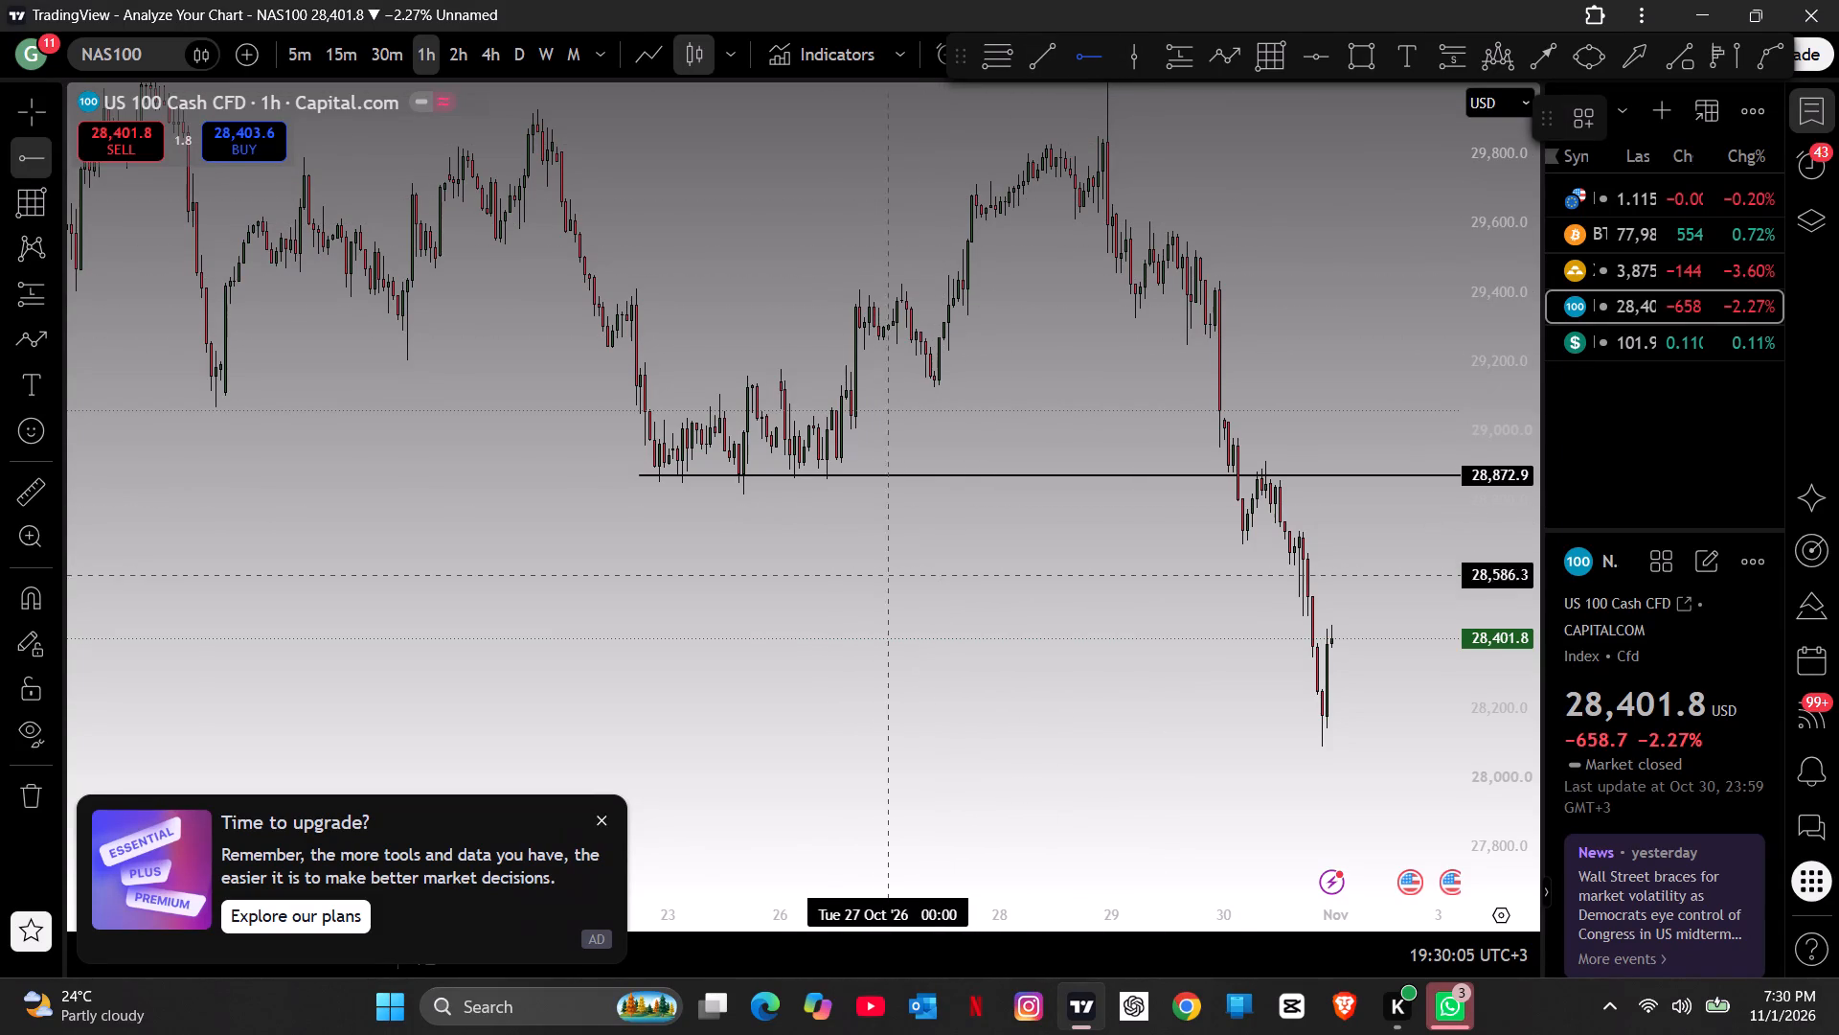
click(677, 385)
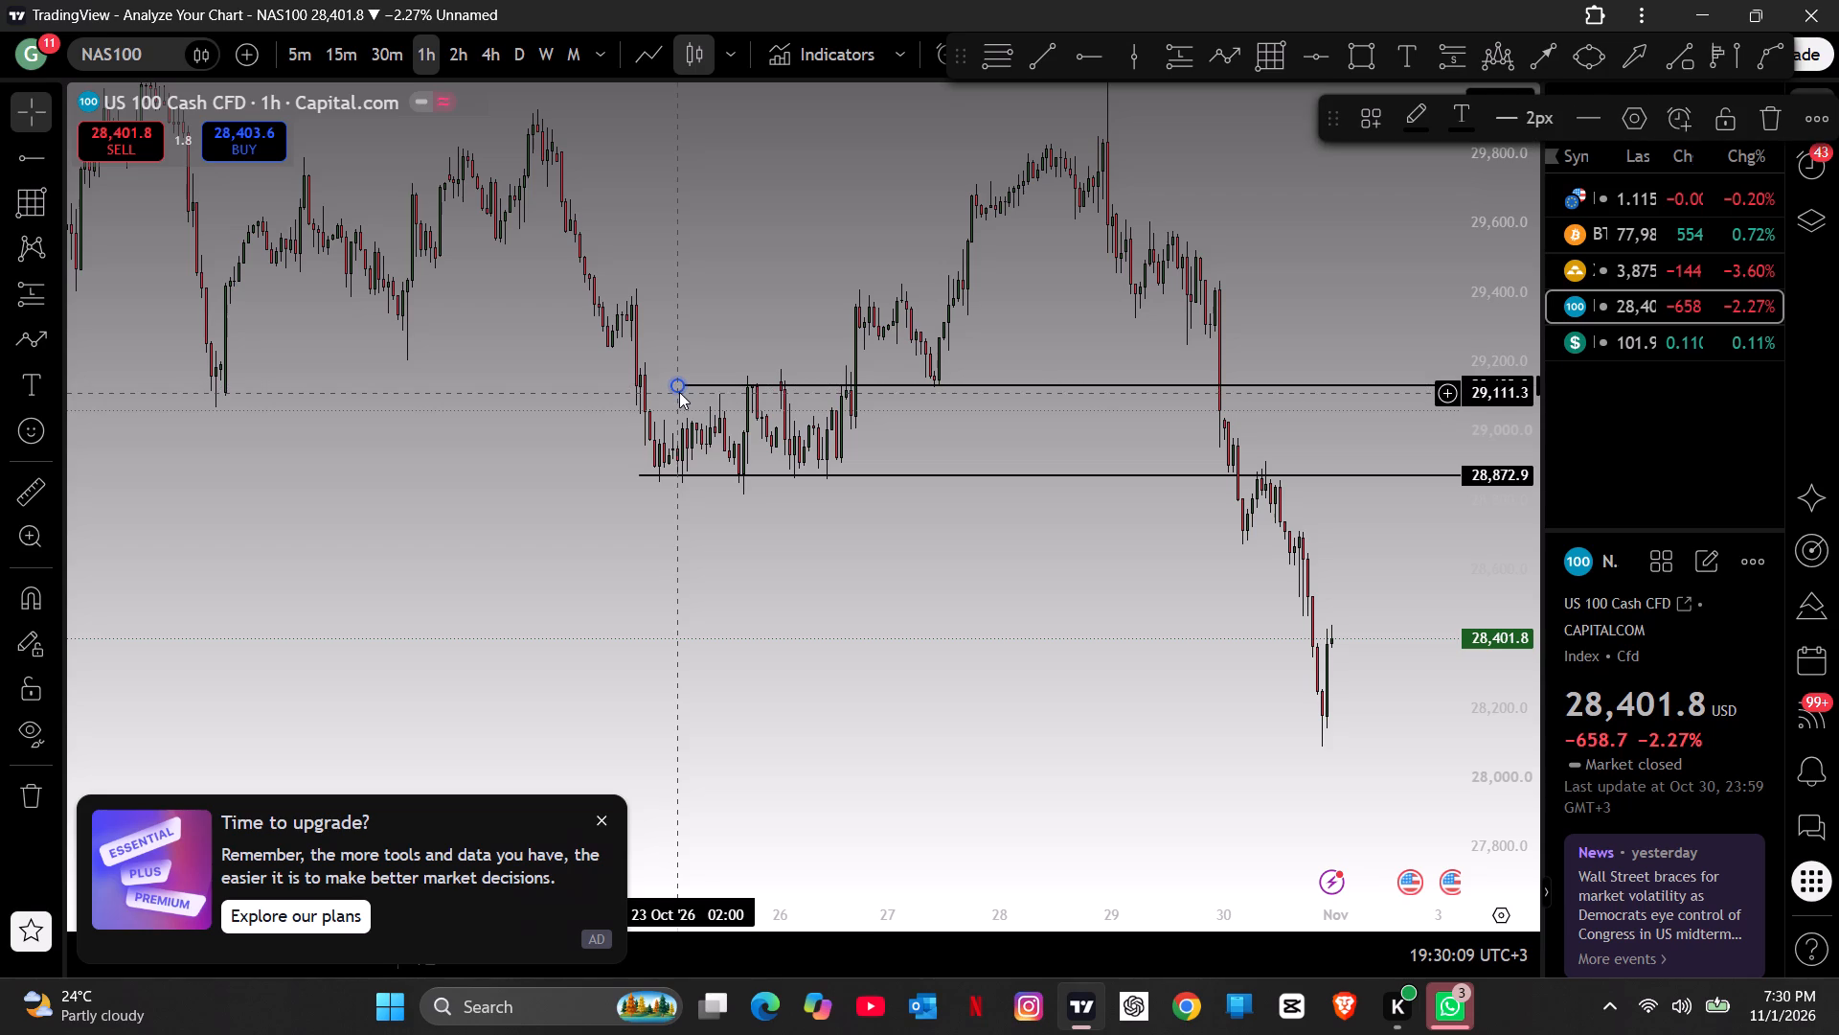
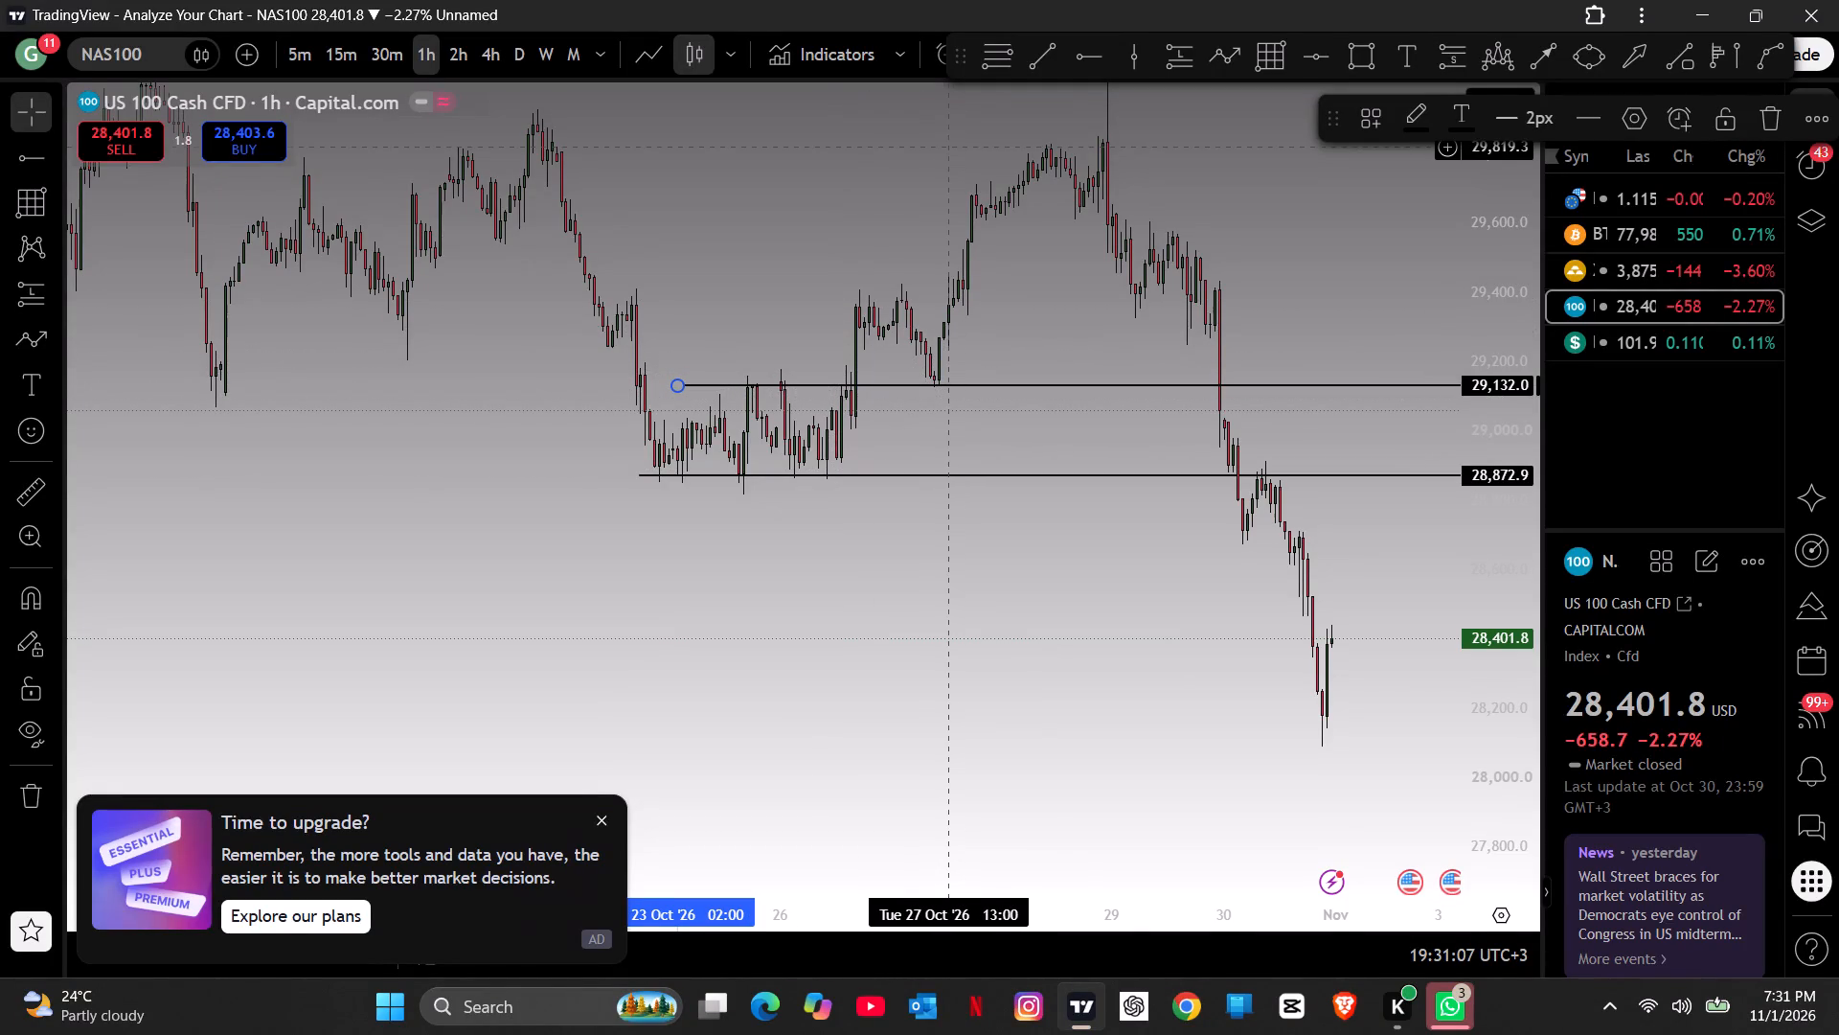
Draw a horizontal ray at about 30,665 on the earlier price action, starting in the rise before the peak and meeting the 14 October swing high.
drag(763, 241, 1111, 267)
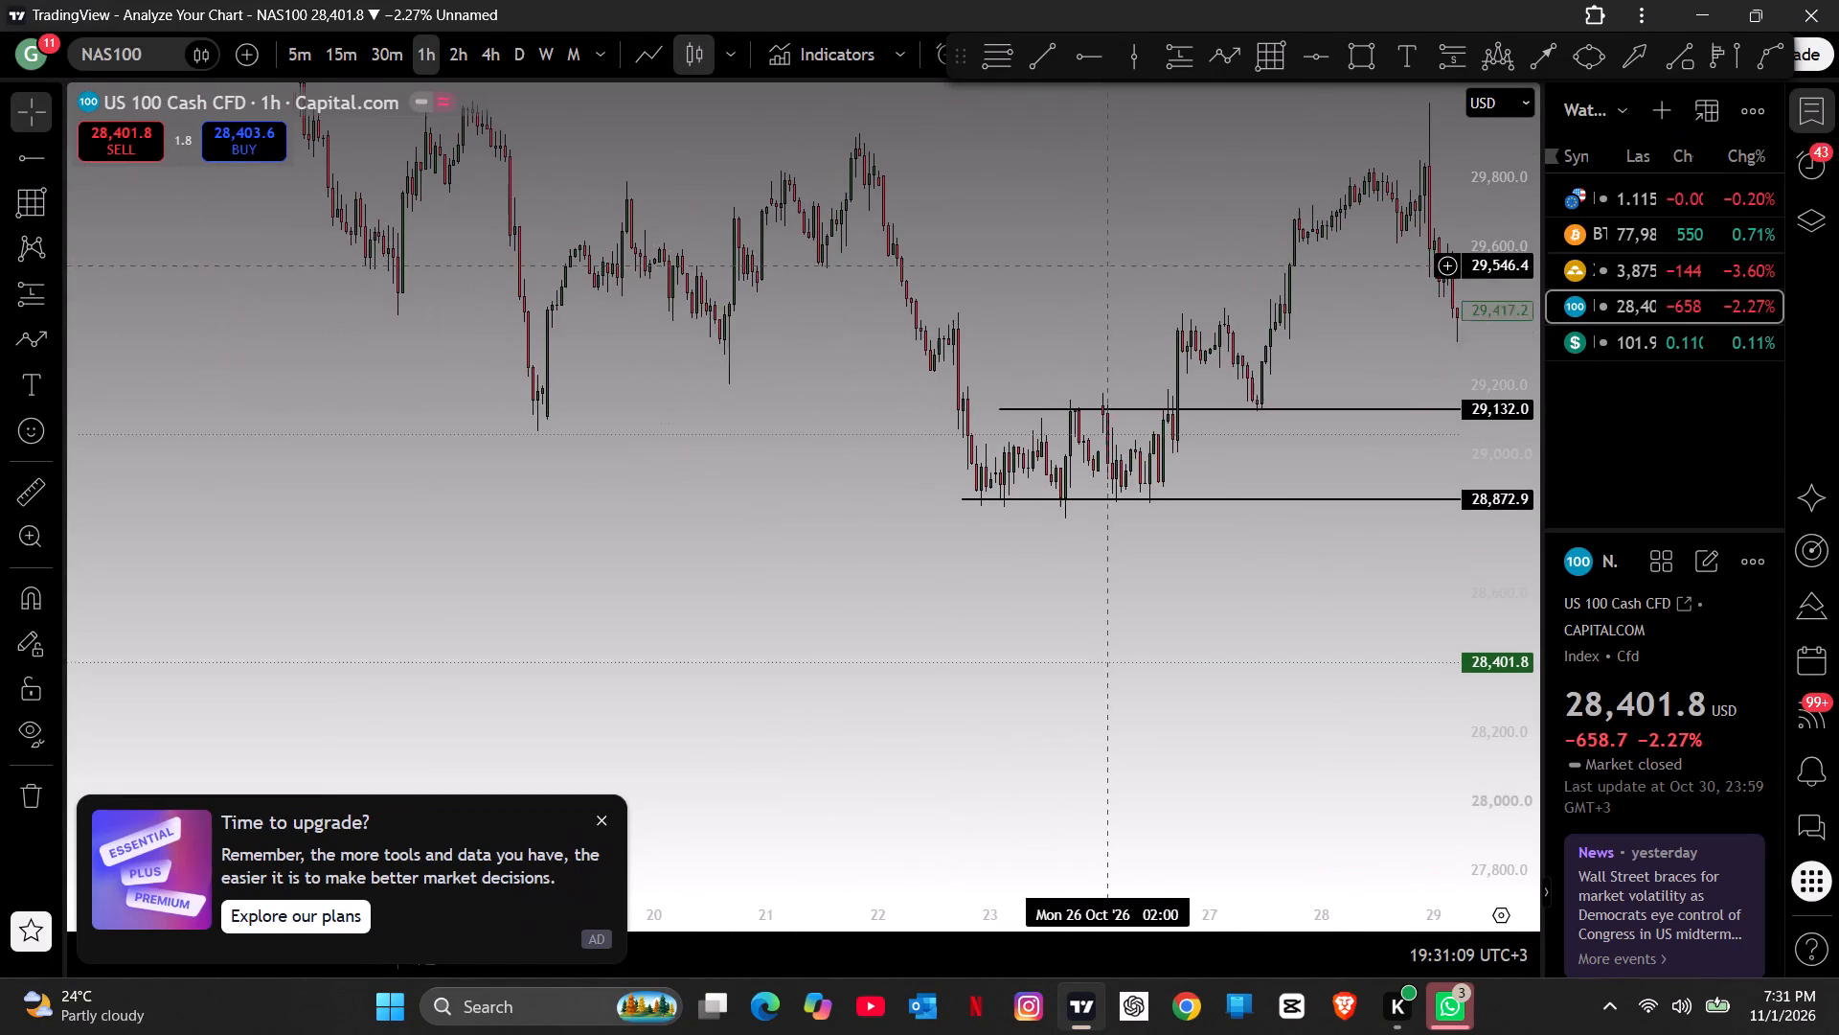
drag(1111, 267, 1112, 267)
drag(1005, 256, 1252, 387)
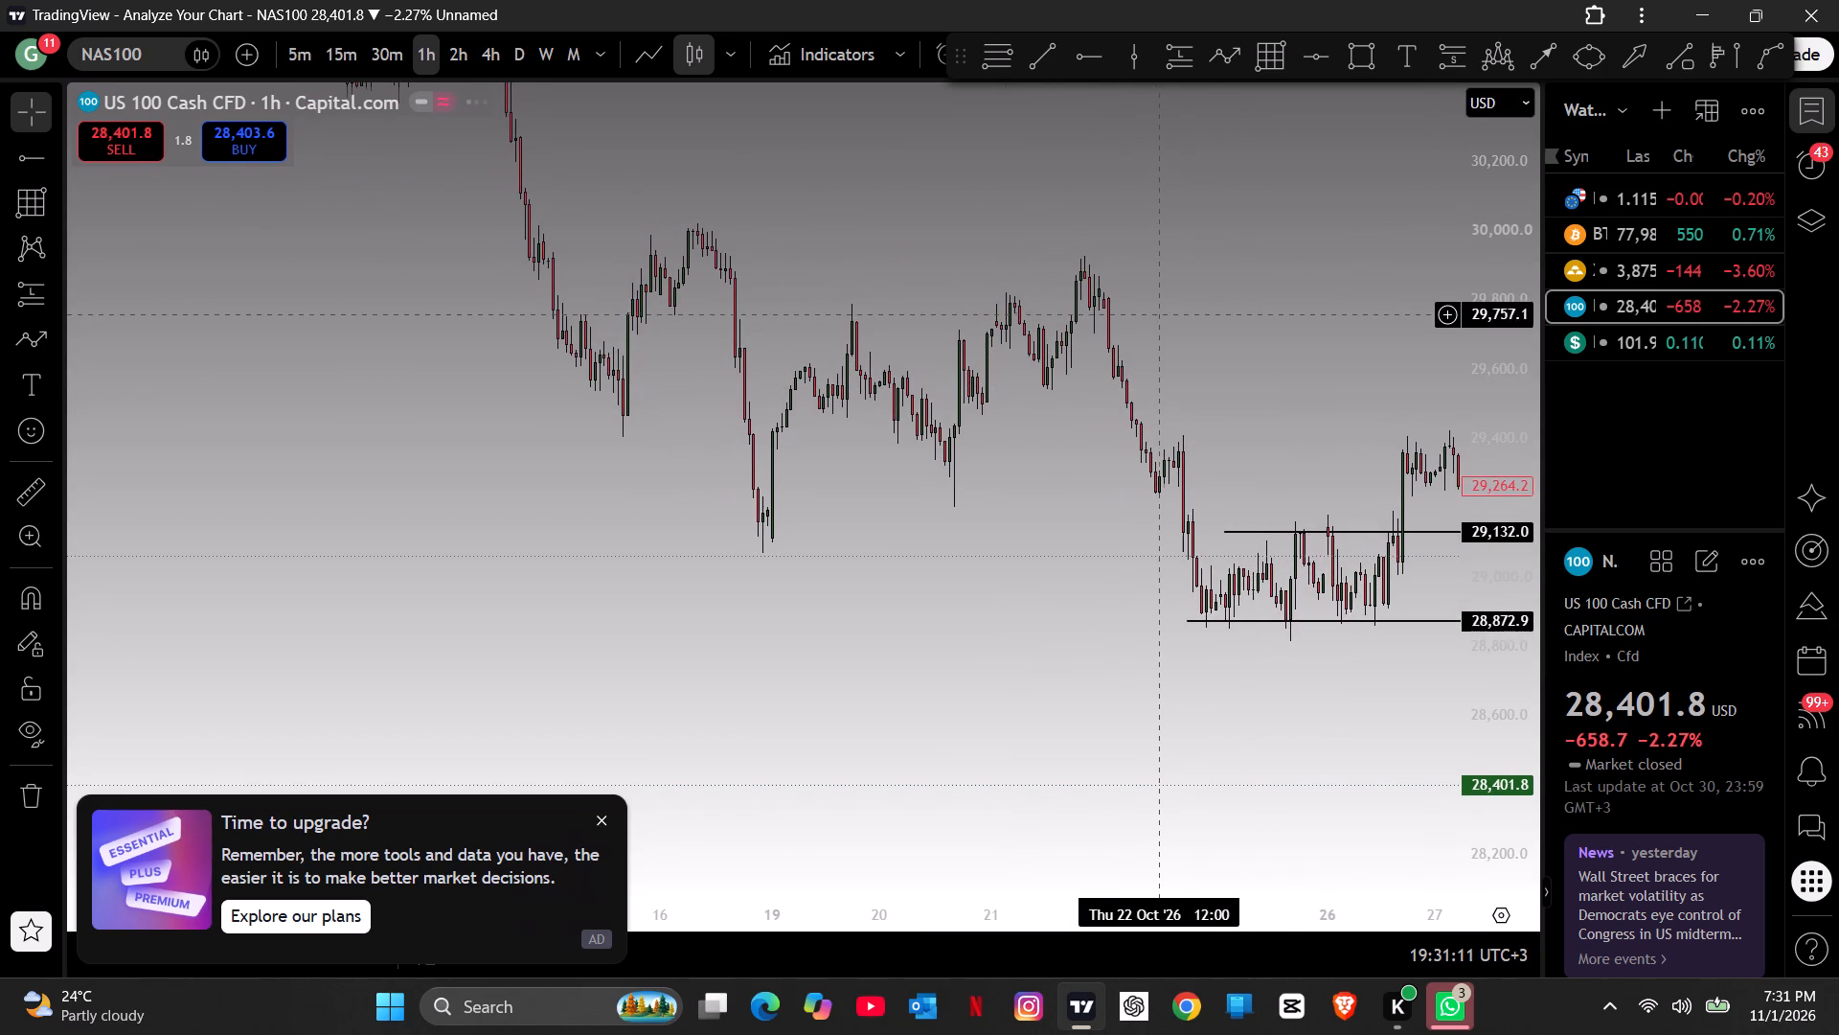
drag(1201, 309, 1215, 406)
drag(1109, 366, 1479, 477)
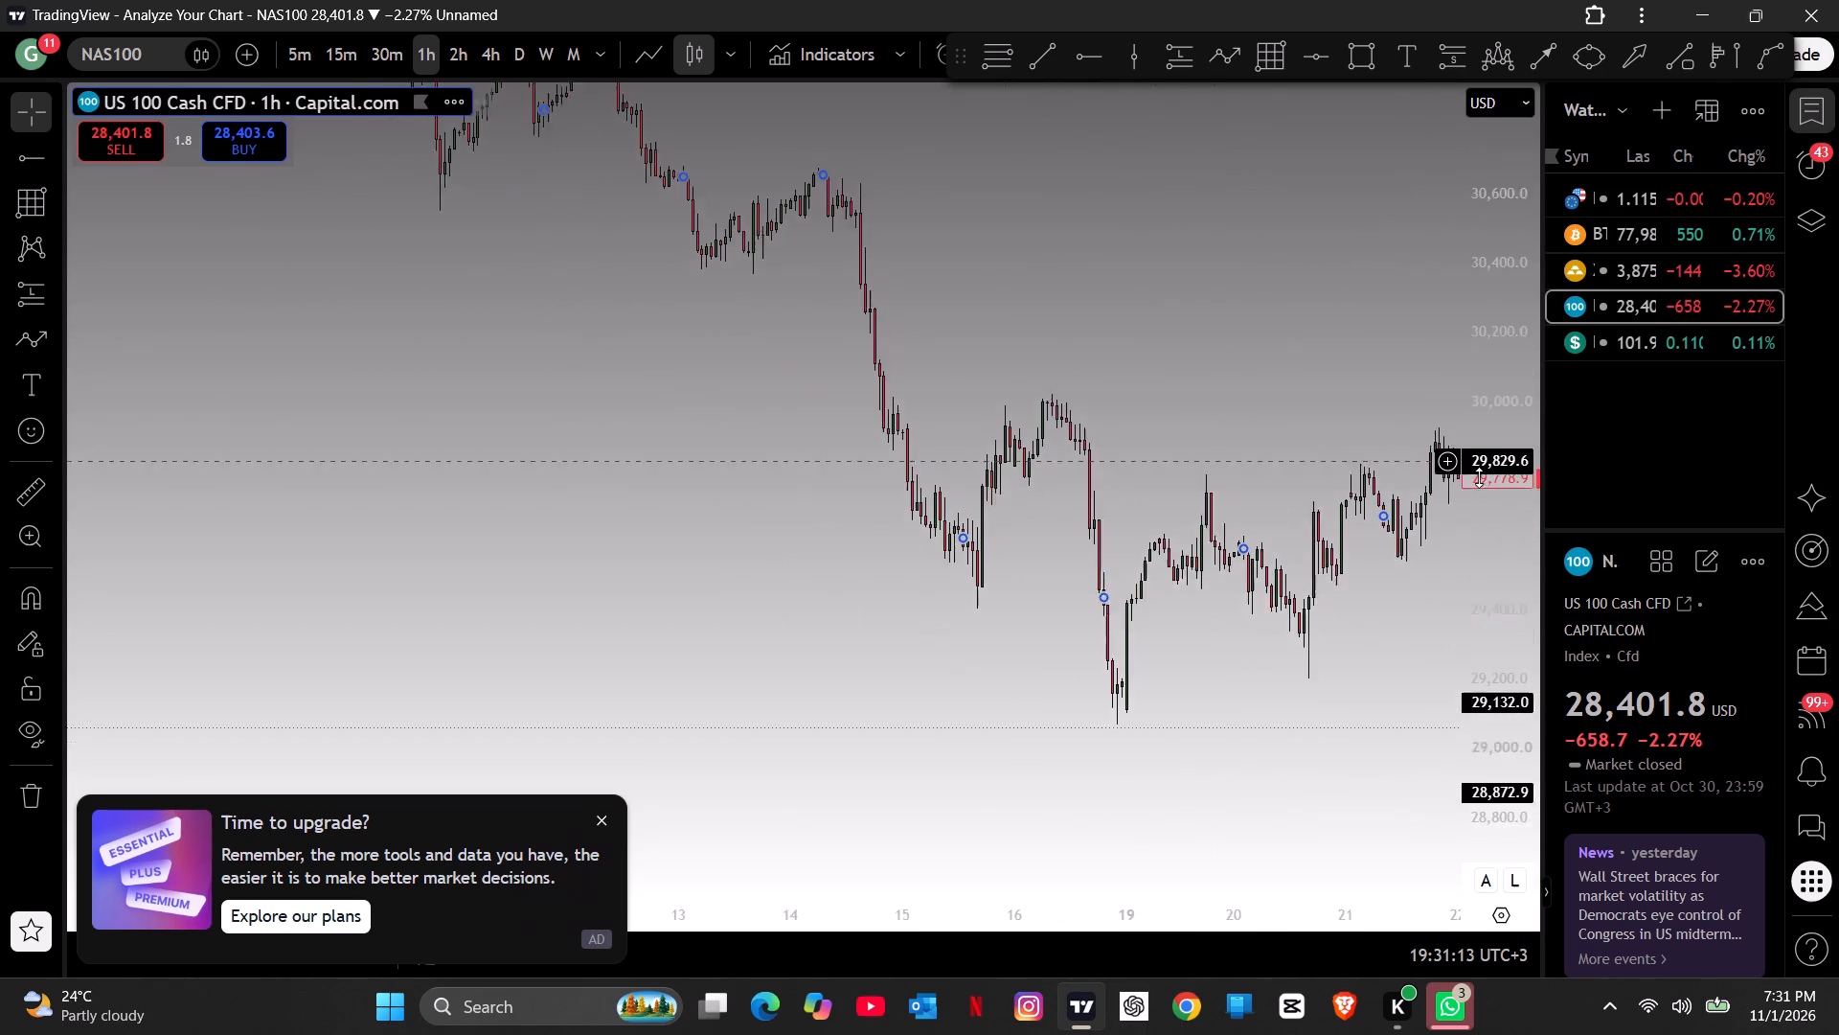
drag(1479, 477, 1480, 499)
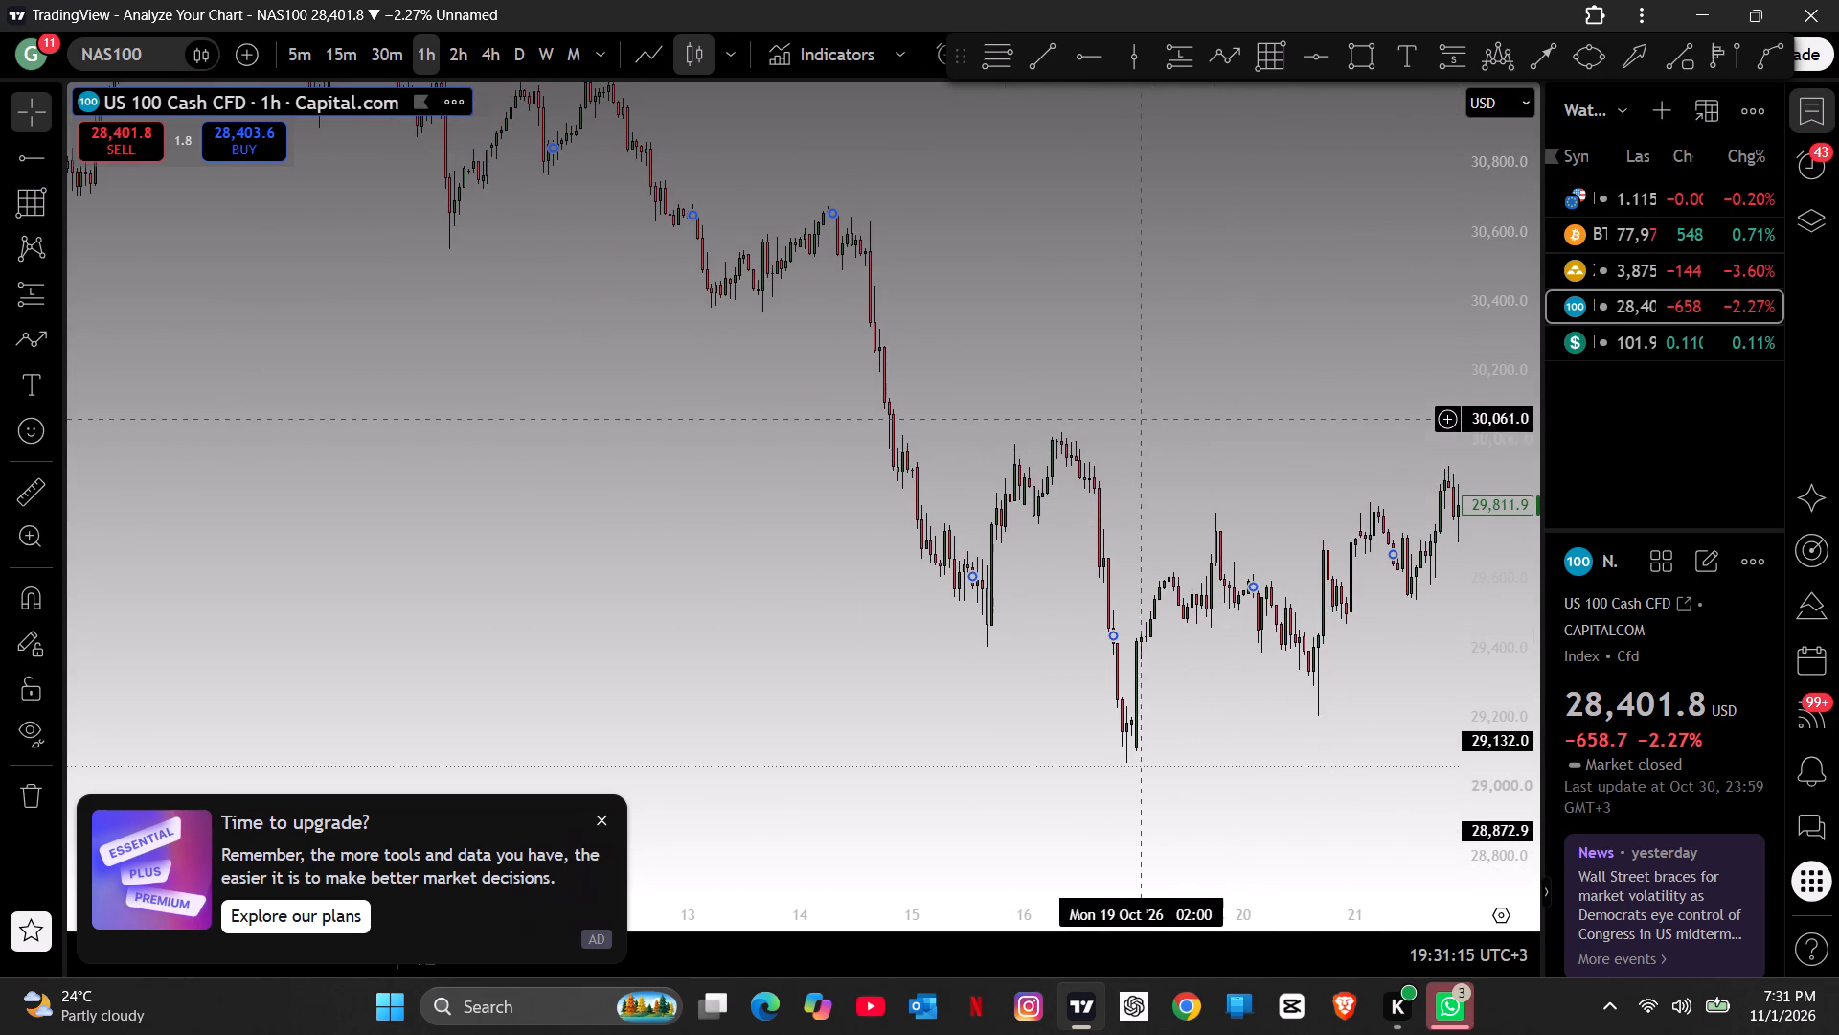
drag(1131, 419, 1518, 597)
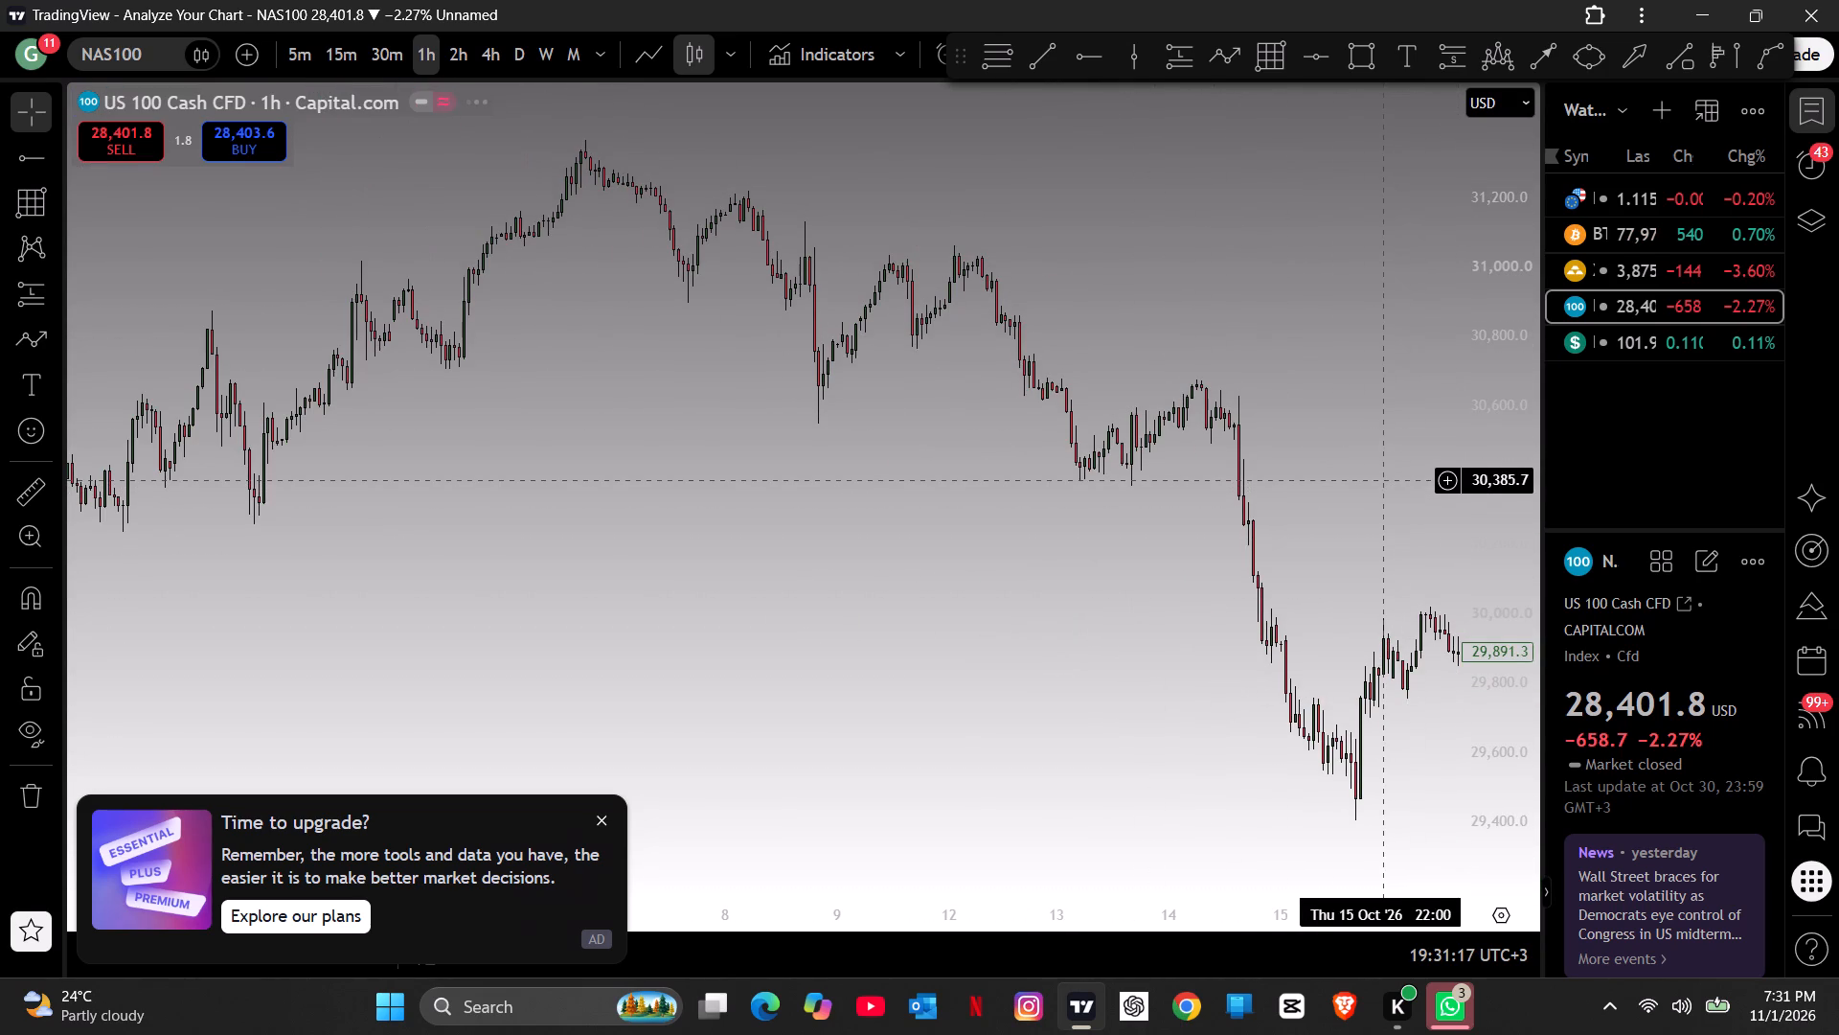
click(1074, 52)
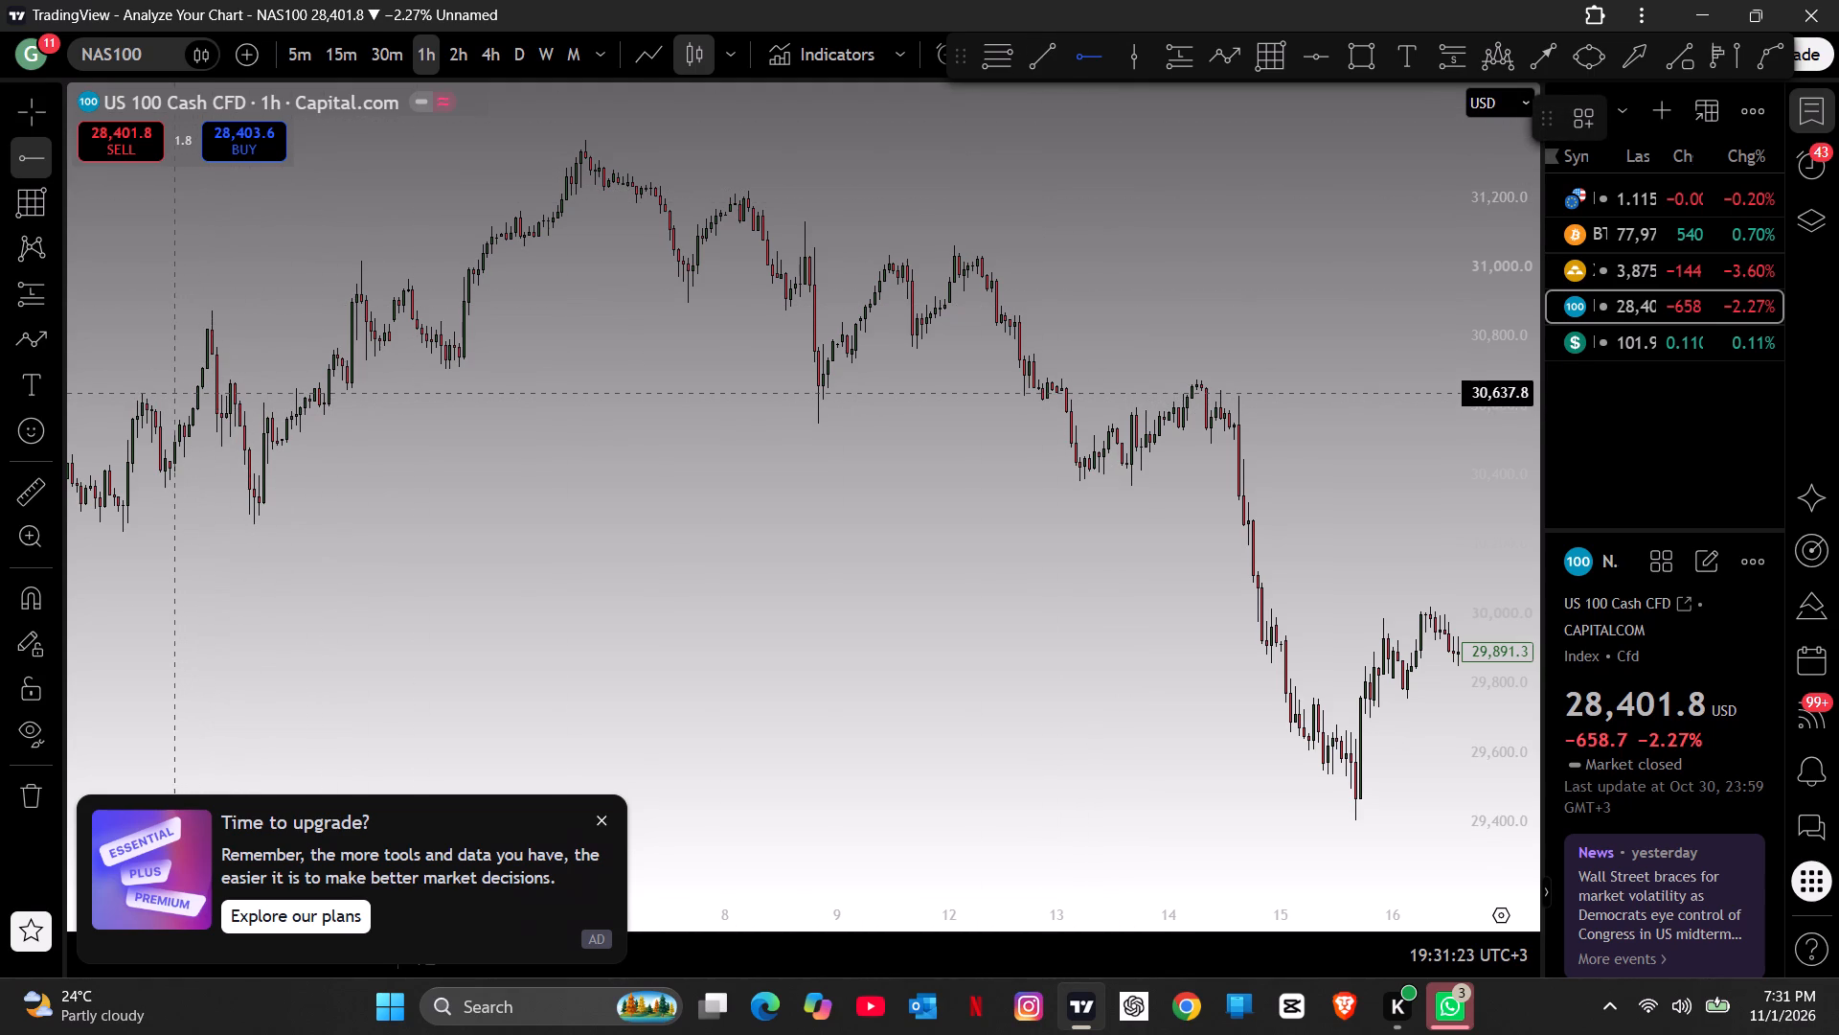
click(320, 382)
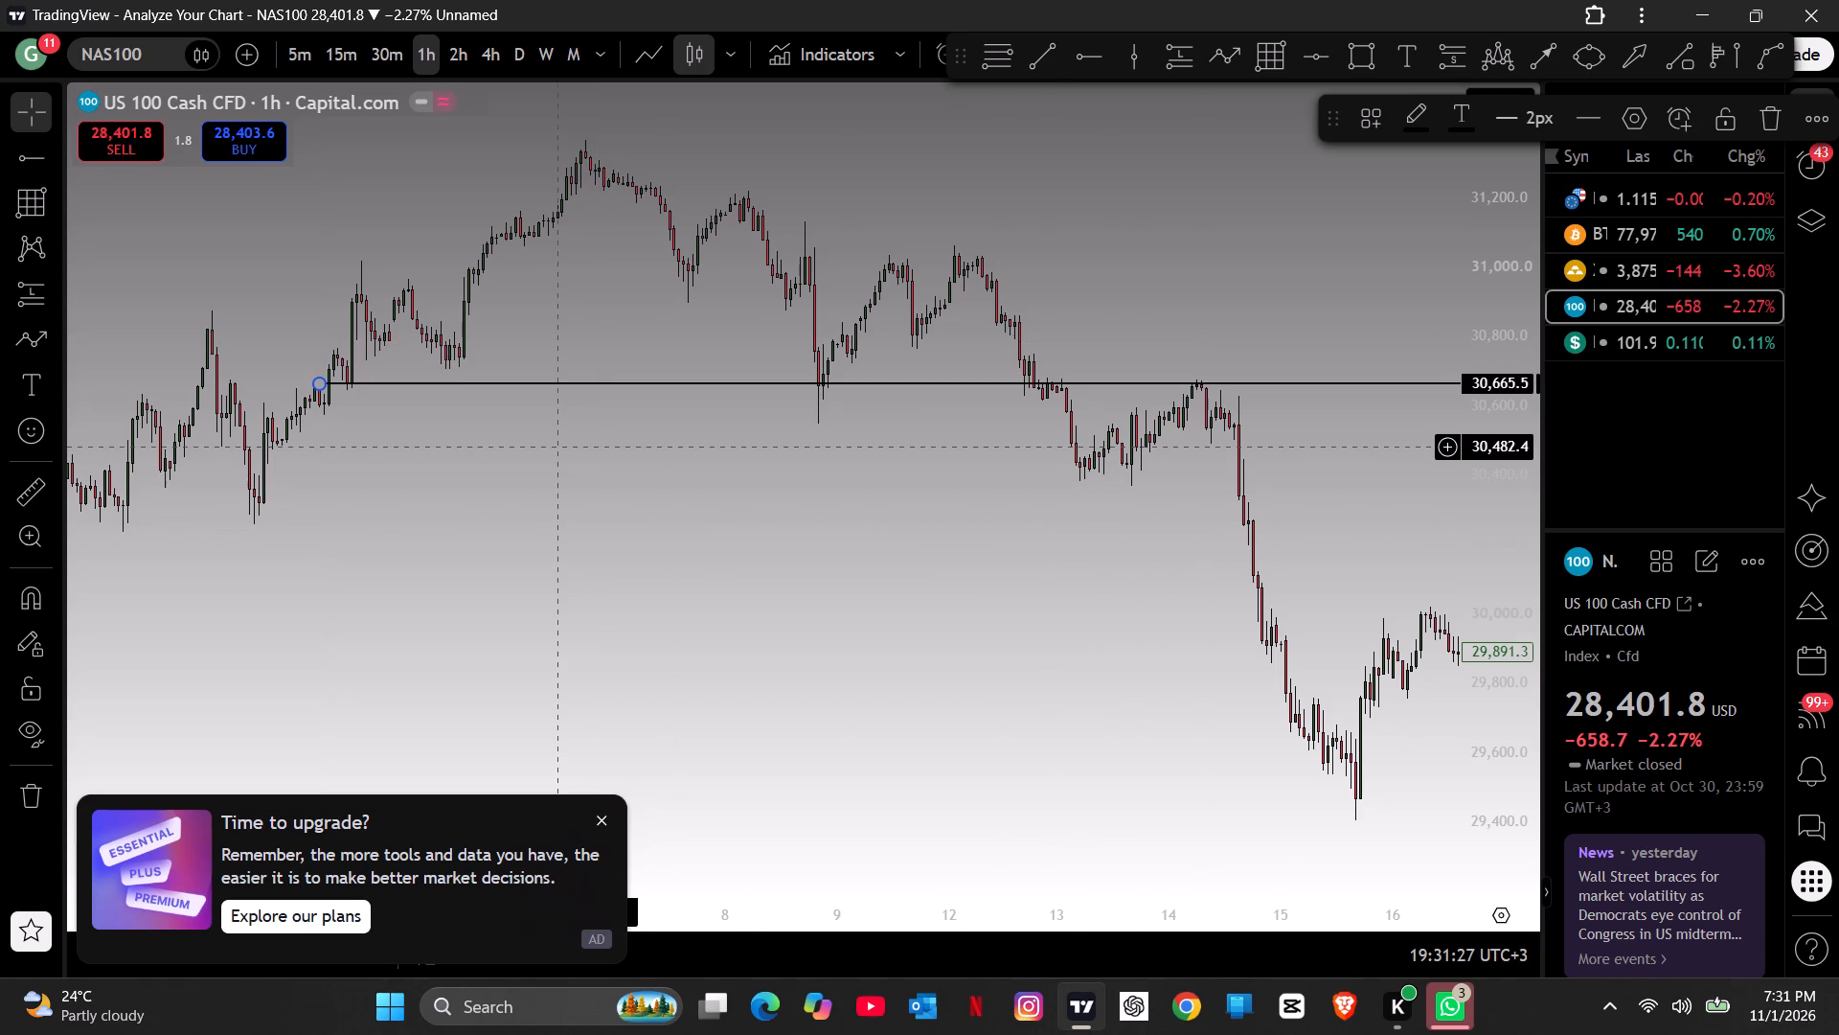
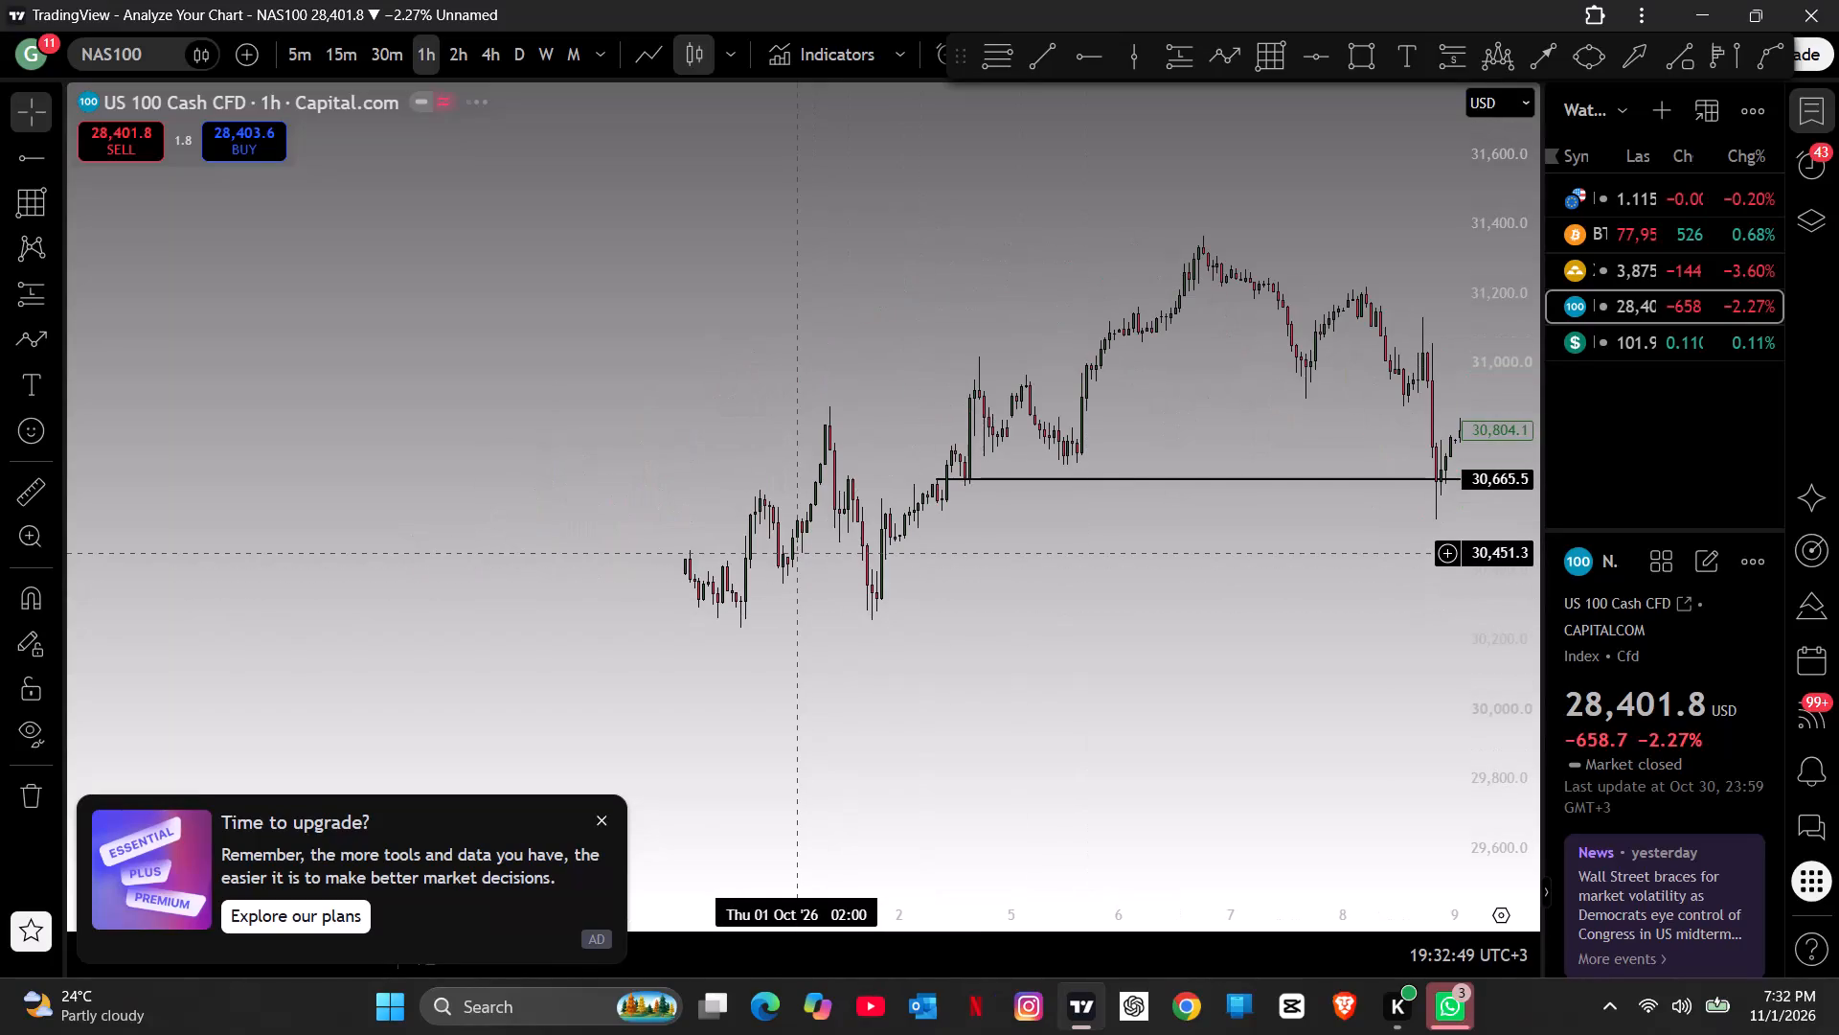
Move the 30,665 horizontal ray down to about 30,451, starting it in the late-September decline just before the sharp drop.
drag(636, 580, 902, 399)
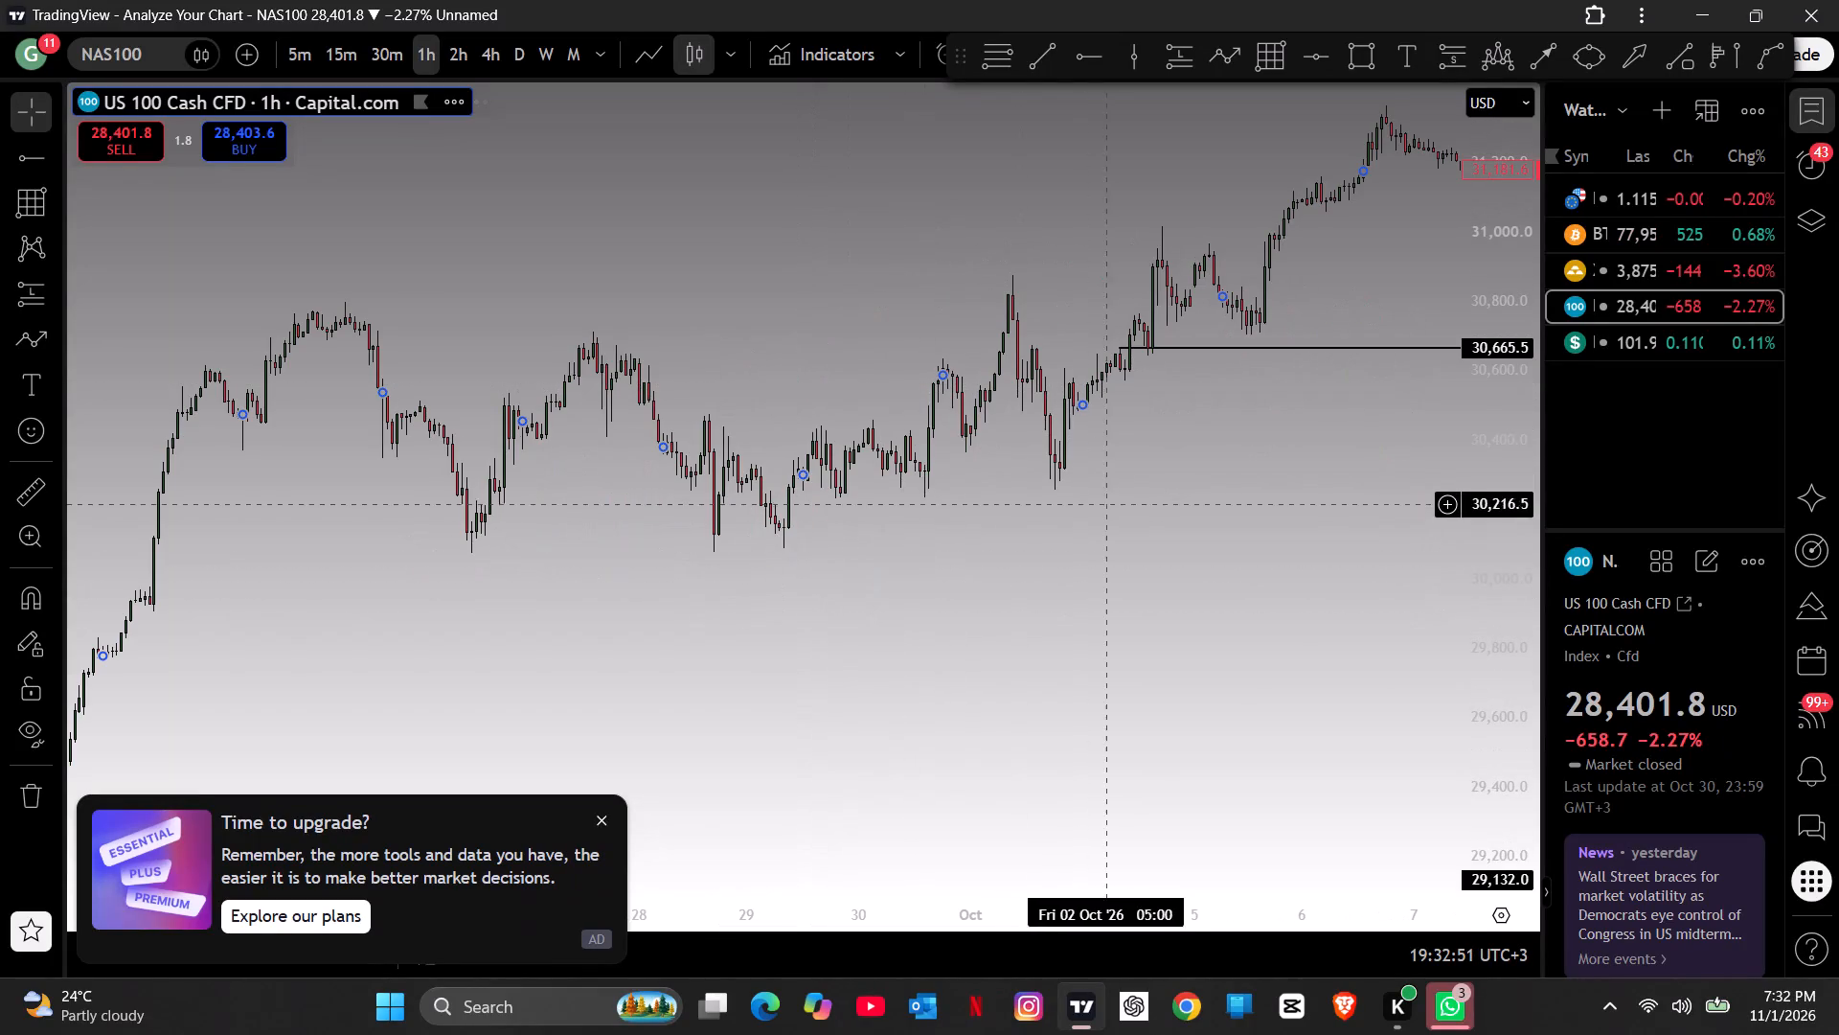
drag(1113, 348, 952, 412)
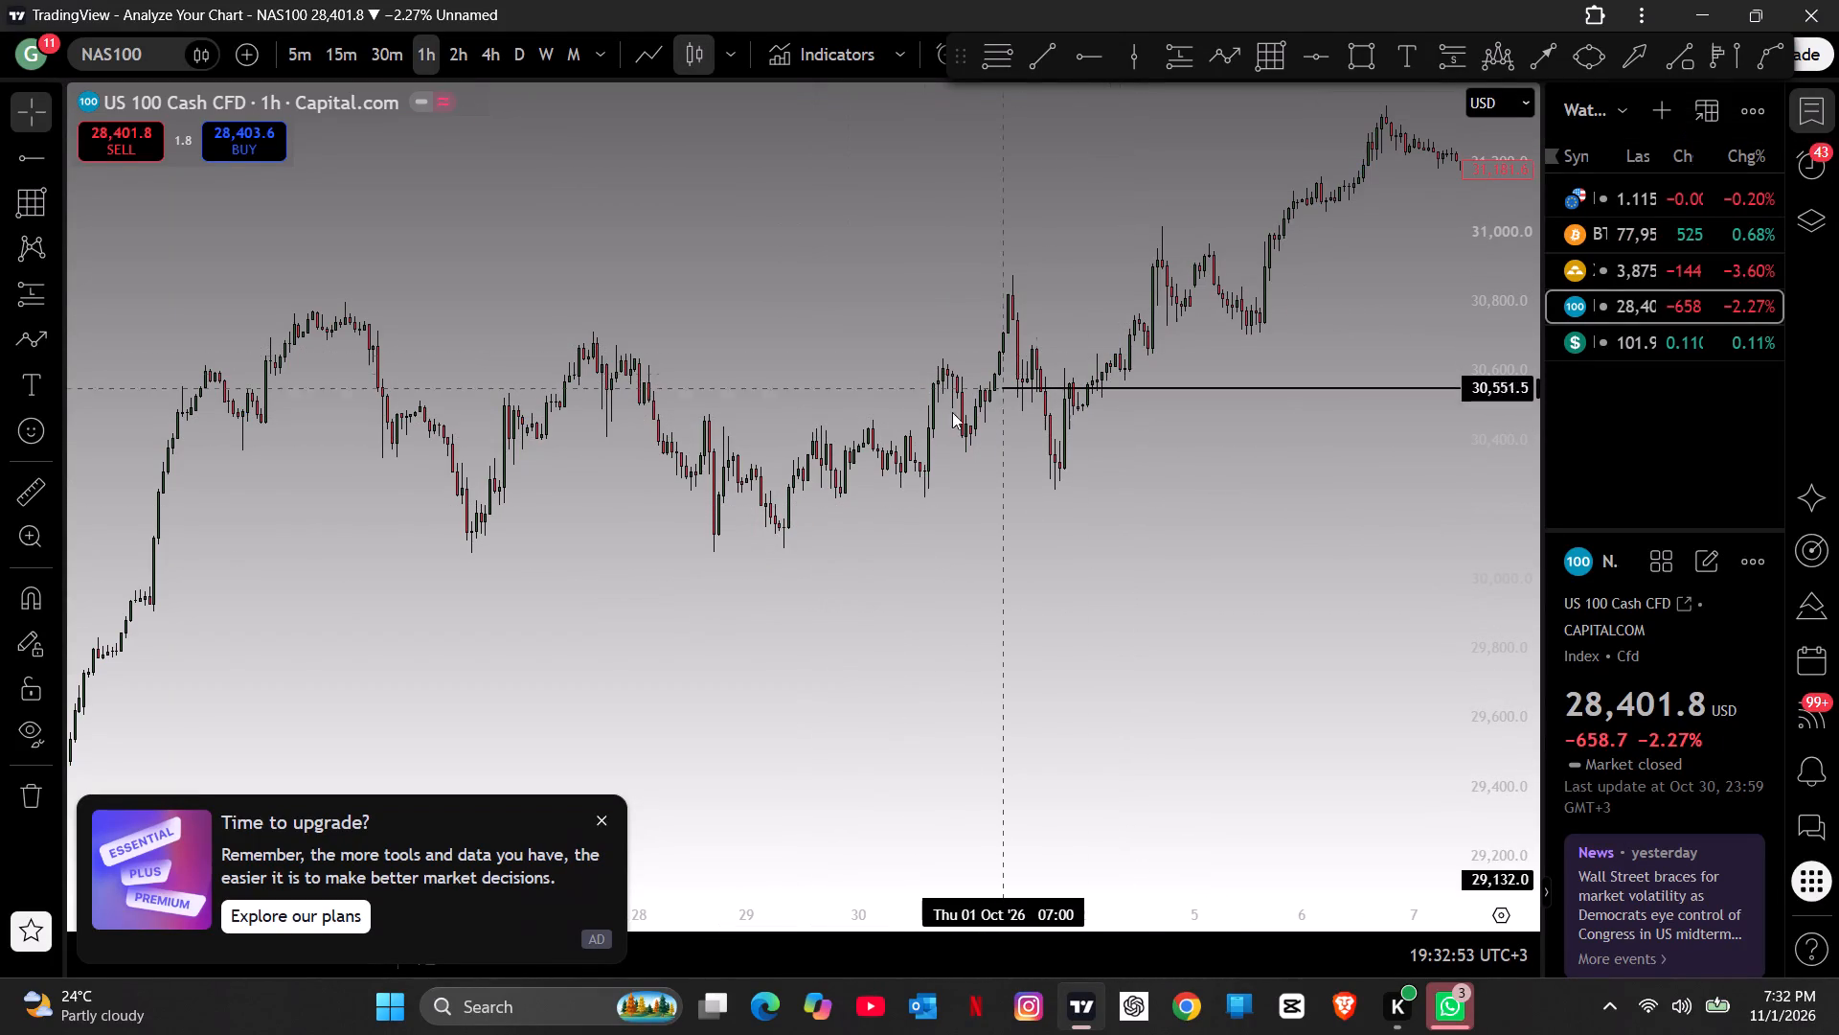
drag(952, 412, 681, 422)
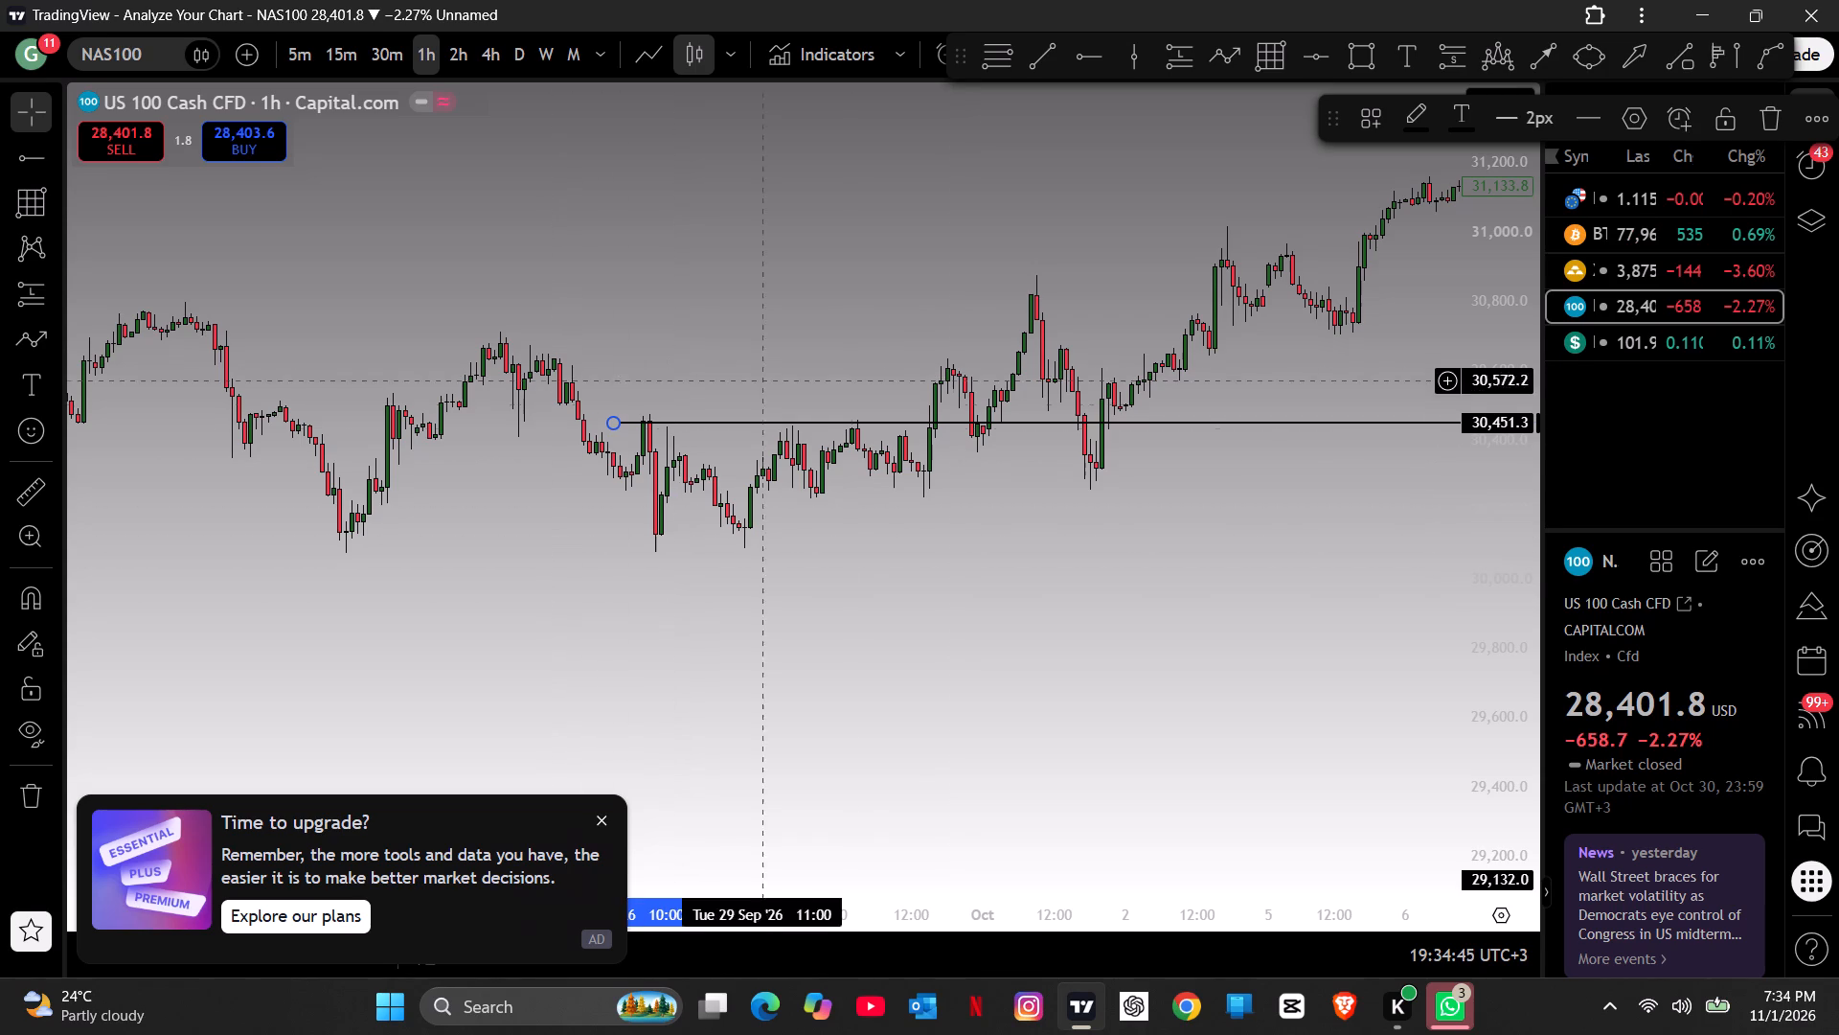
Draw a horizontal ray at about 29,405, starting at the rebound from the mid-October low around 19 October.
drag(1061, 504, 843, 518)
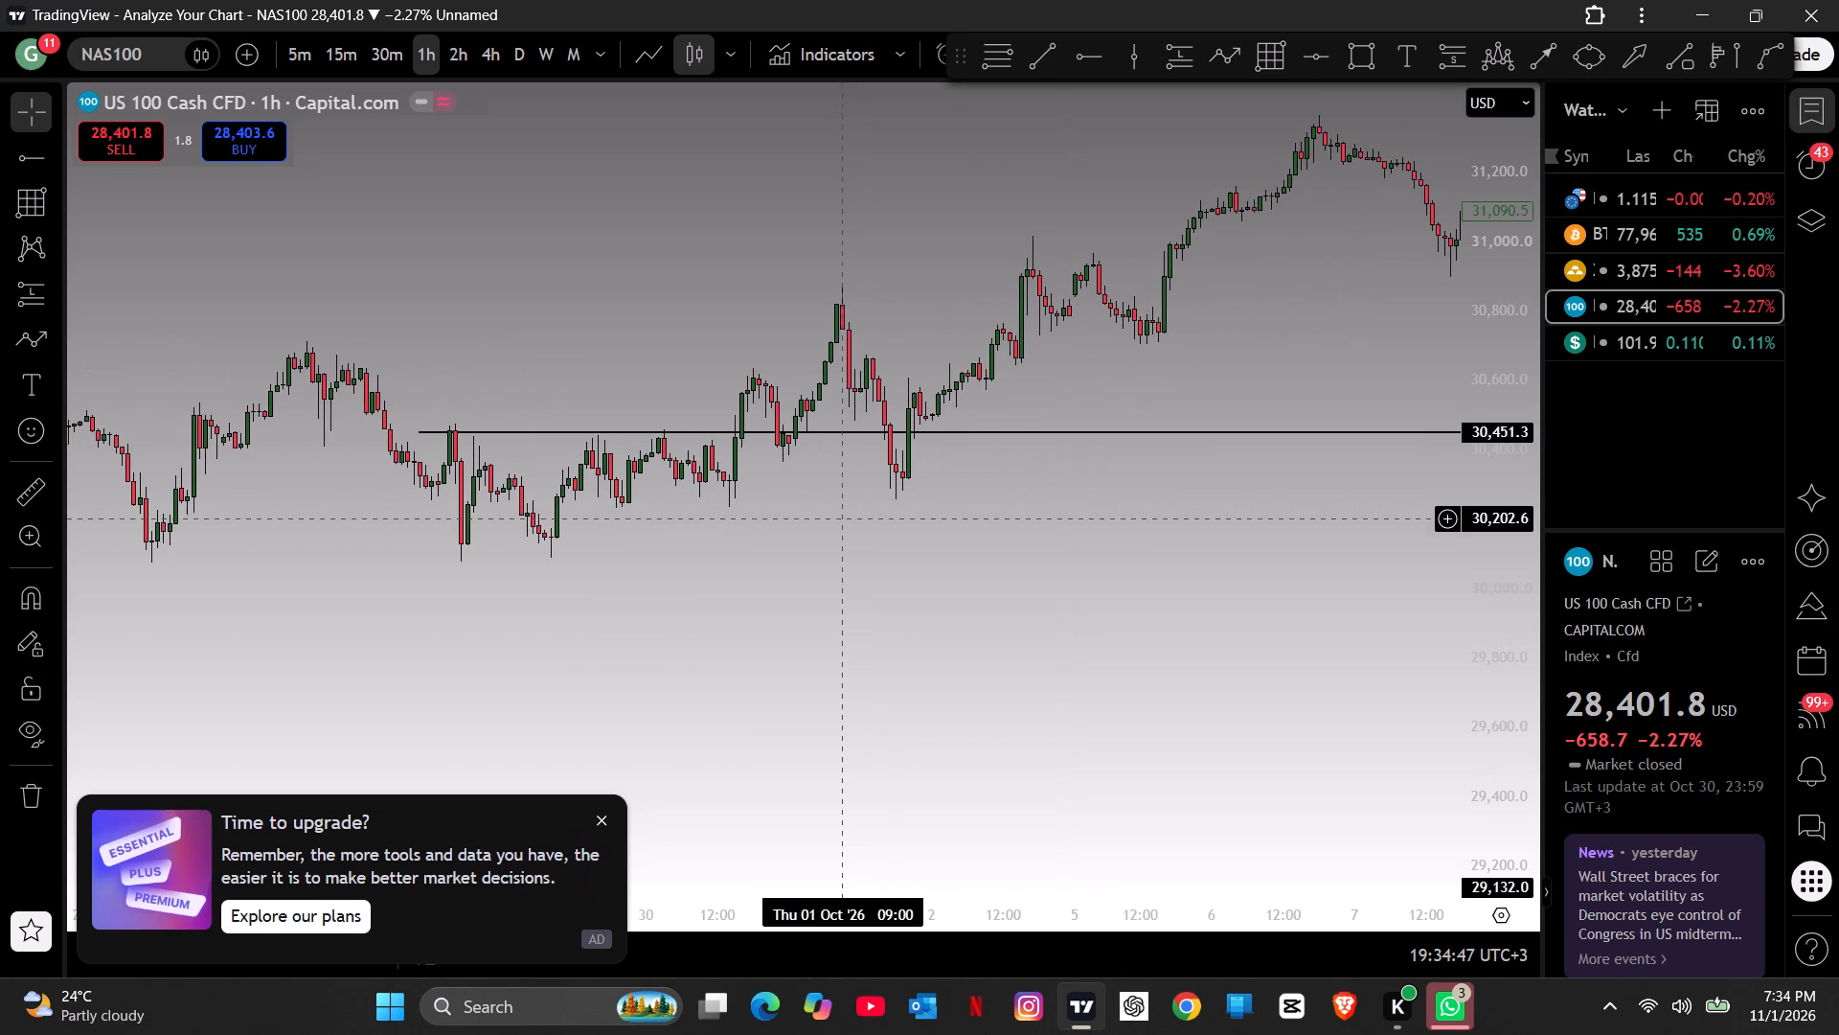
drag(1065, 580, 527, 669)
drag(1031, 632, 532, 699)
drag(1028, 657, 492, 609)
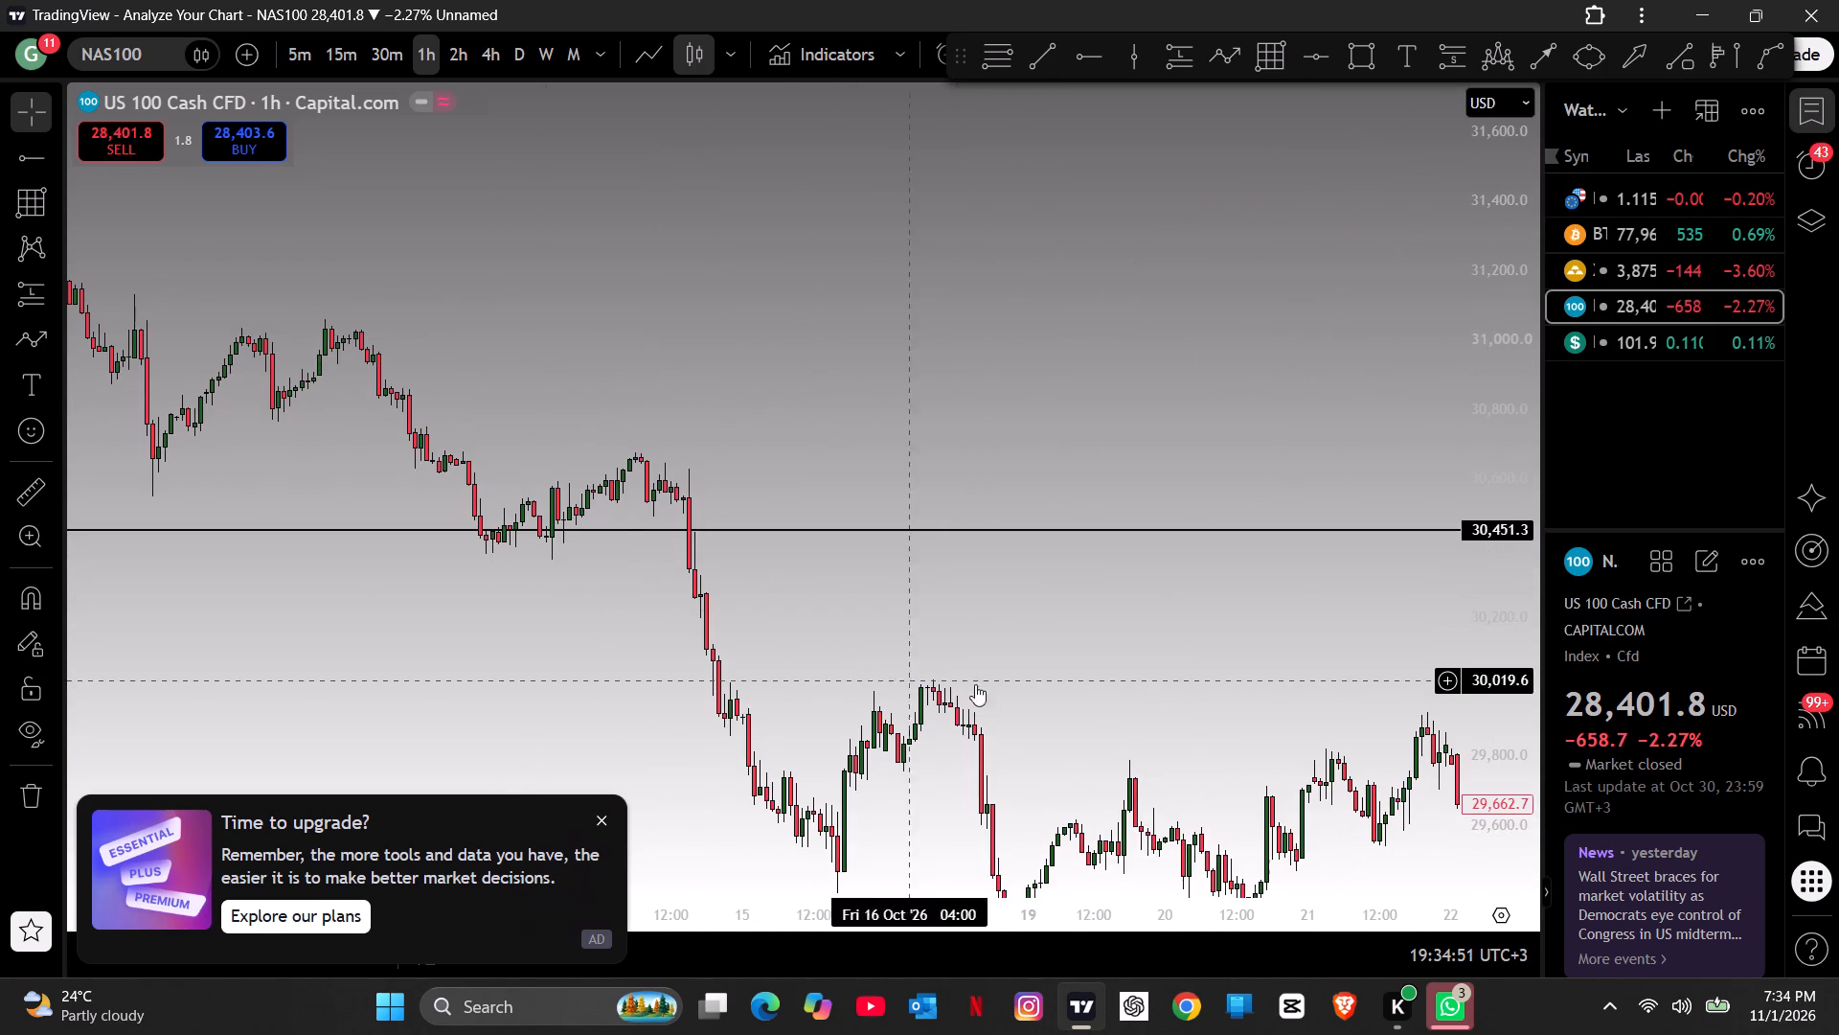
drag(1032, 685, 601, 554)
drag(988, 758, 886, 646)
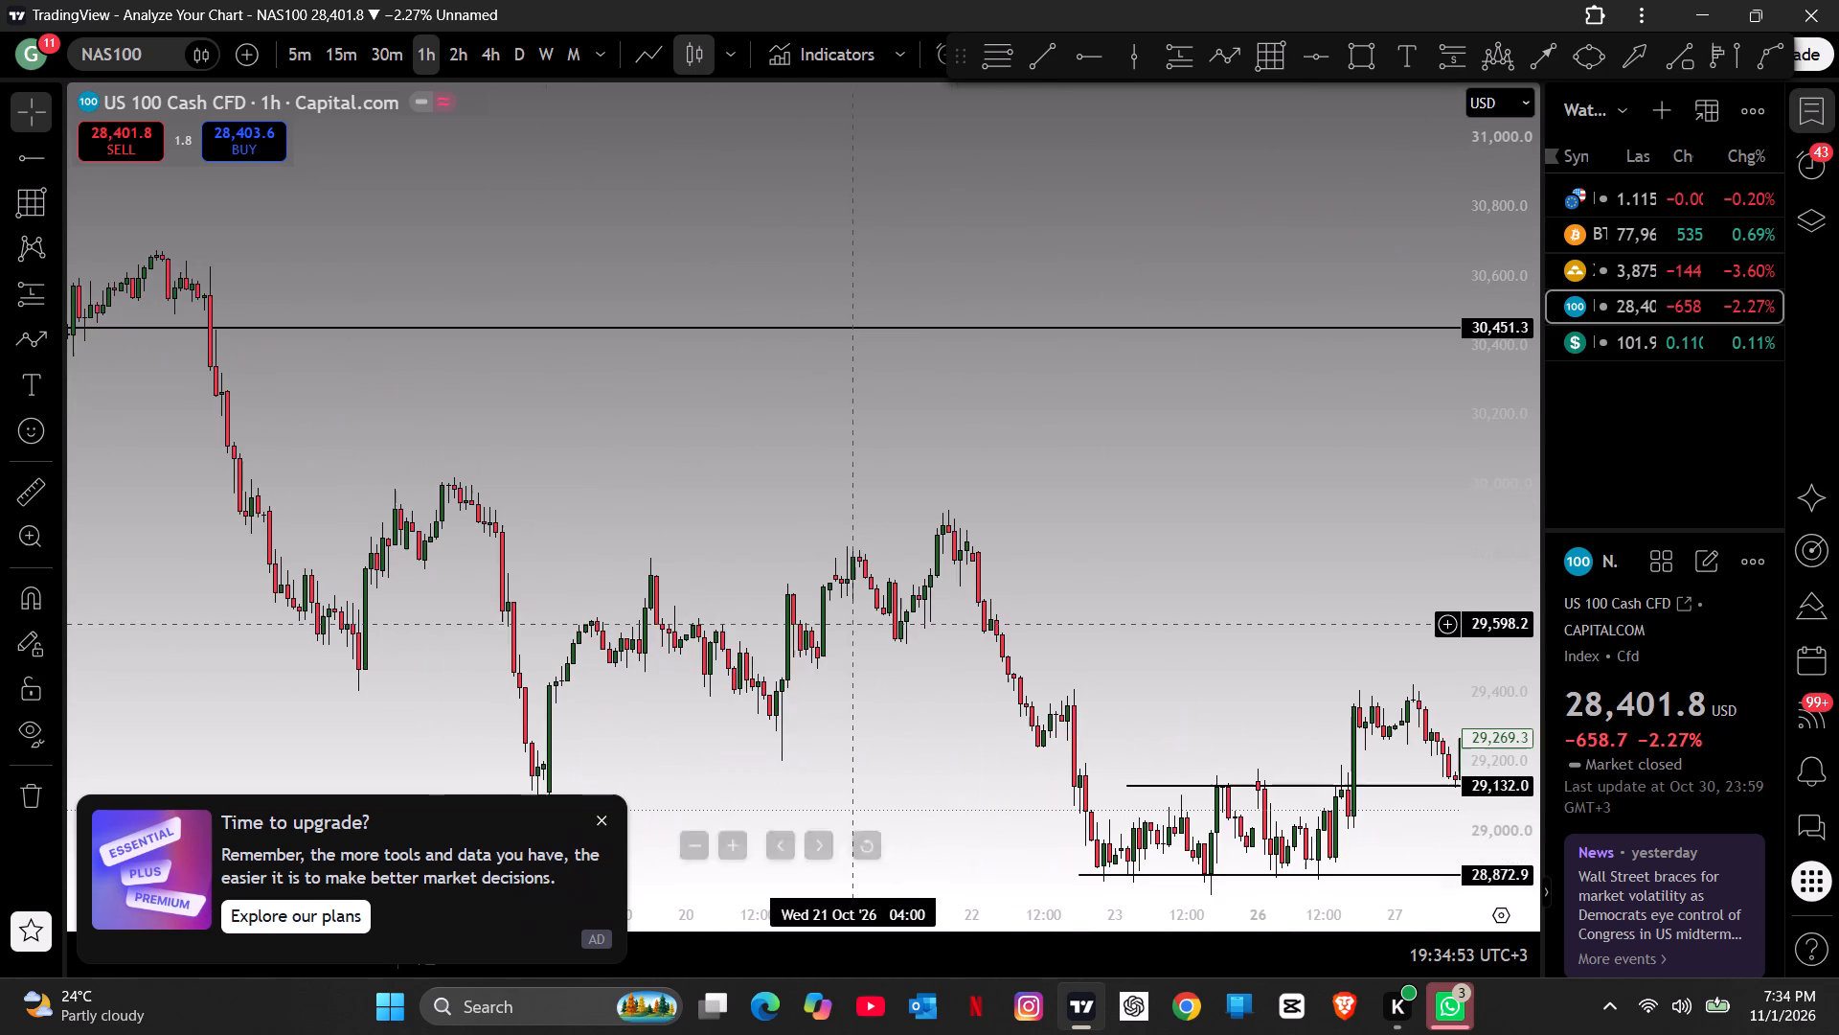
drag(993, 719, 835, 593)
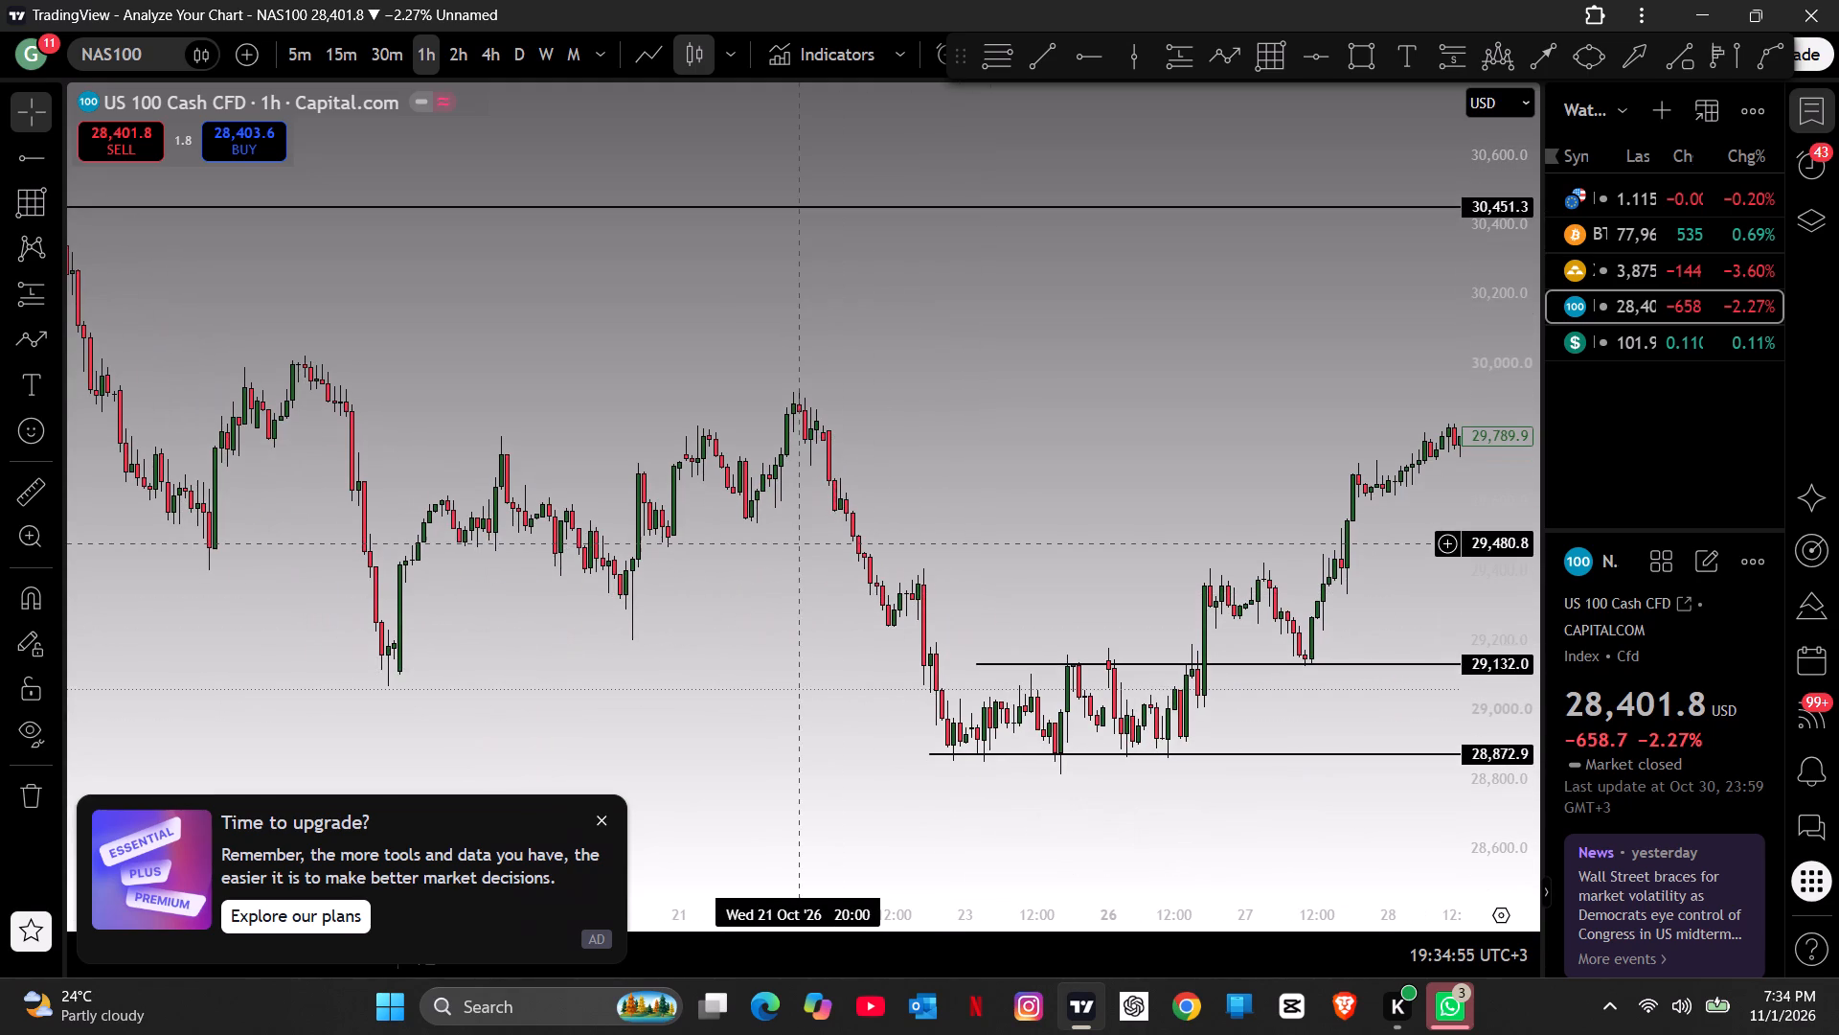
click(1093, 61)
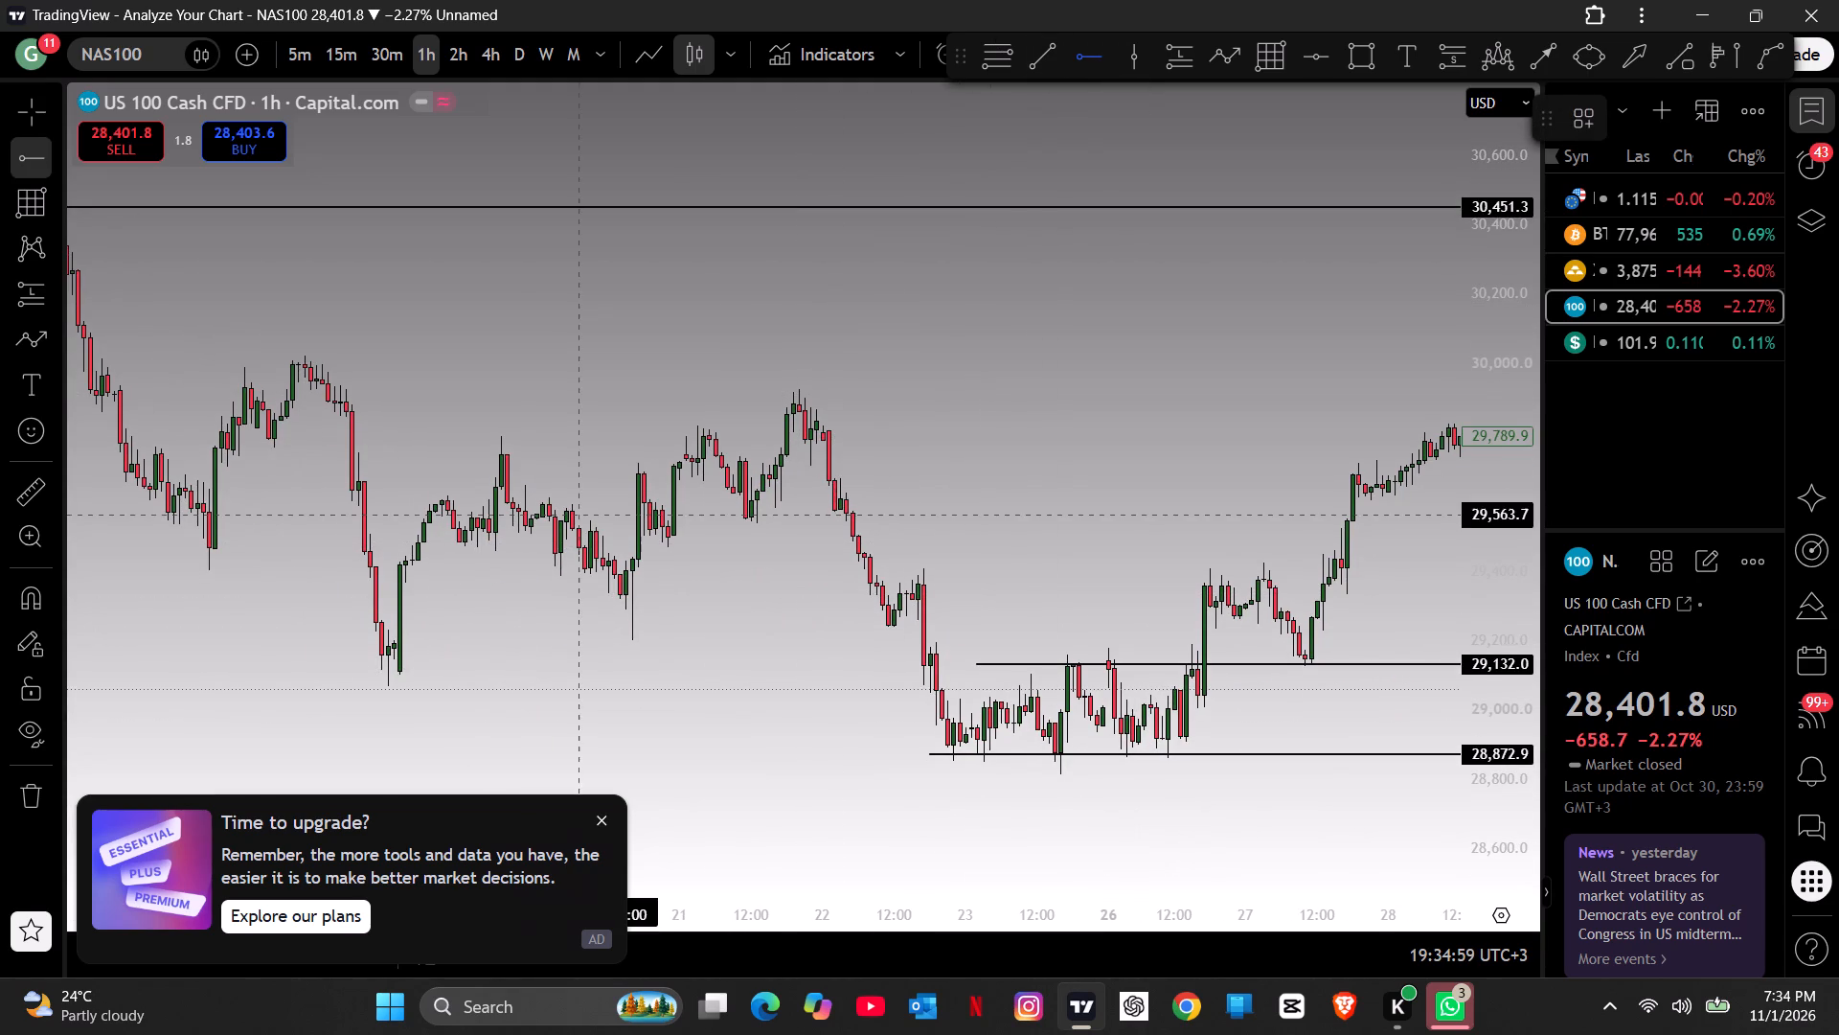
click(411, 569)
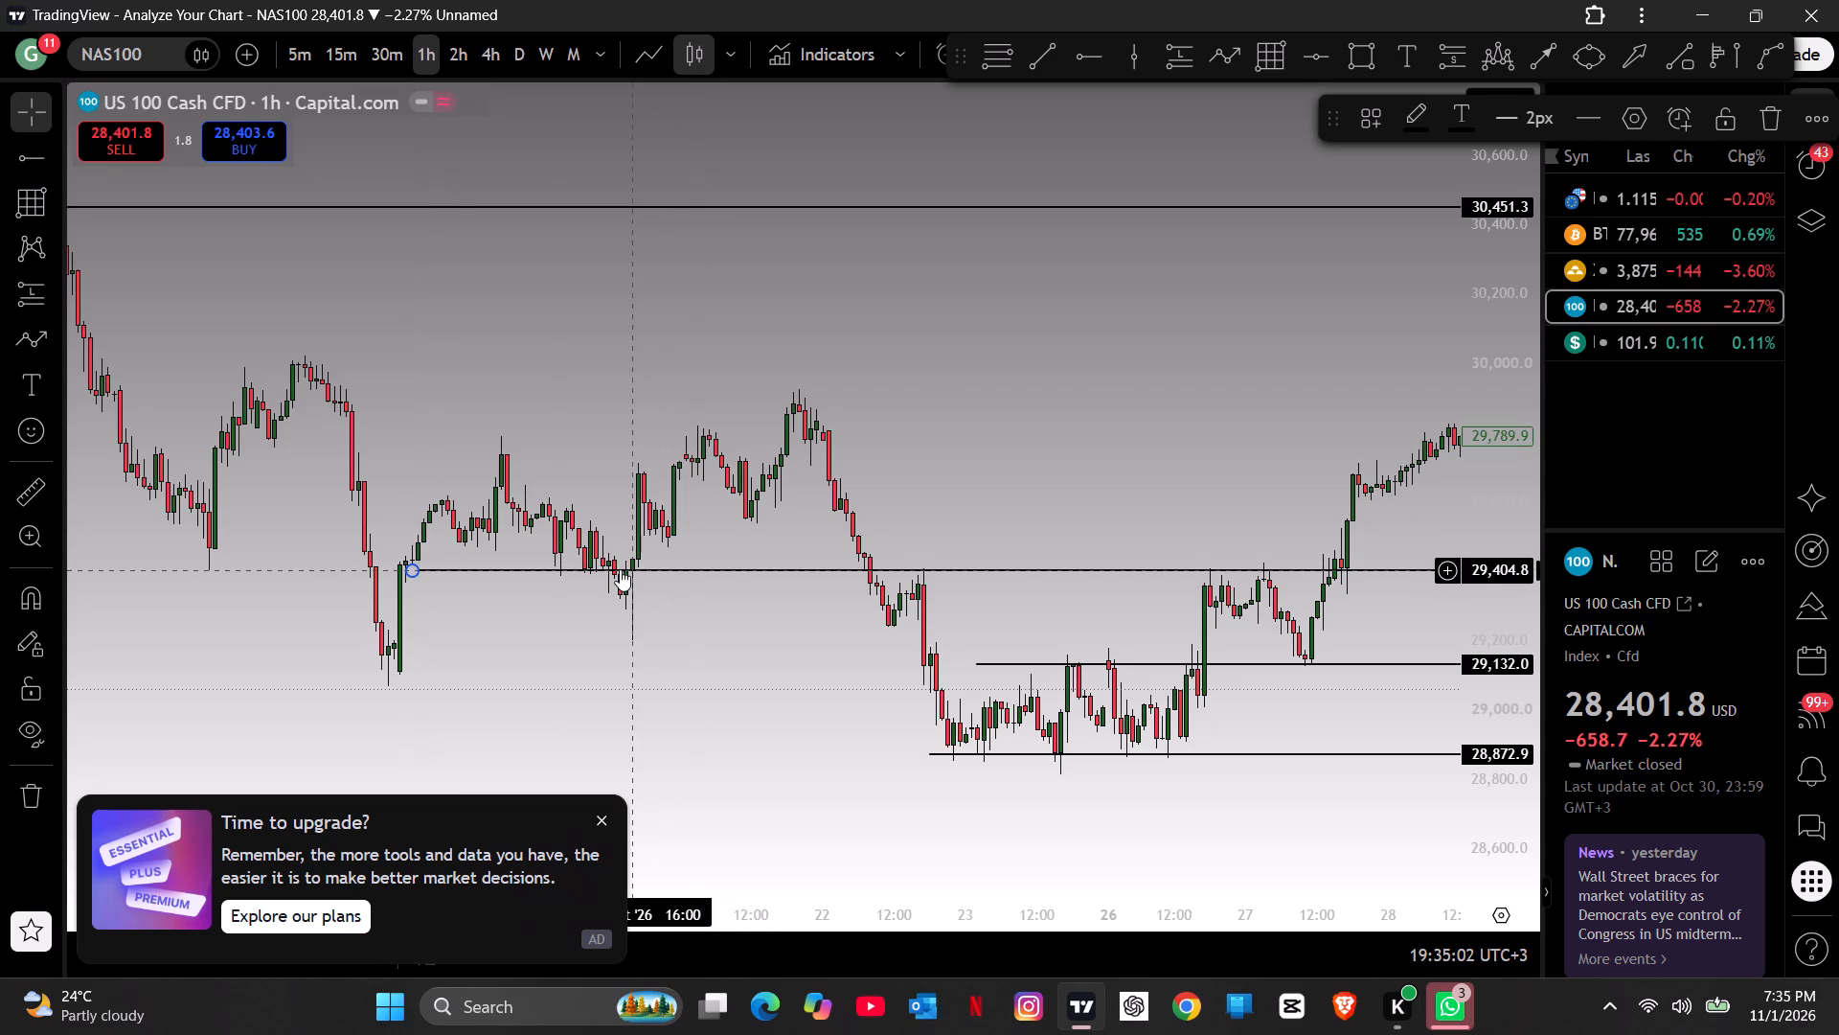
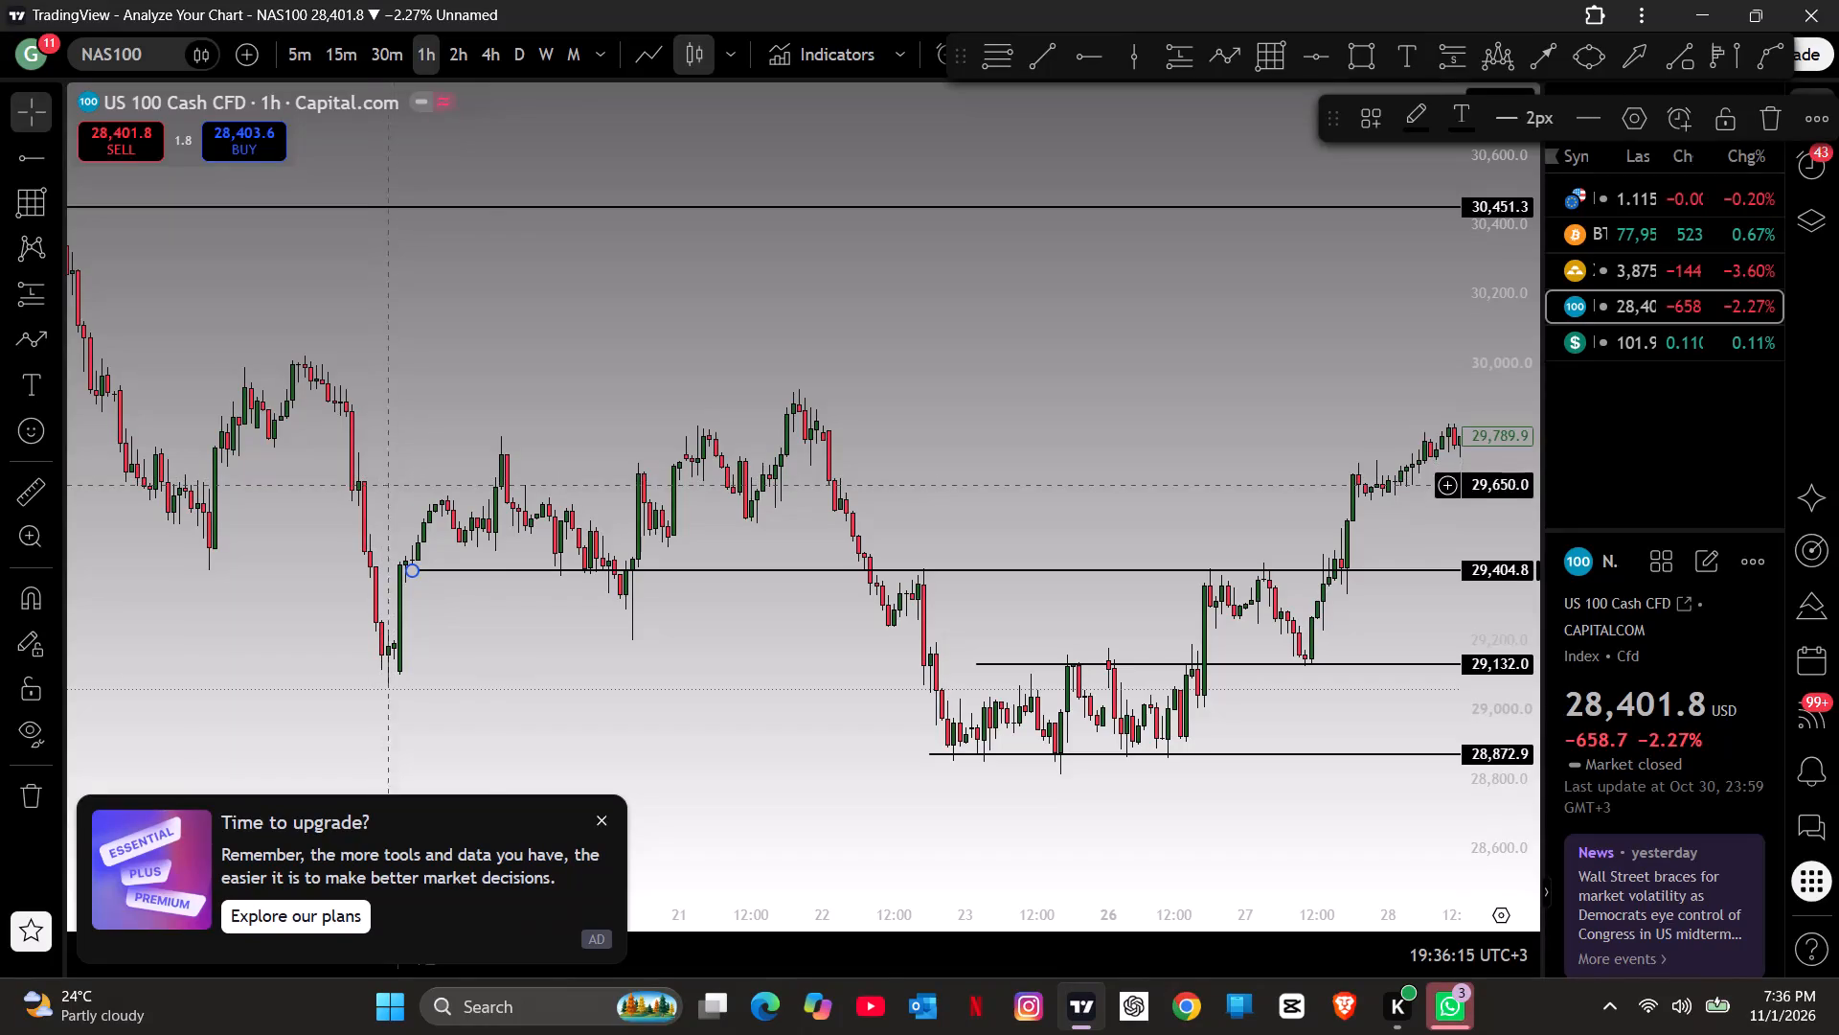
Move the 30,451 horizontal ray to about 30,458, starting it where the sharp September rally levels off around 22 September.
drag(181, 479, 738, 372)
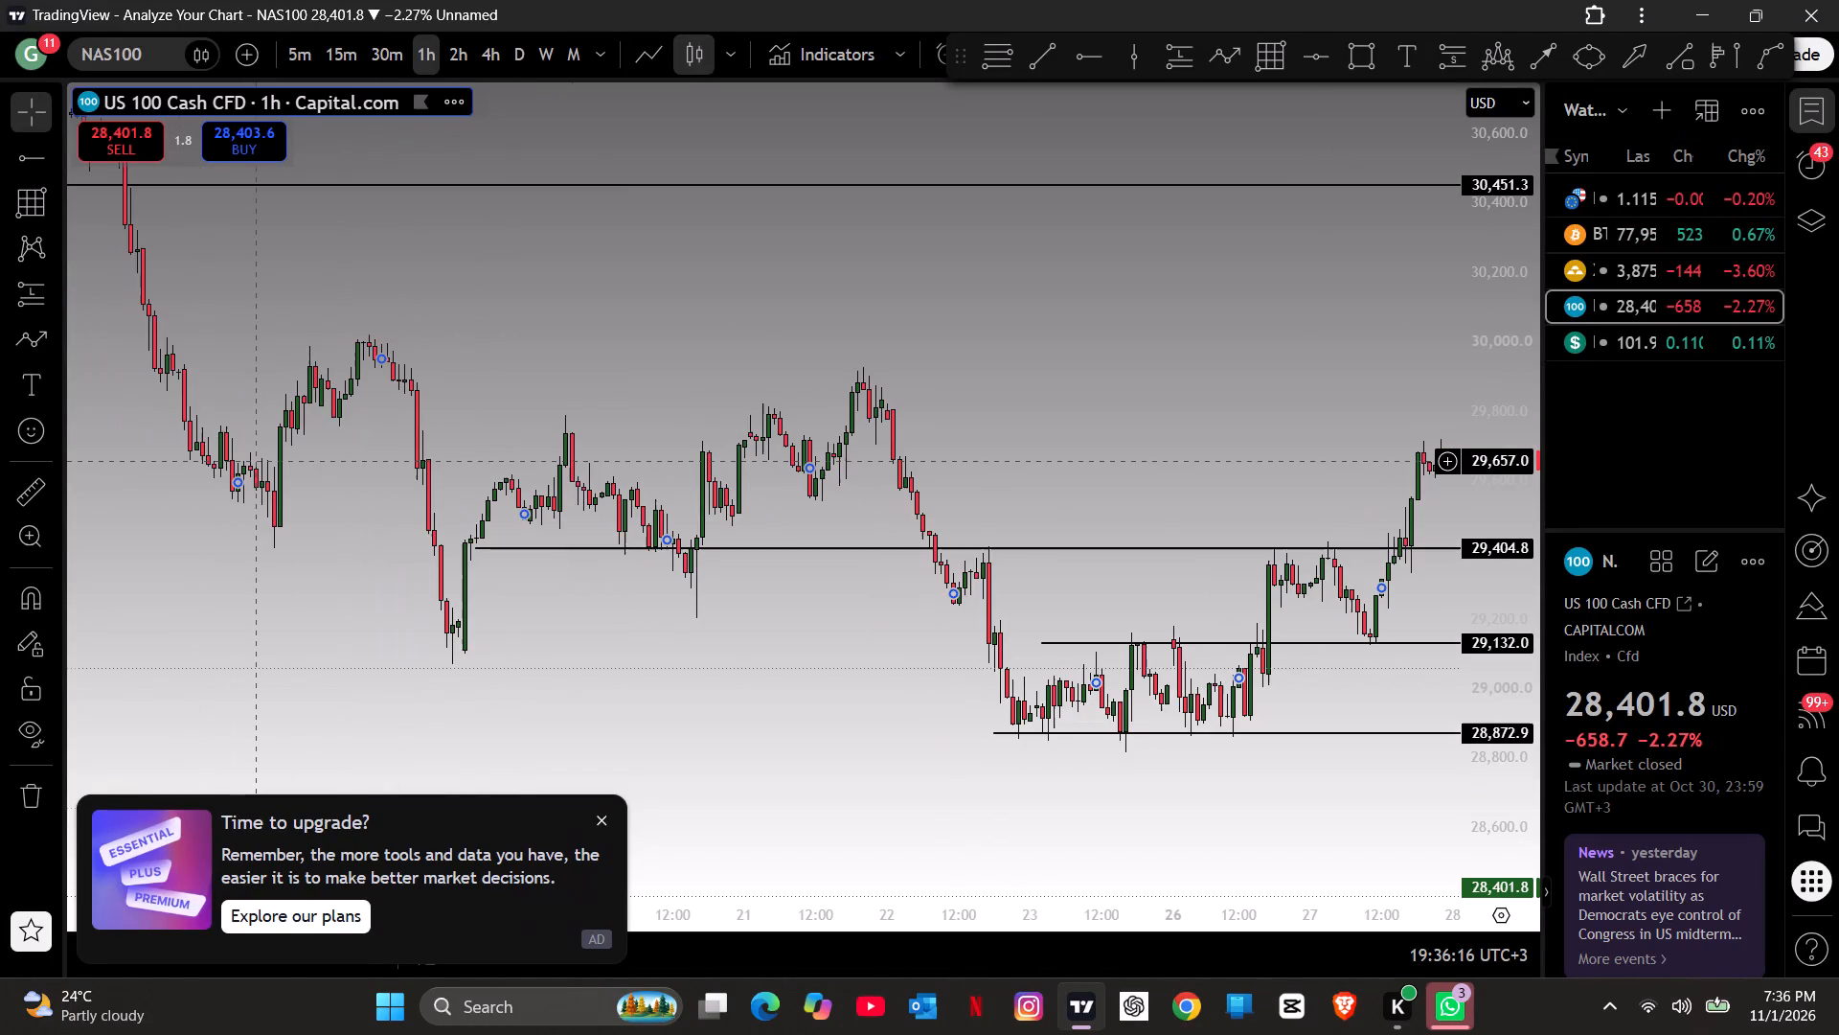
drag(339, 440, 563, 562)
drag(495, 503, 931, 590)
drag(373, 453, 631, 552)
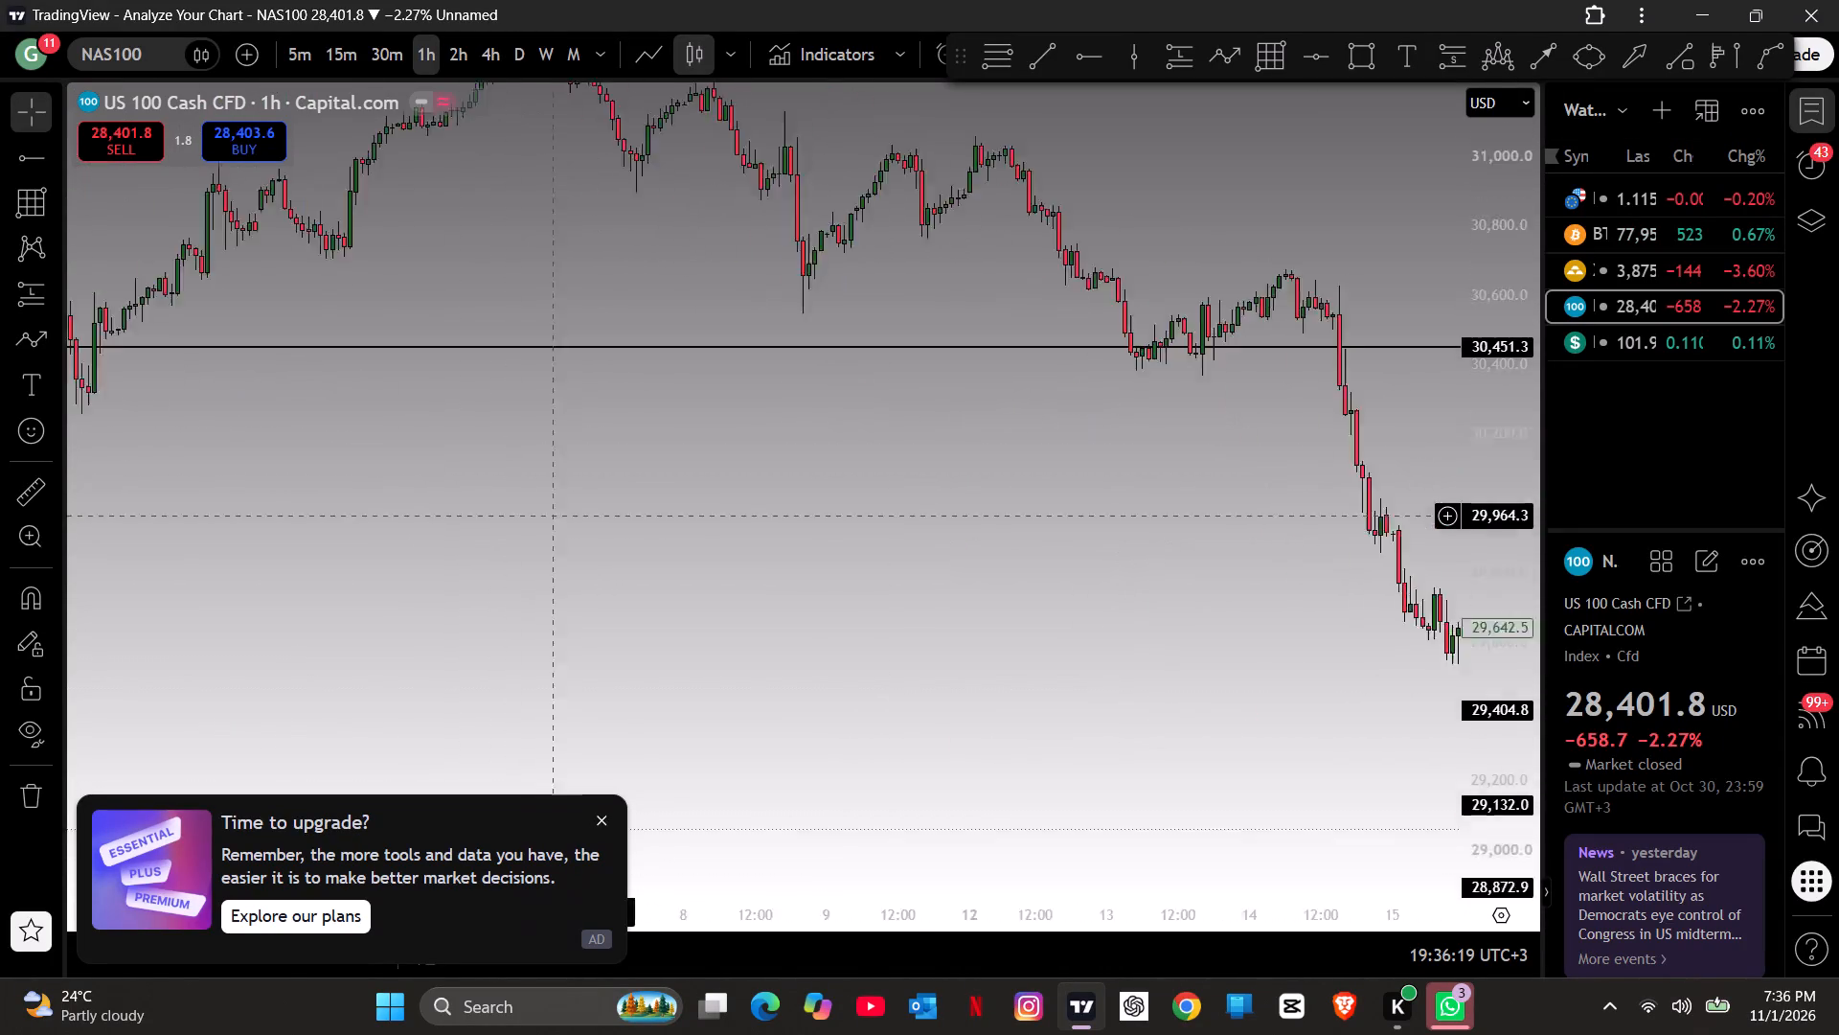
drag(631, 552, 835, 620)
drag(566, 407, 851, 402)
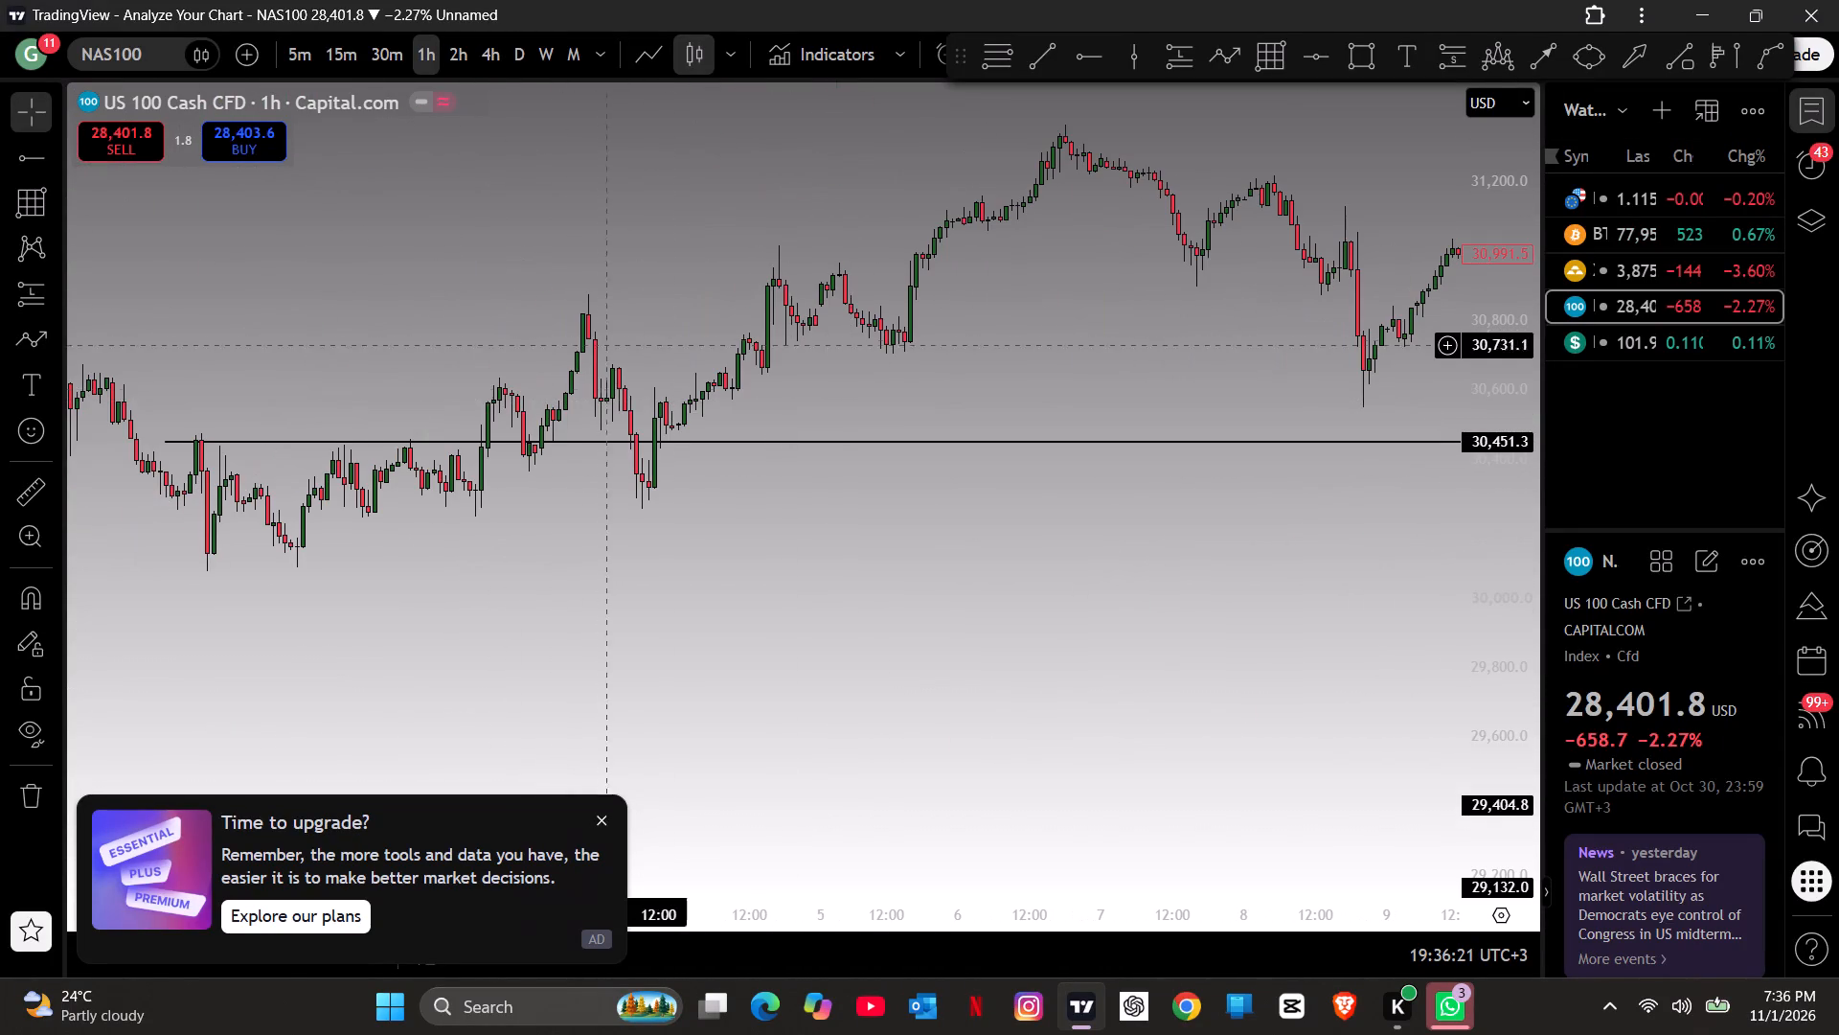
drag(604, 342, 849, 418)
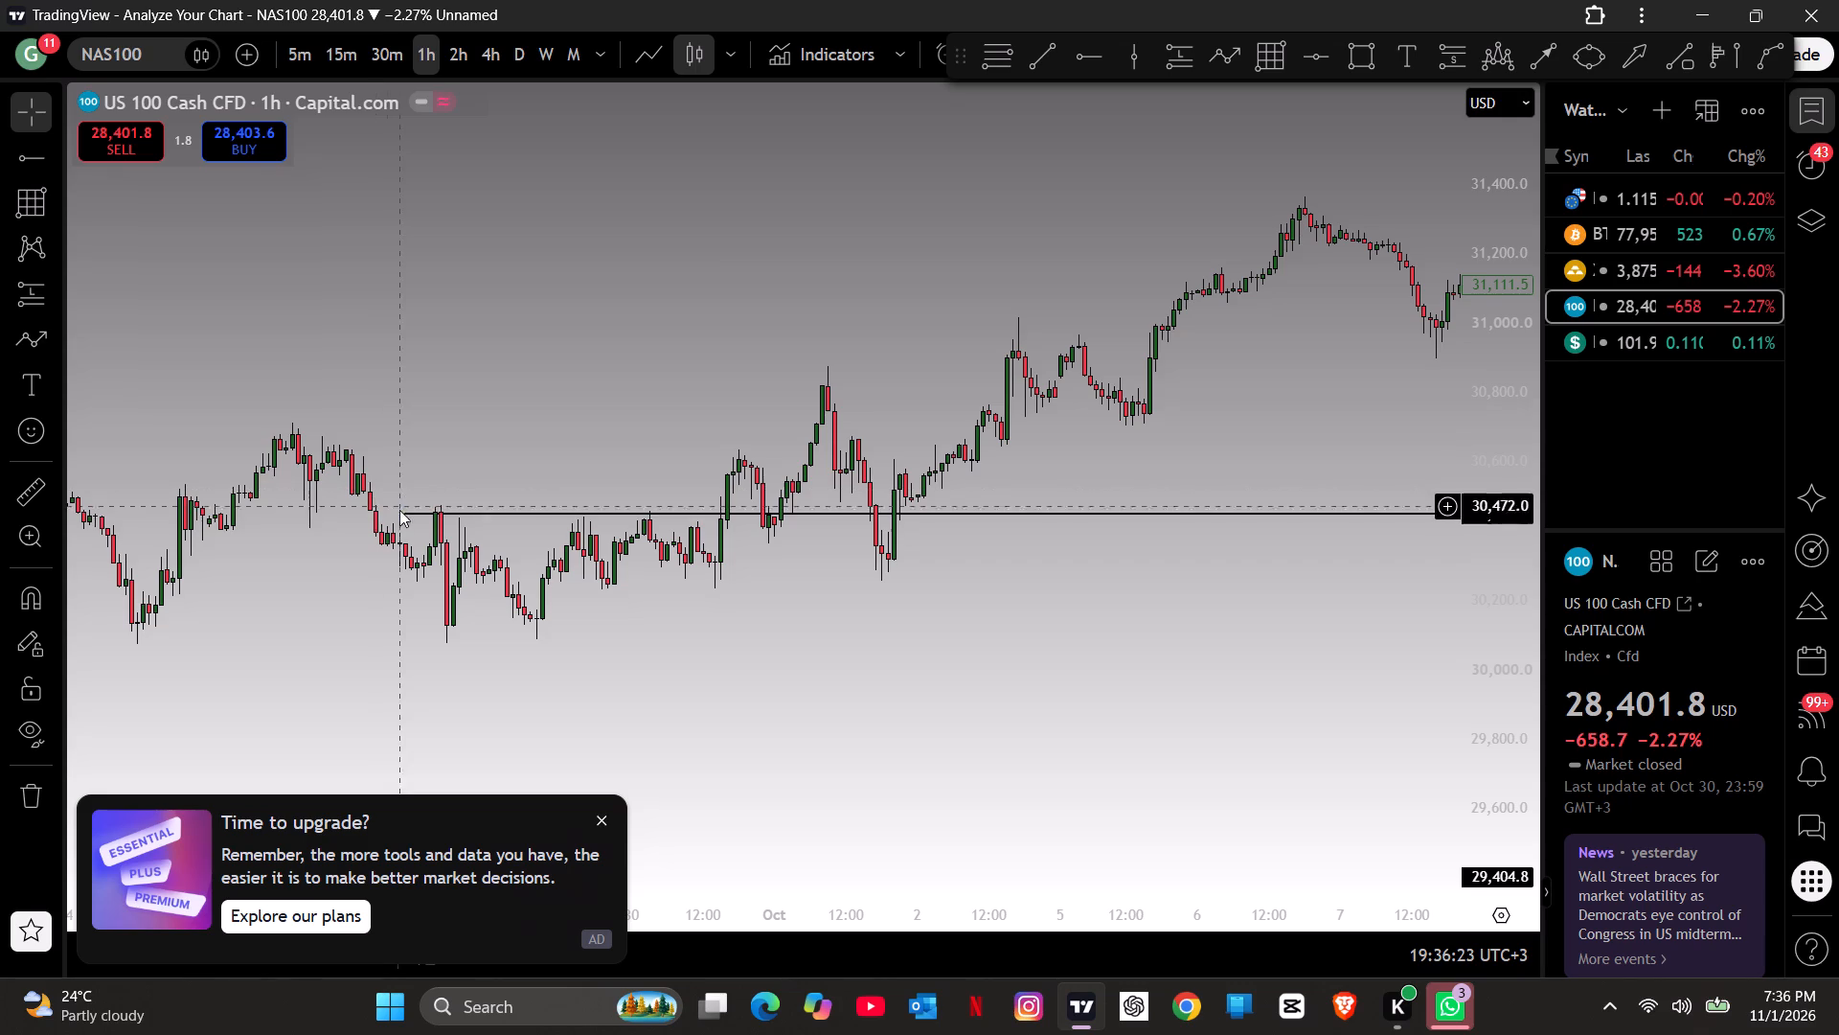
drag(408, 410, 839, 329)
drag(432, 491, 536, 448)
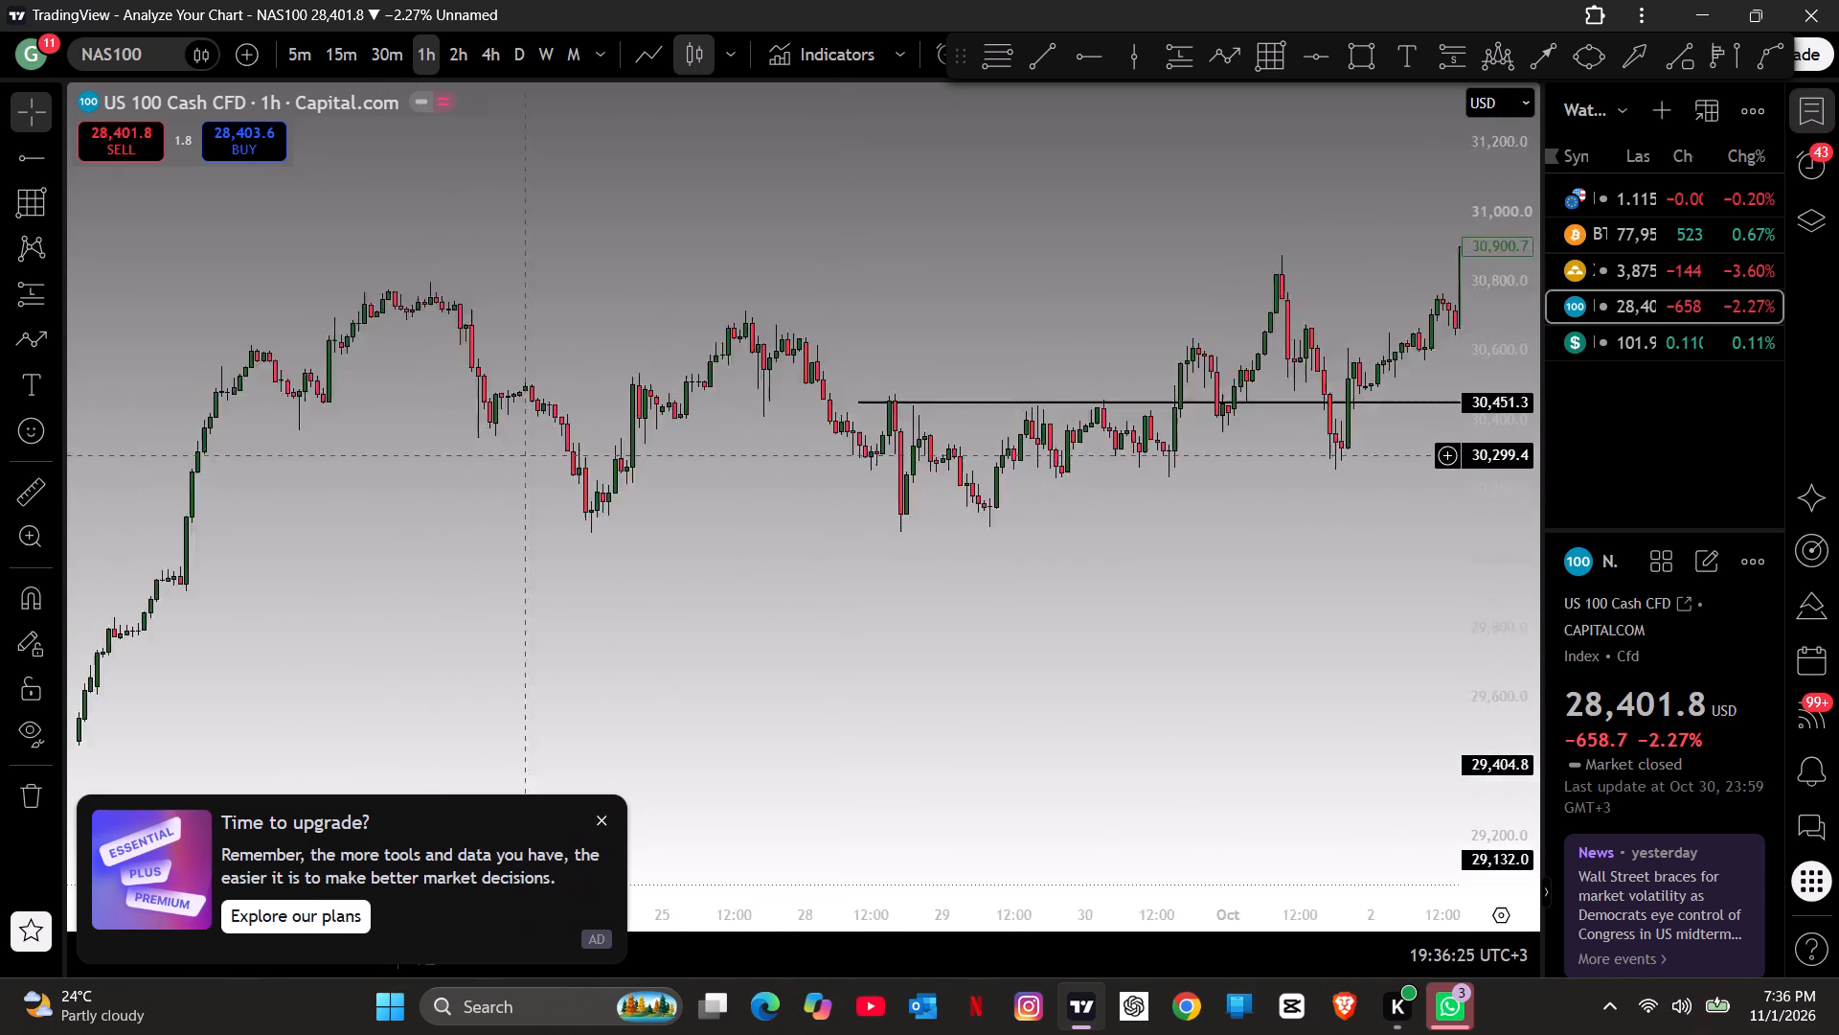
drag(536, 448, 670, 413)
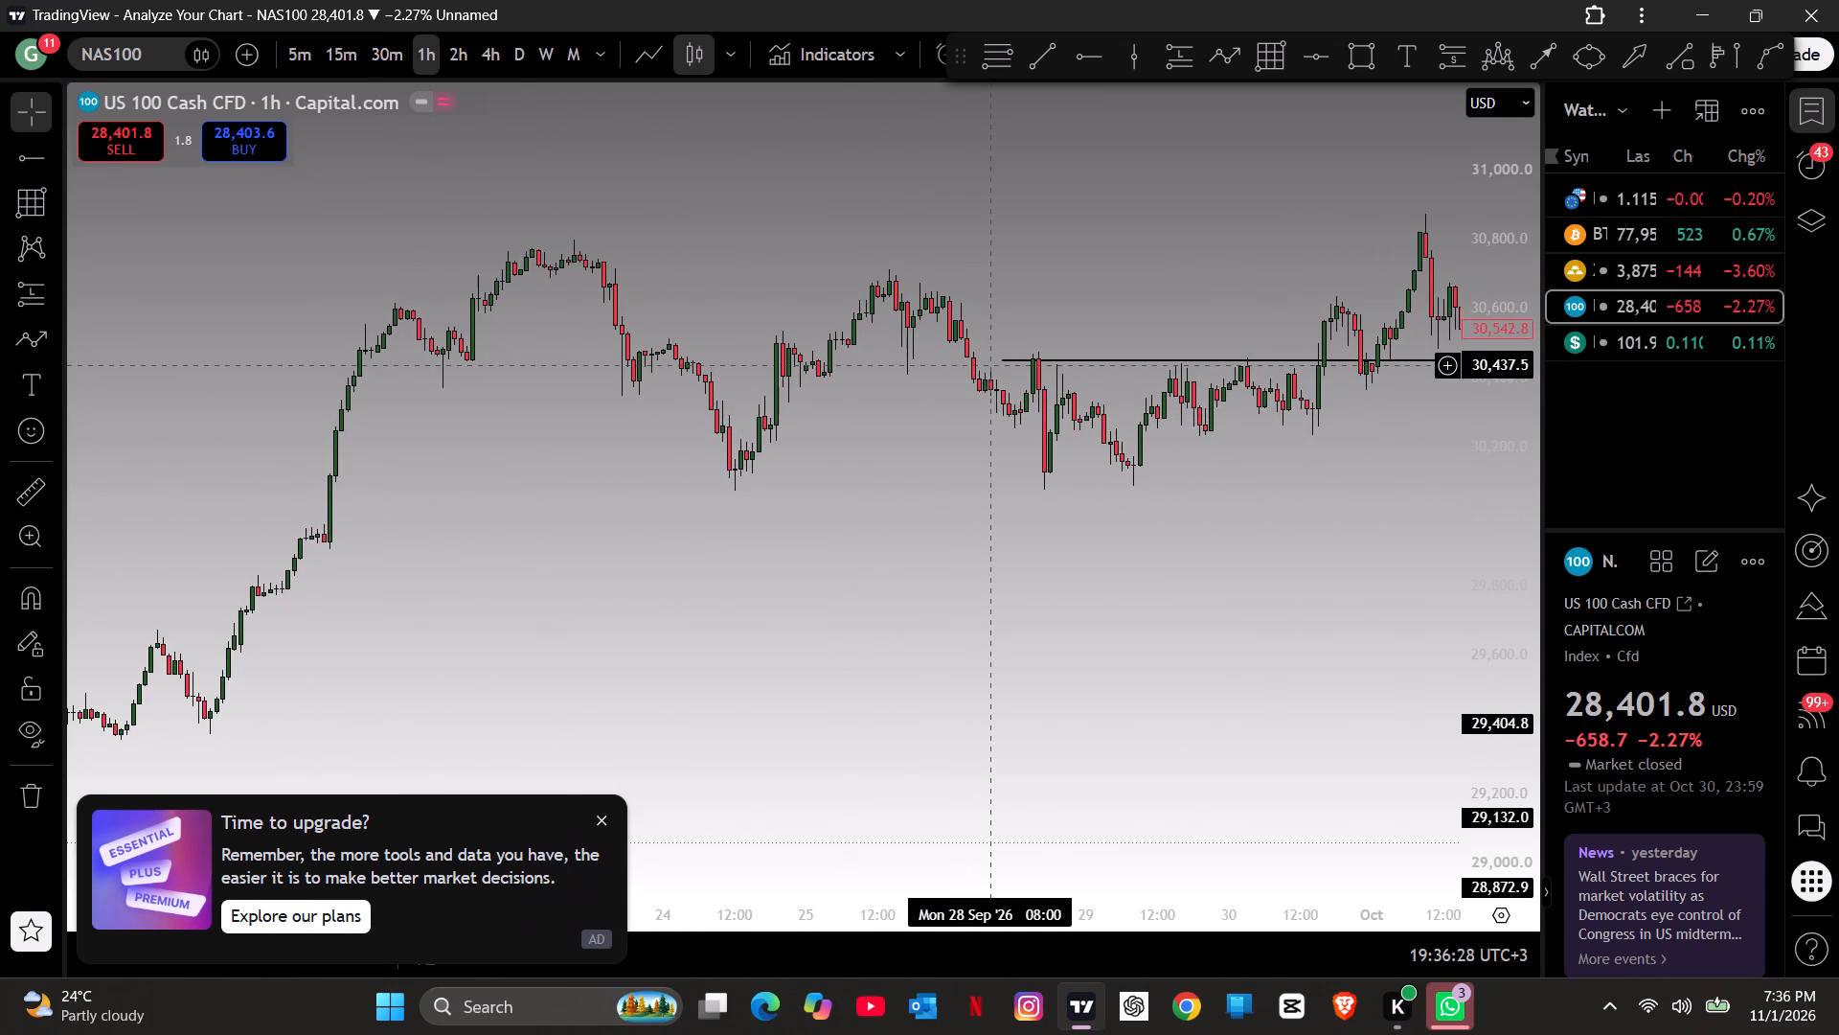
drag(1000, 358, 484, 437)
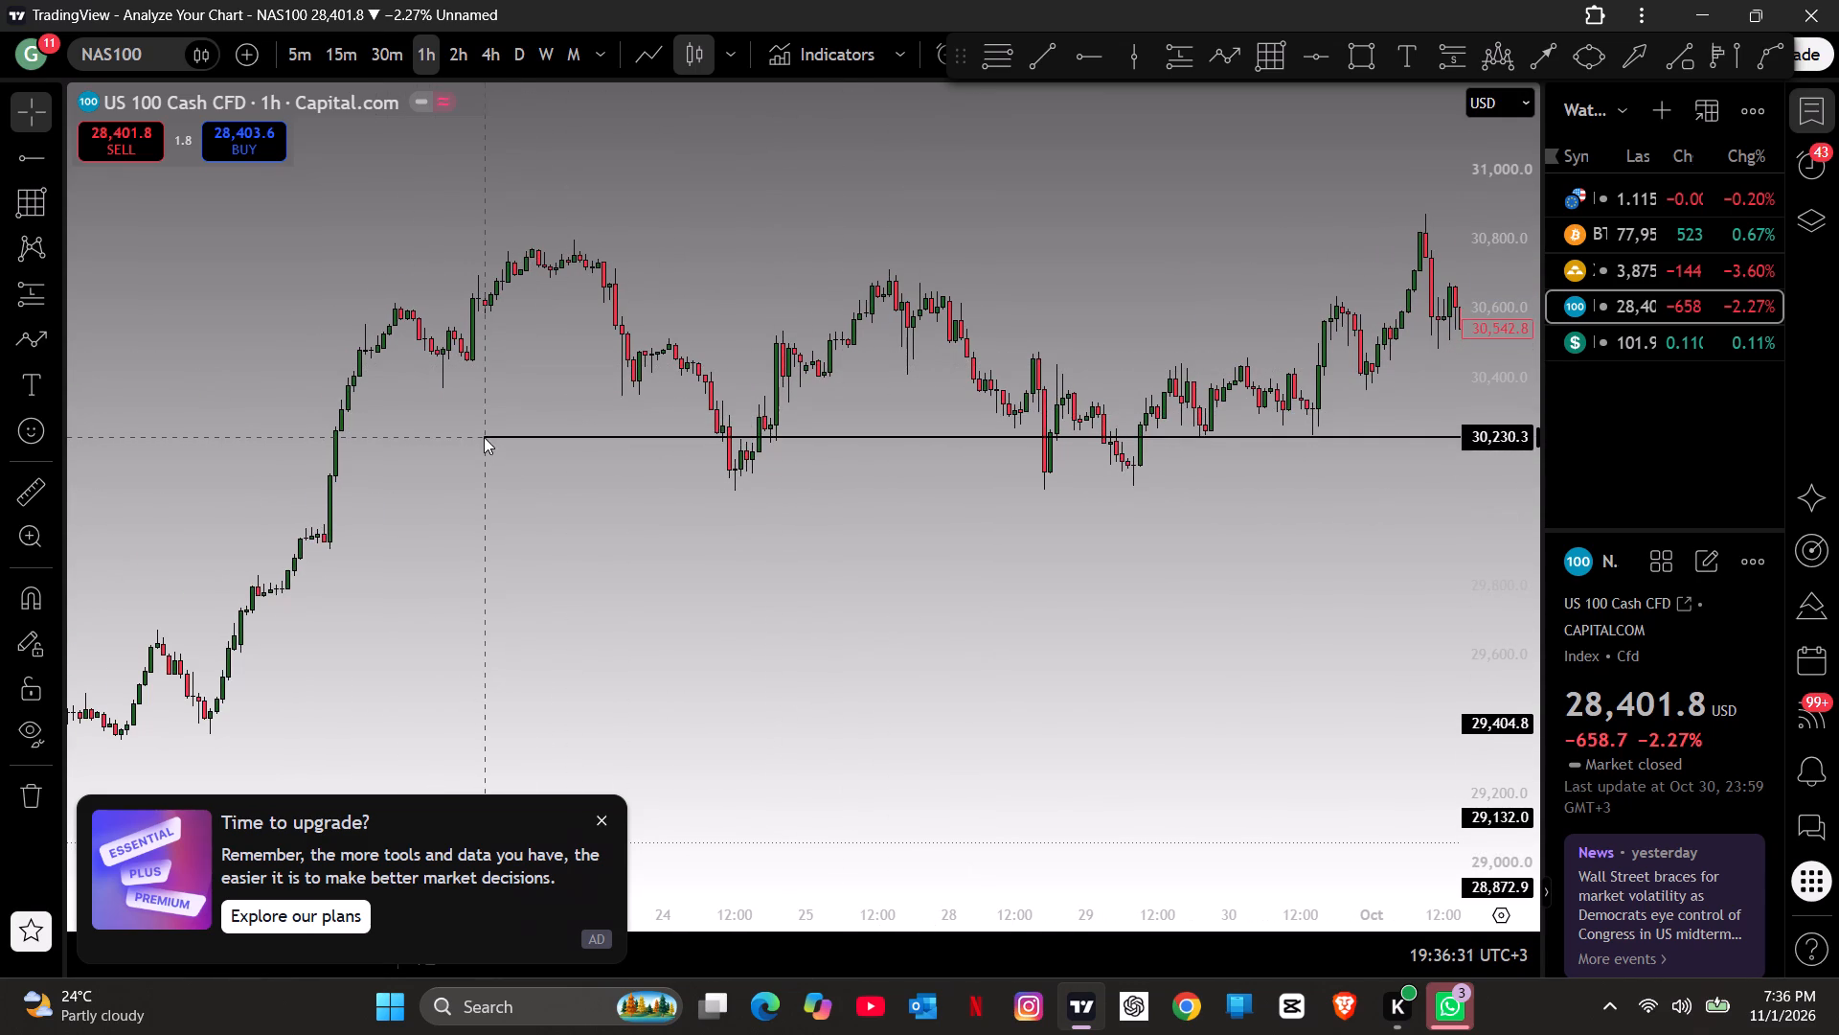
drag(484, 437, 387, 352)
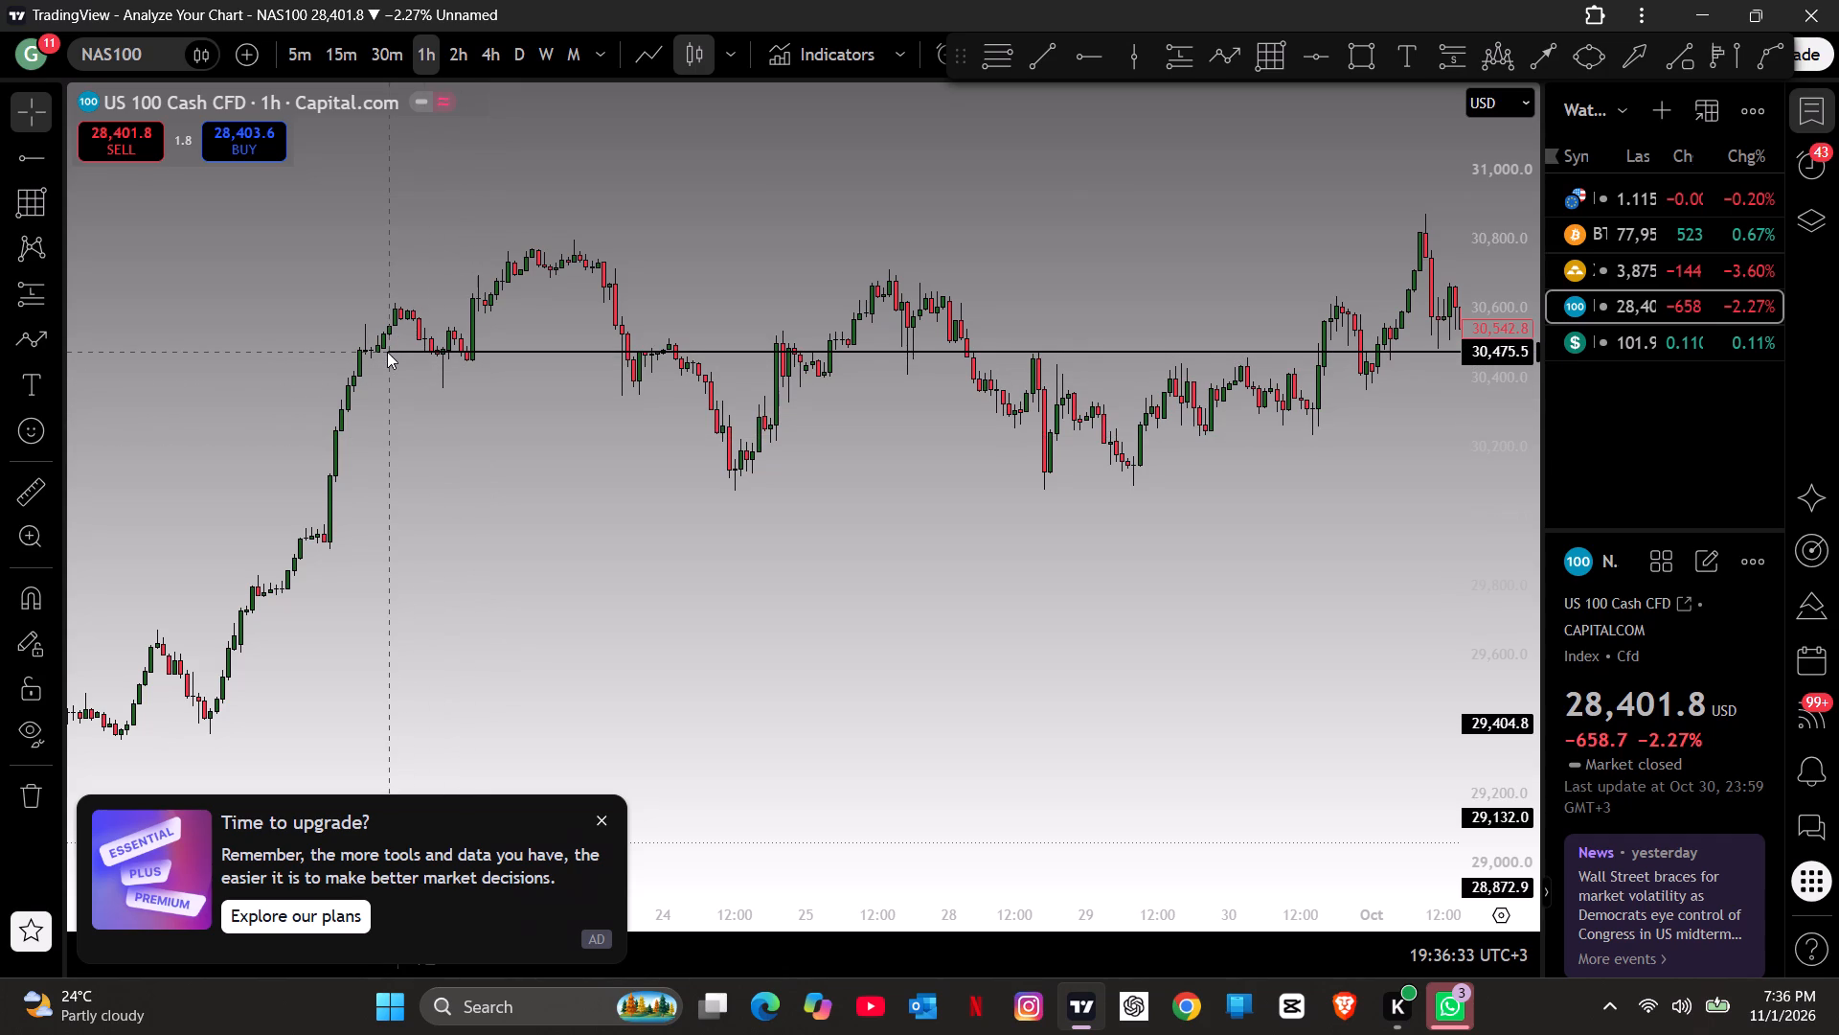
drag(387, 352, 379, 357)
click(544, 417)
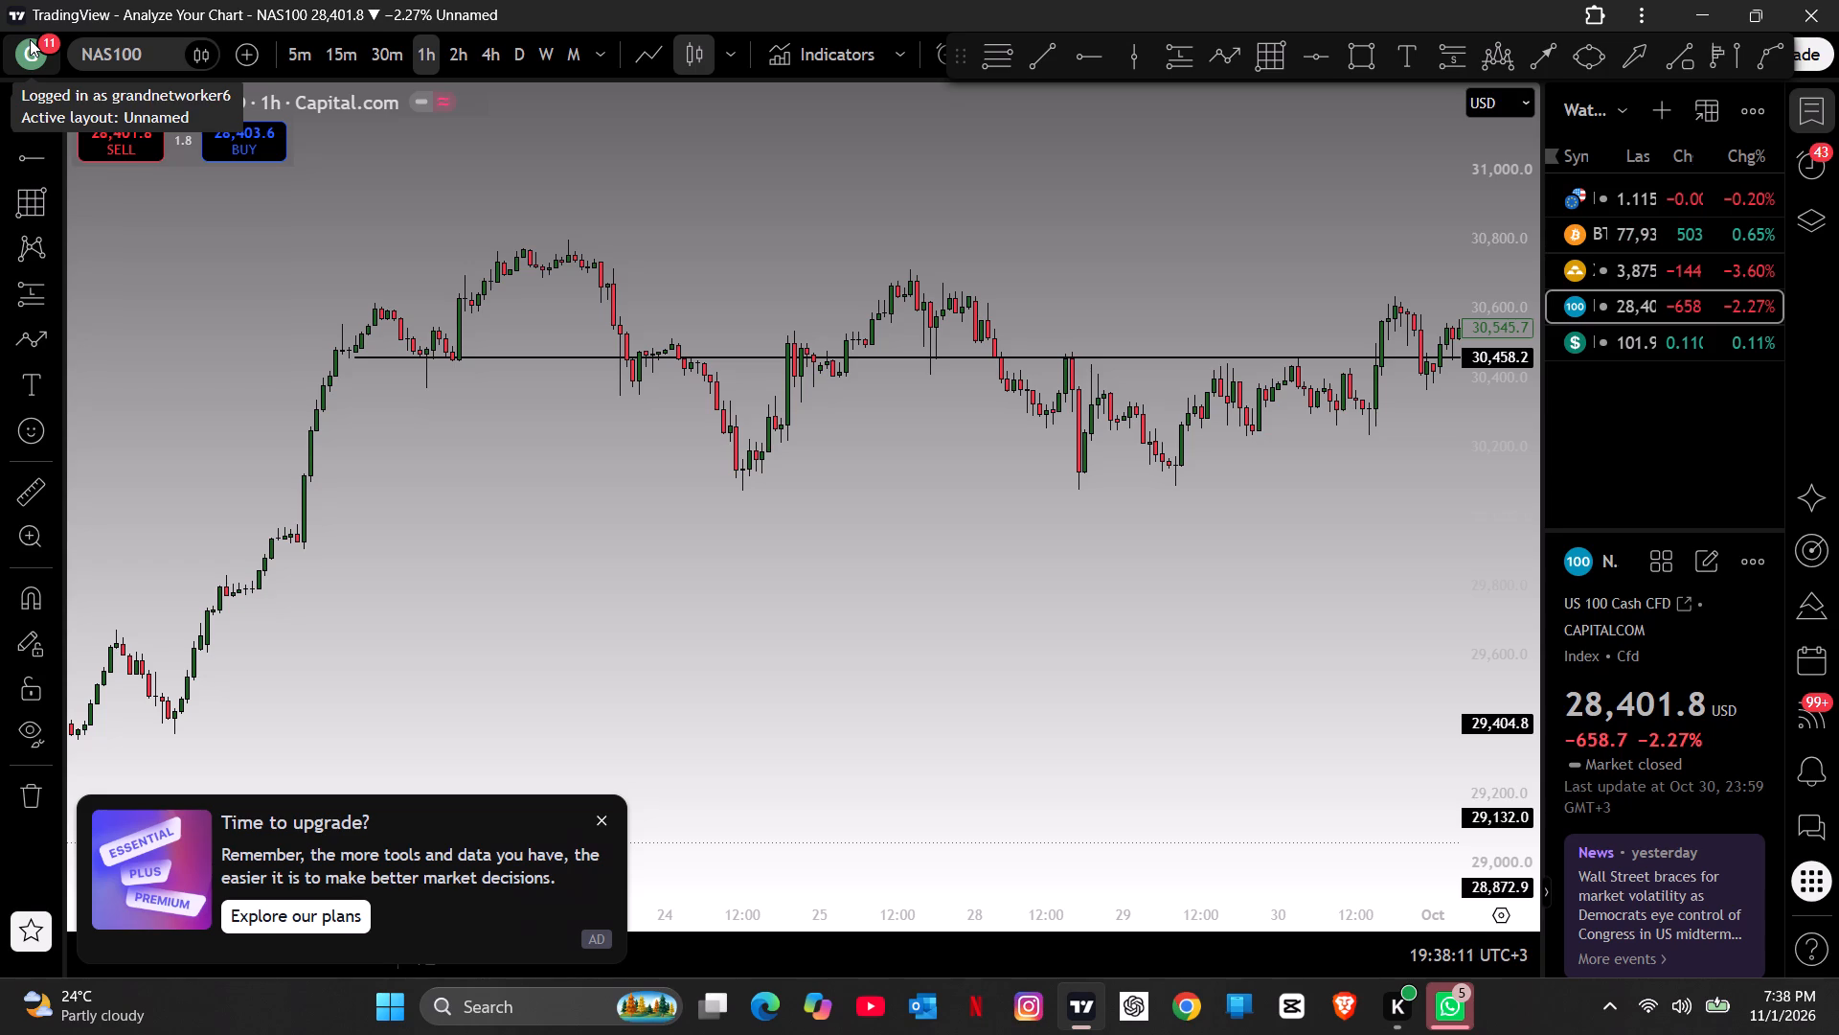
Switch the NAS100 chart to the 4-hour timeframe and bring the August price action into view.
click(486, 50)
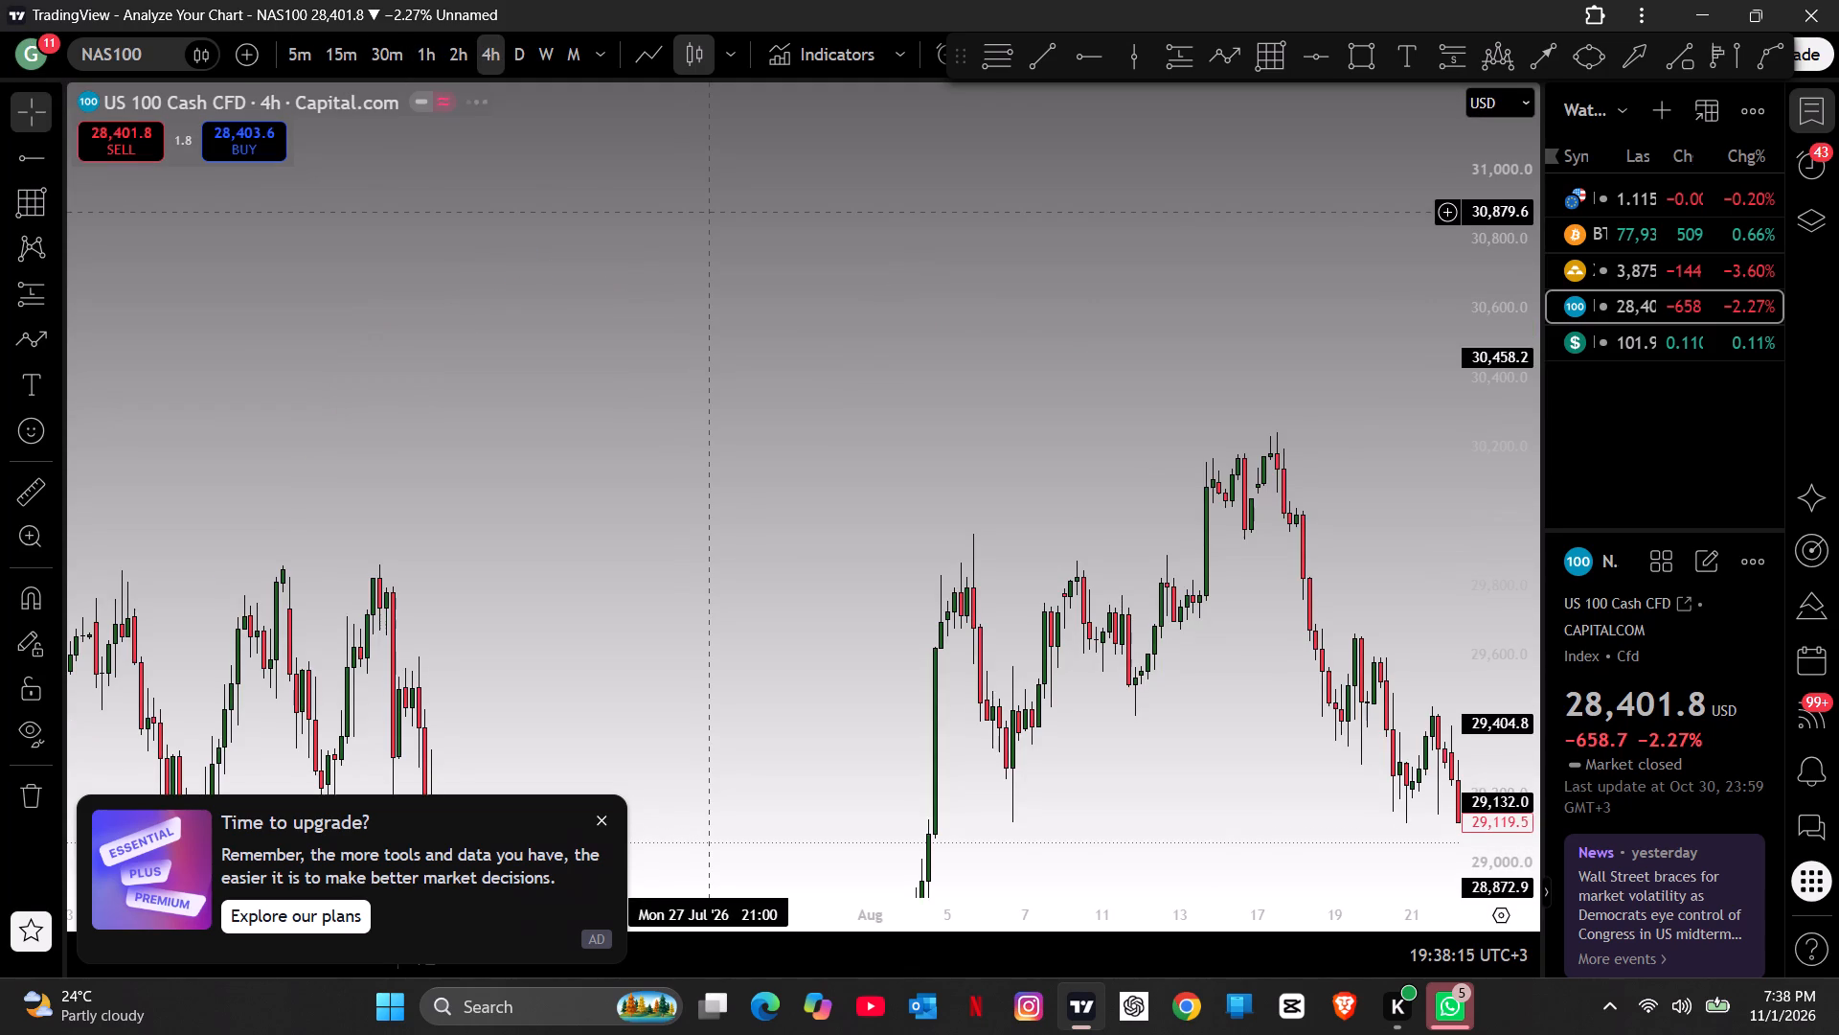
drag(1029, 524, 991, 340)
scroll(875, 631, up, 1)
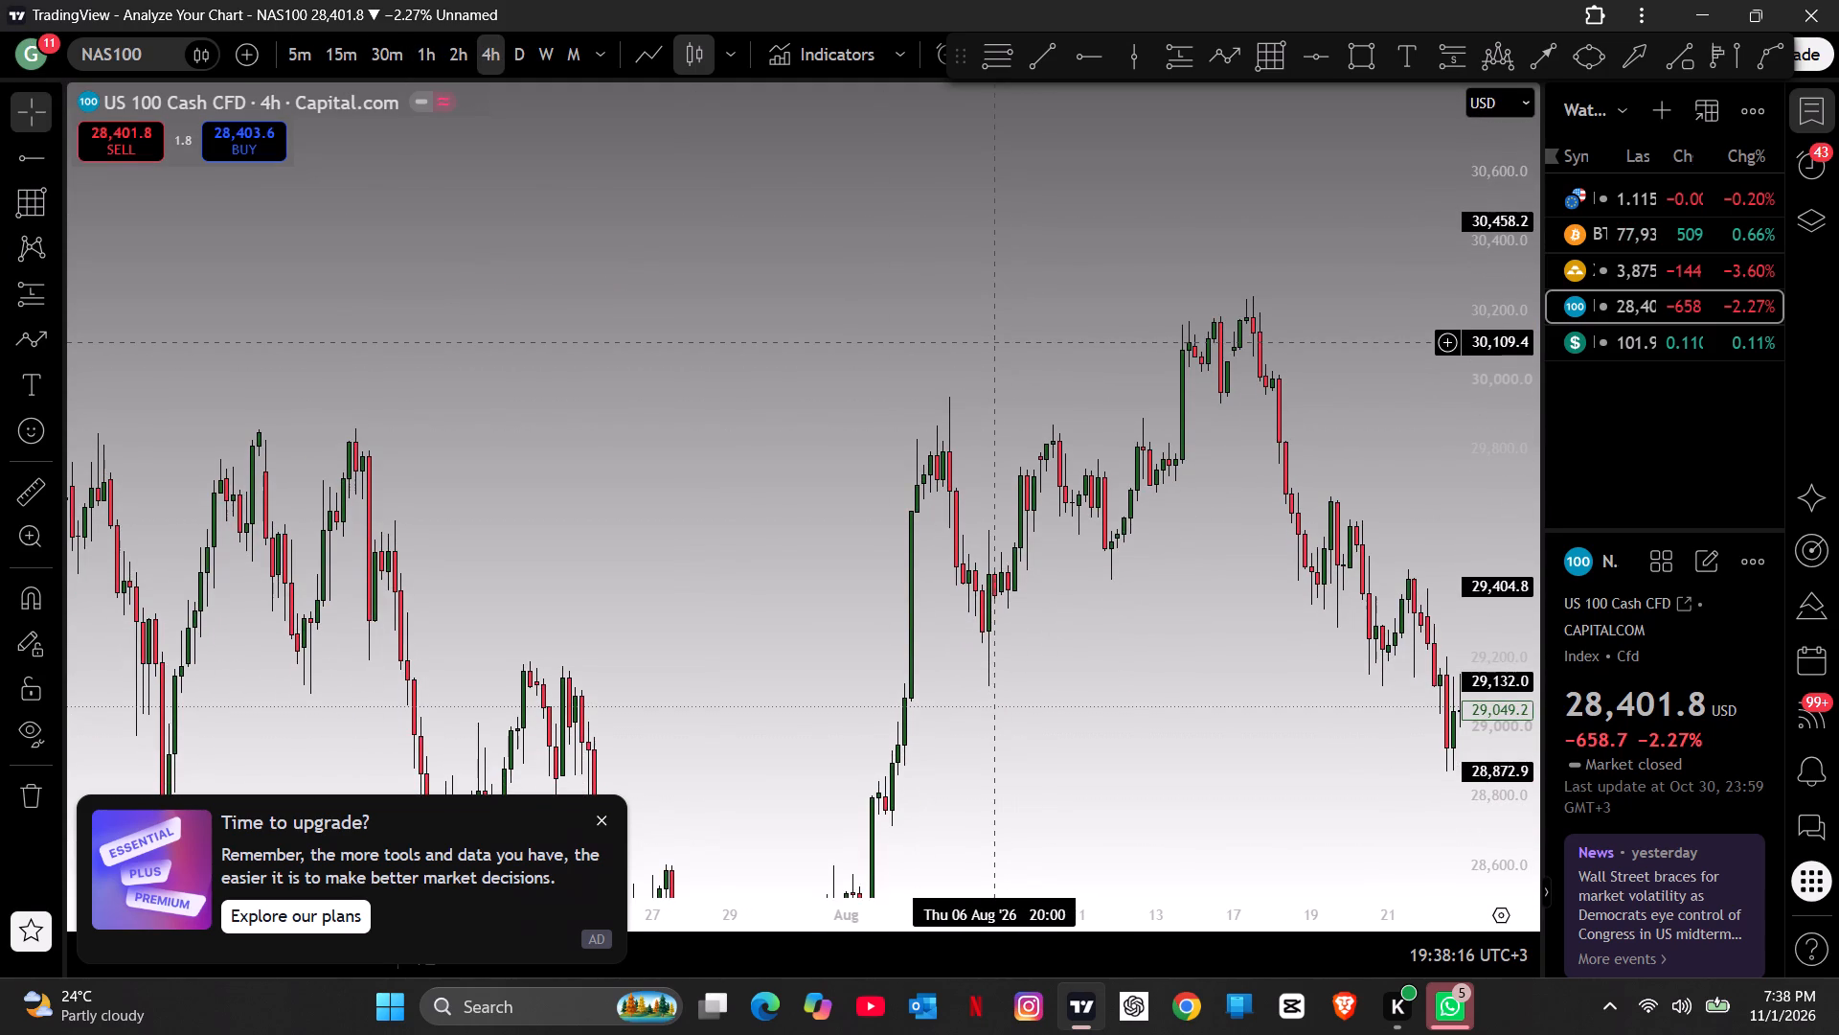
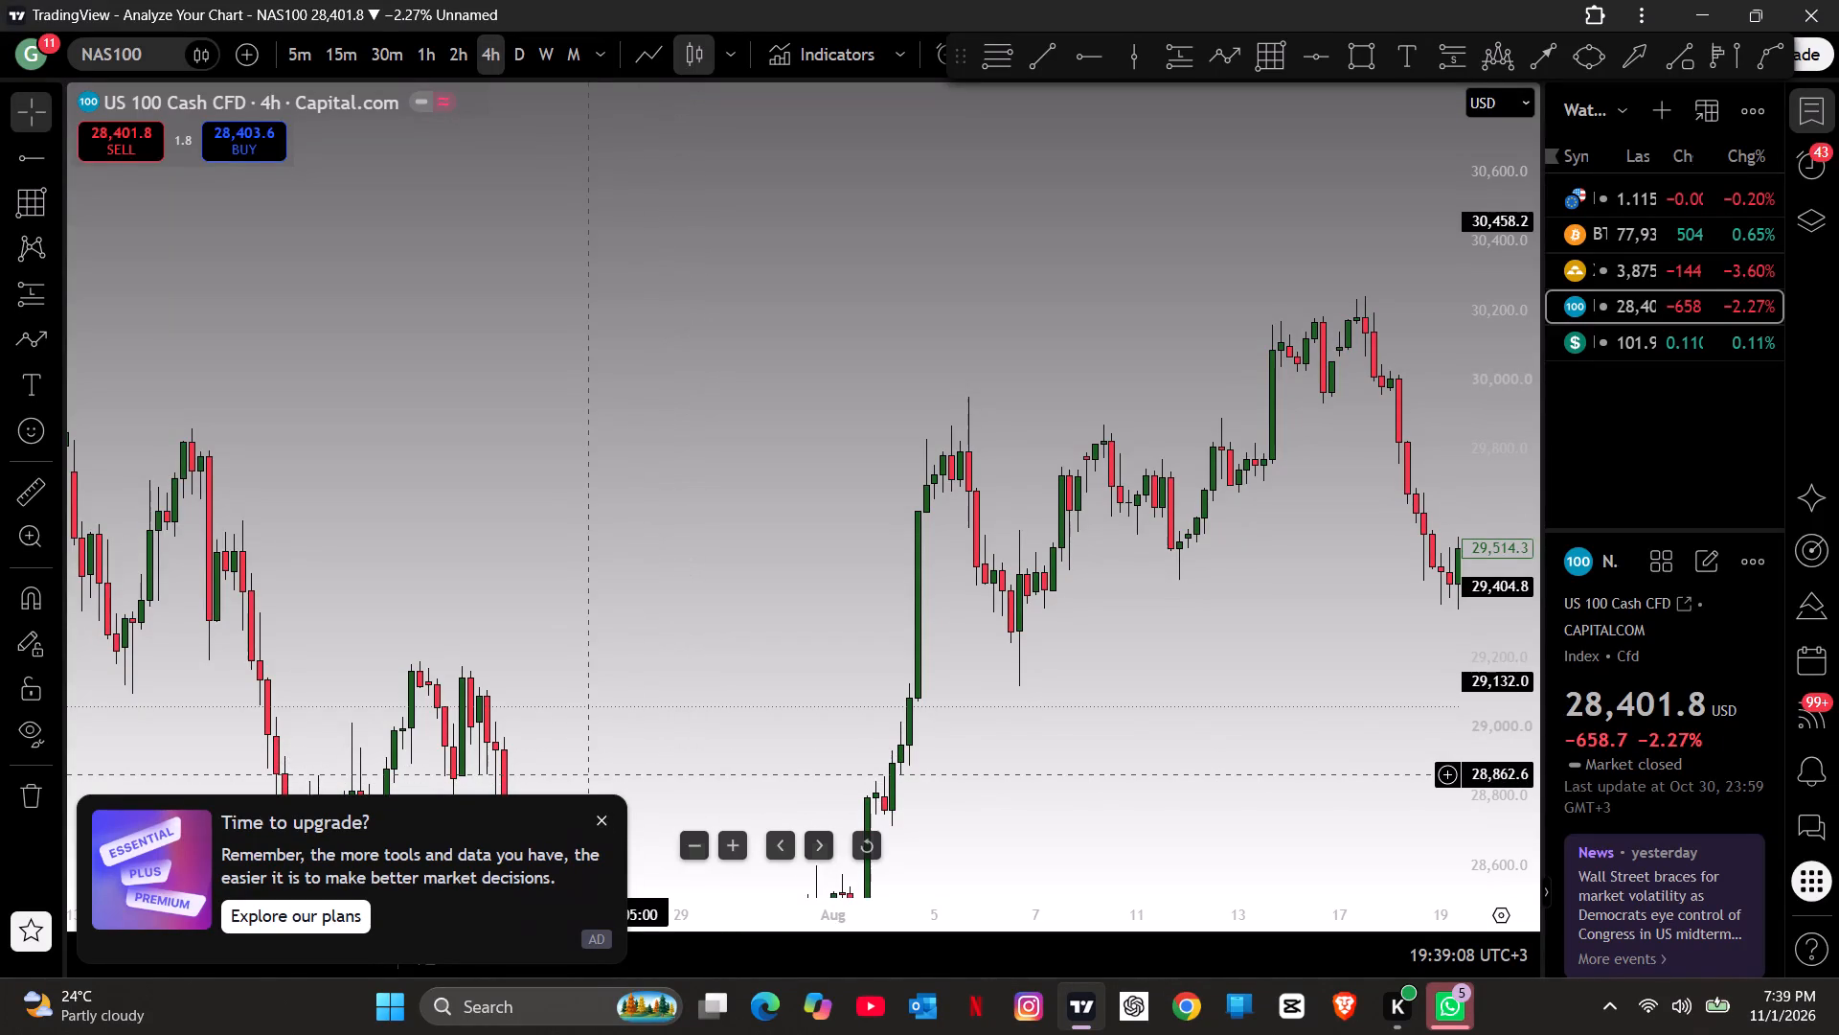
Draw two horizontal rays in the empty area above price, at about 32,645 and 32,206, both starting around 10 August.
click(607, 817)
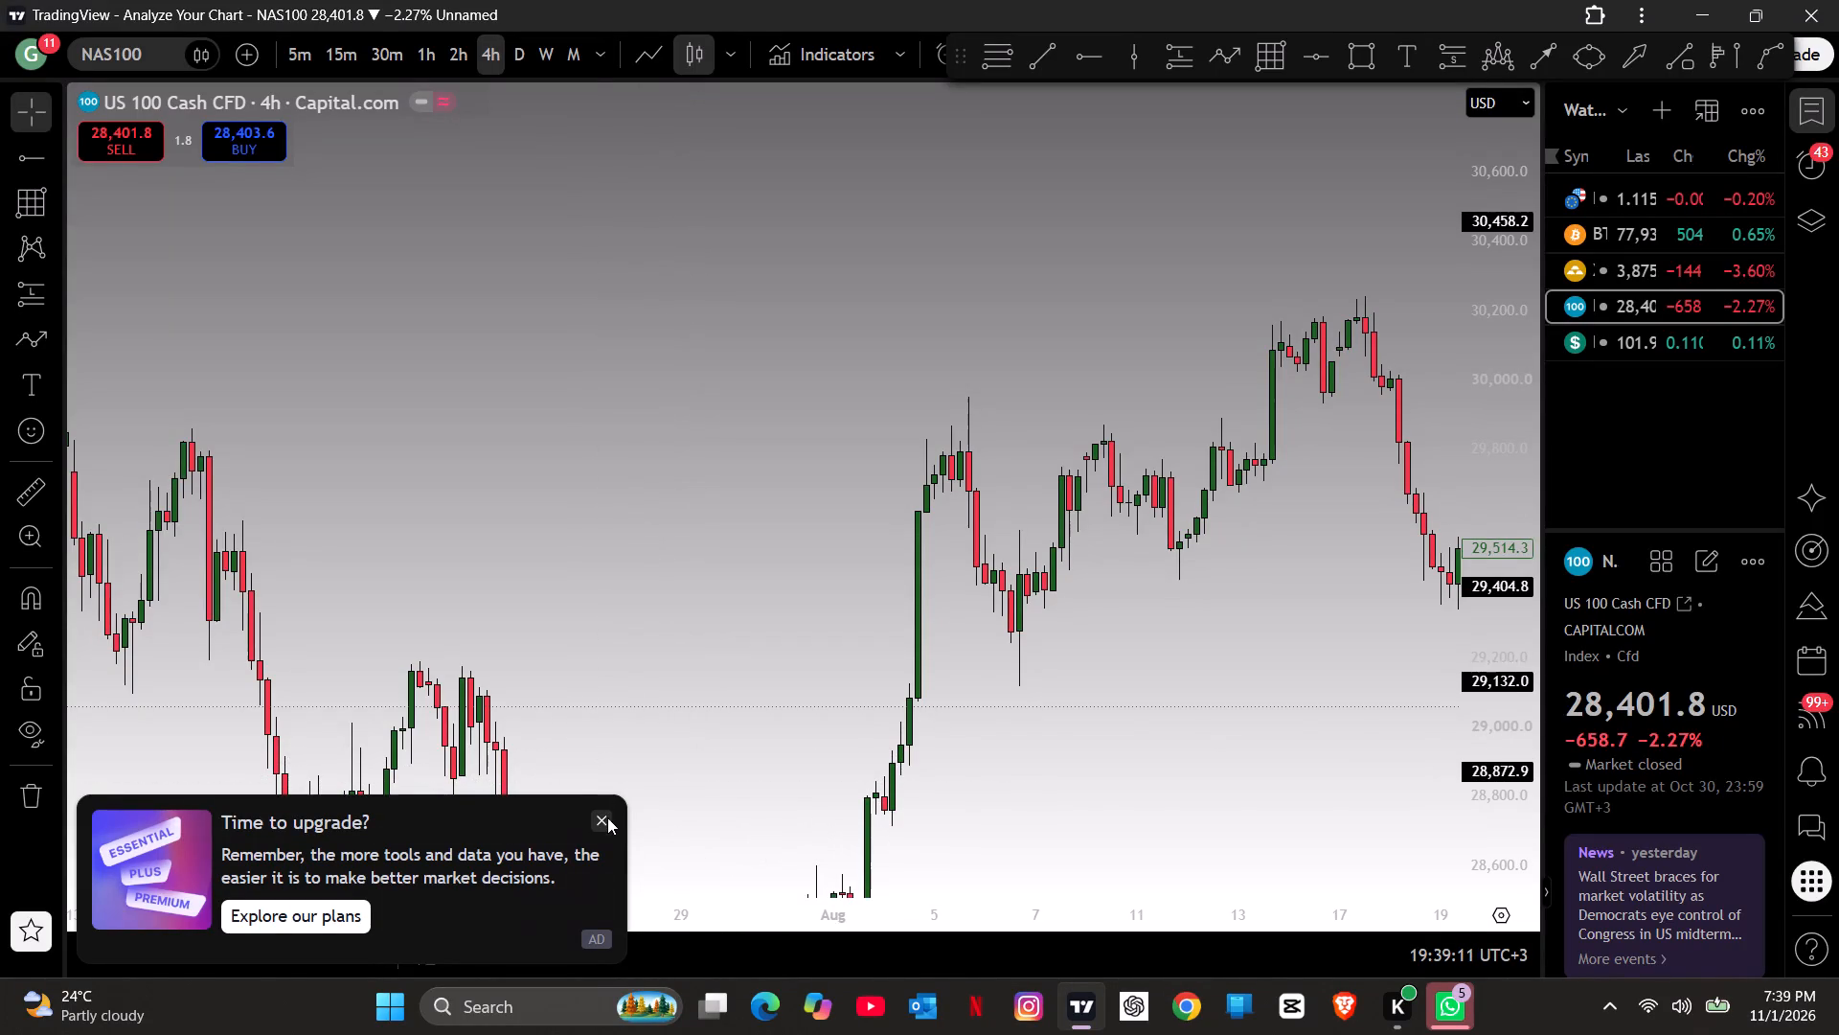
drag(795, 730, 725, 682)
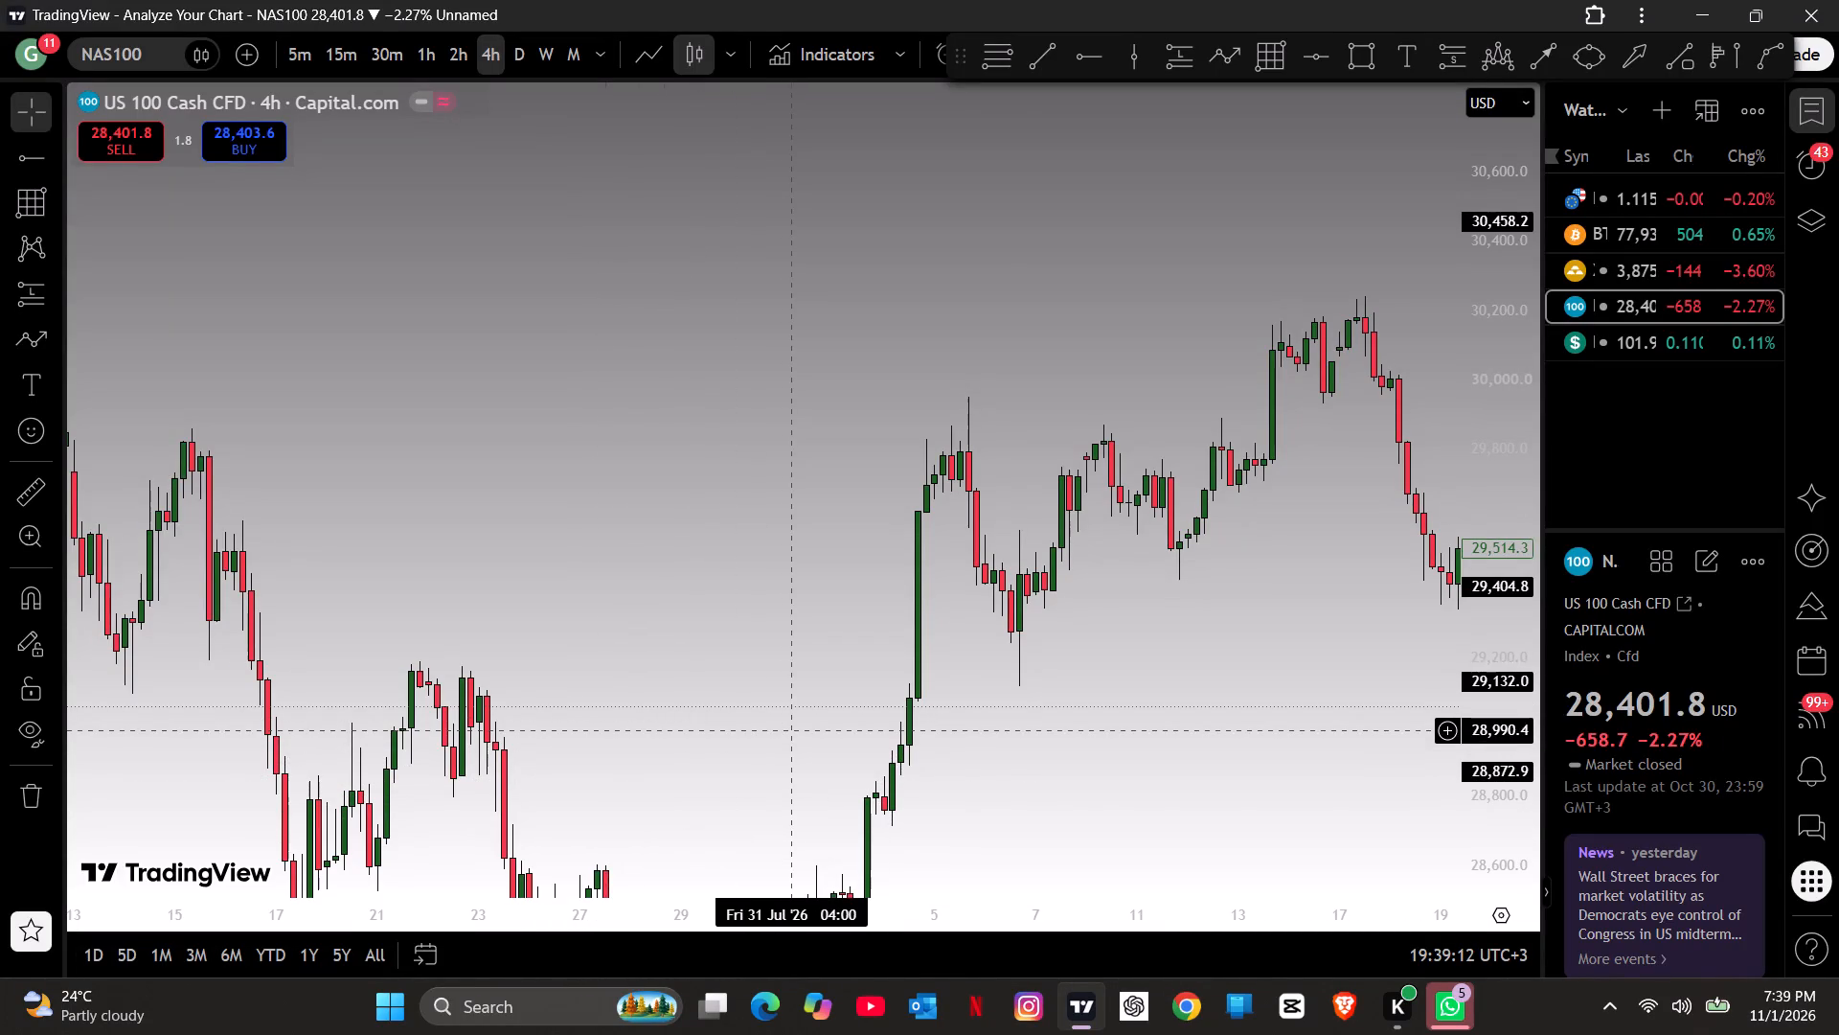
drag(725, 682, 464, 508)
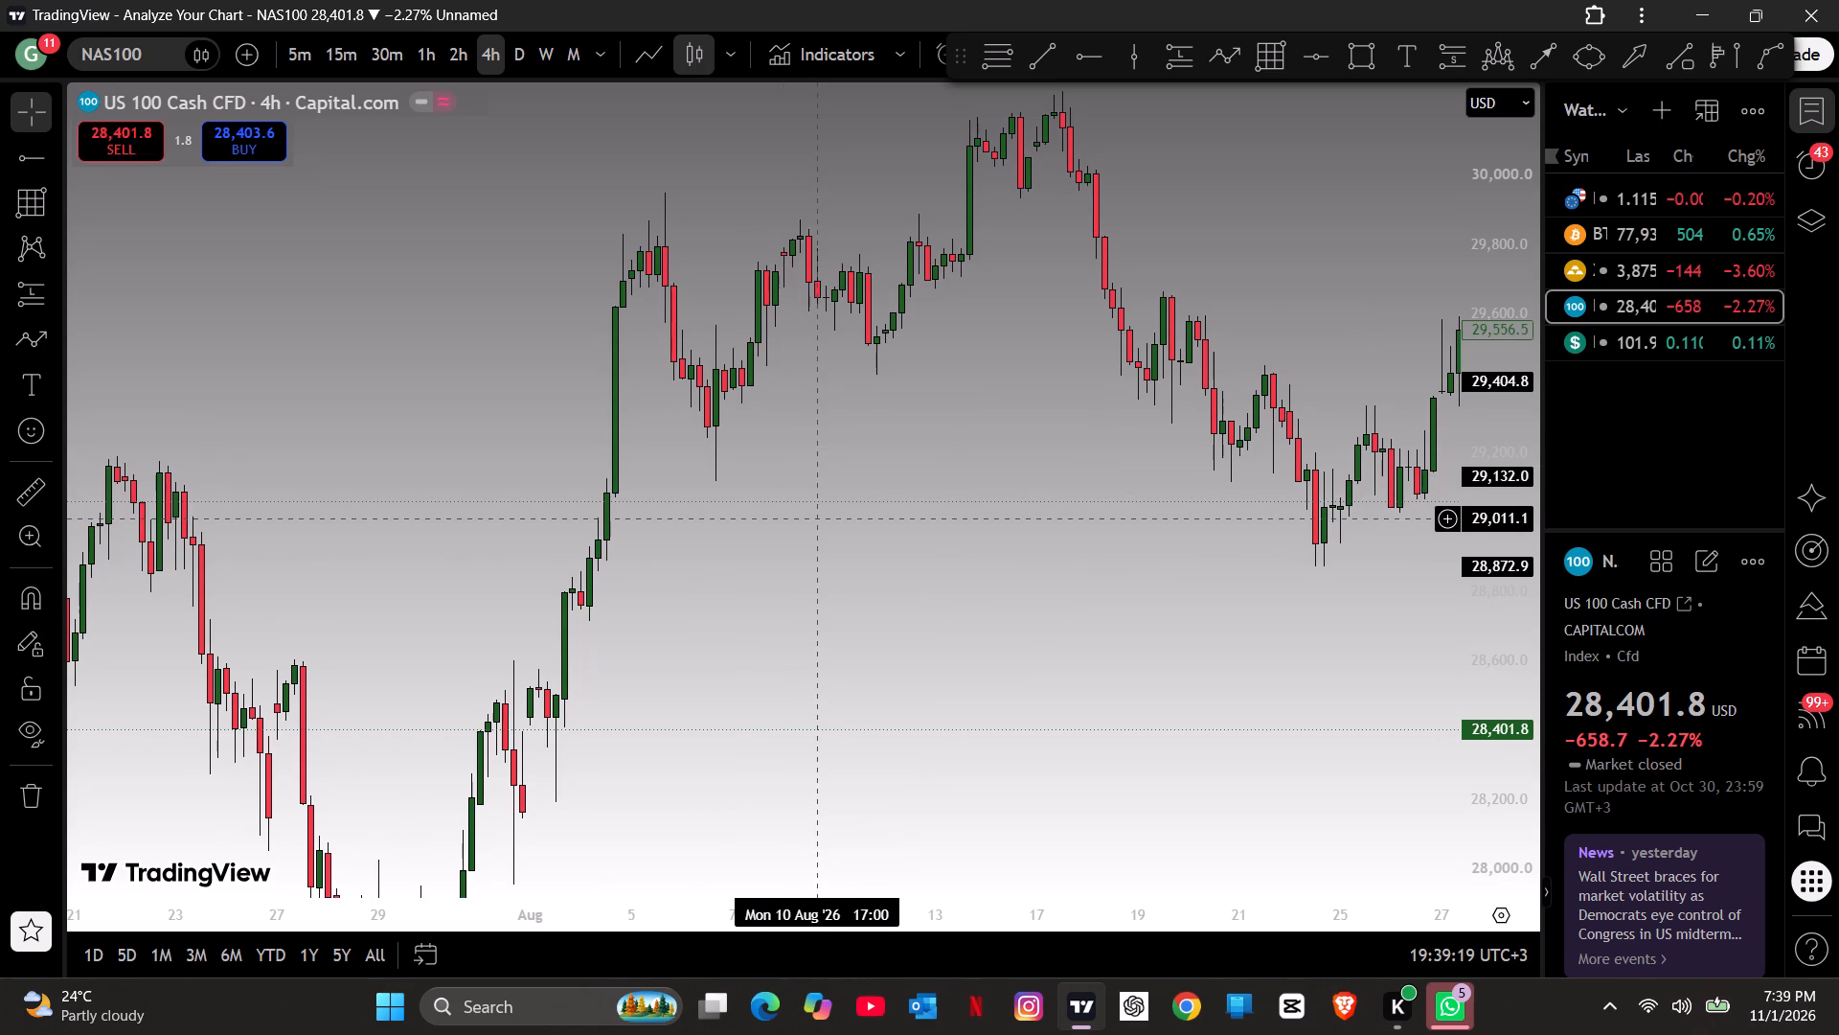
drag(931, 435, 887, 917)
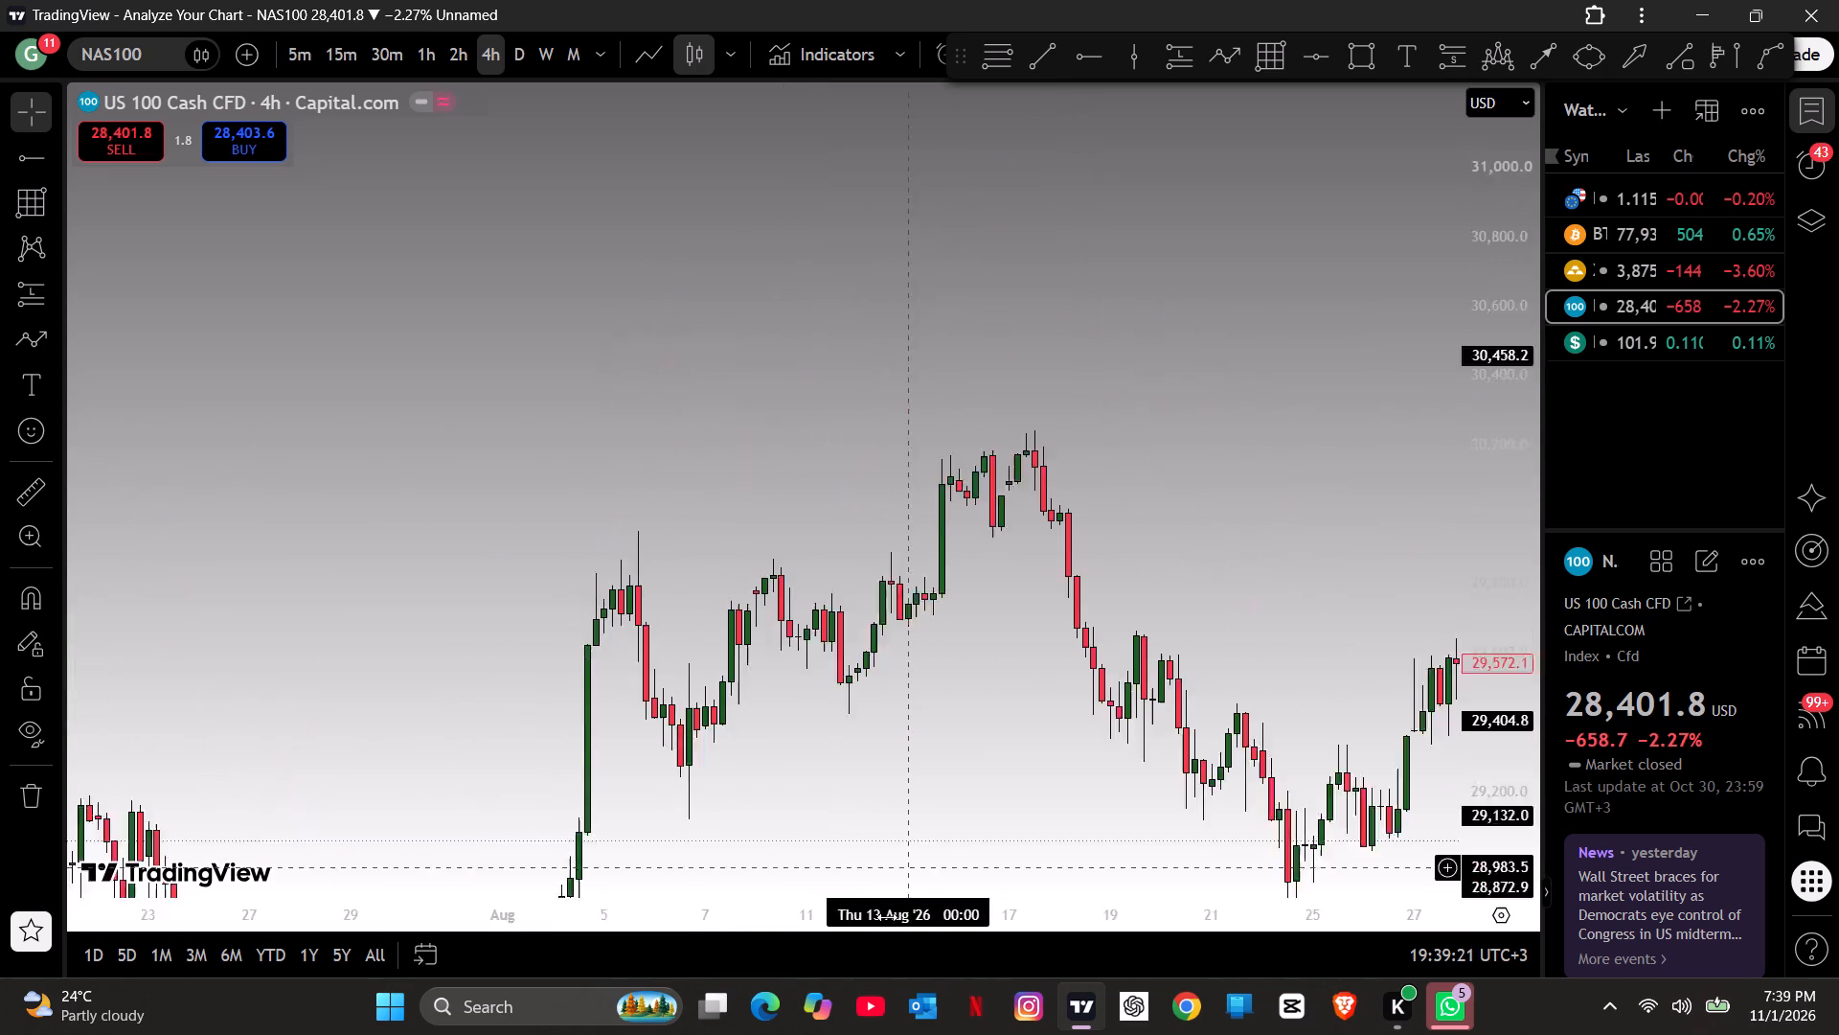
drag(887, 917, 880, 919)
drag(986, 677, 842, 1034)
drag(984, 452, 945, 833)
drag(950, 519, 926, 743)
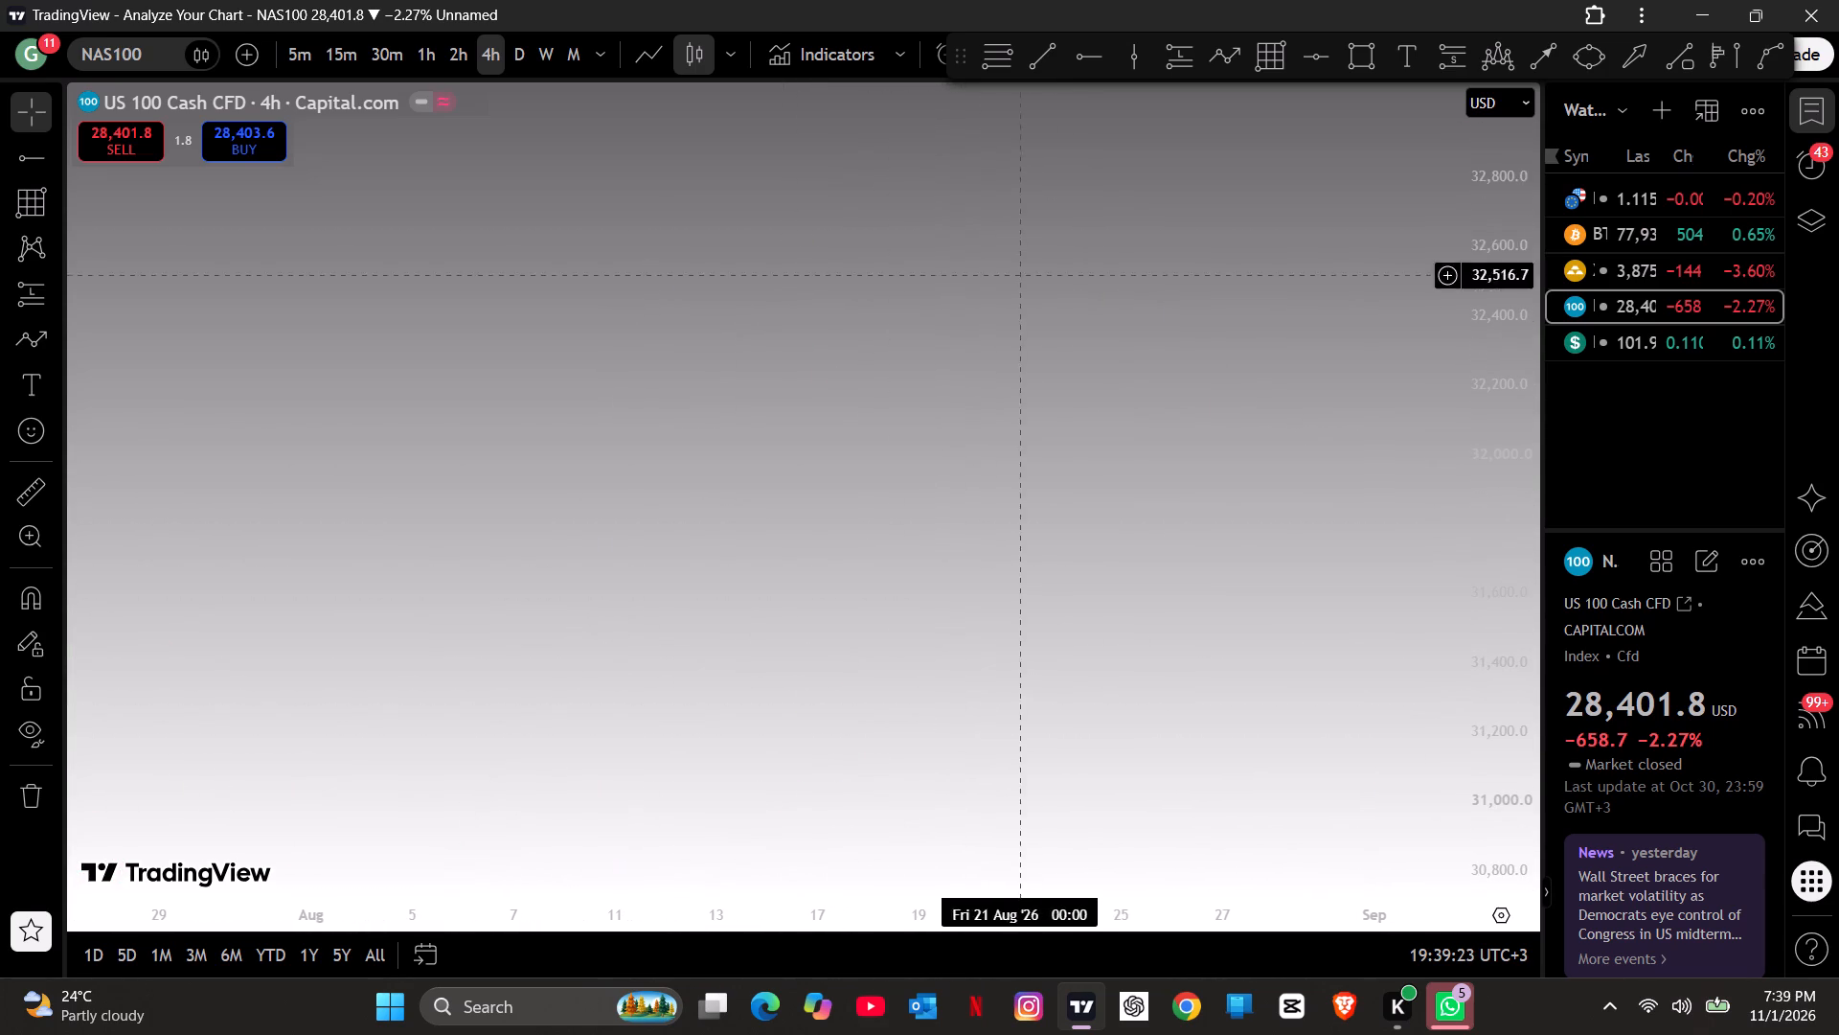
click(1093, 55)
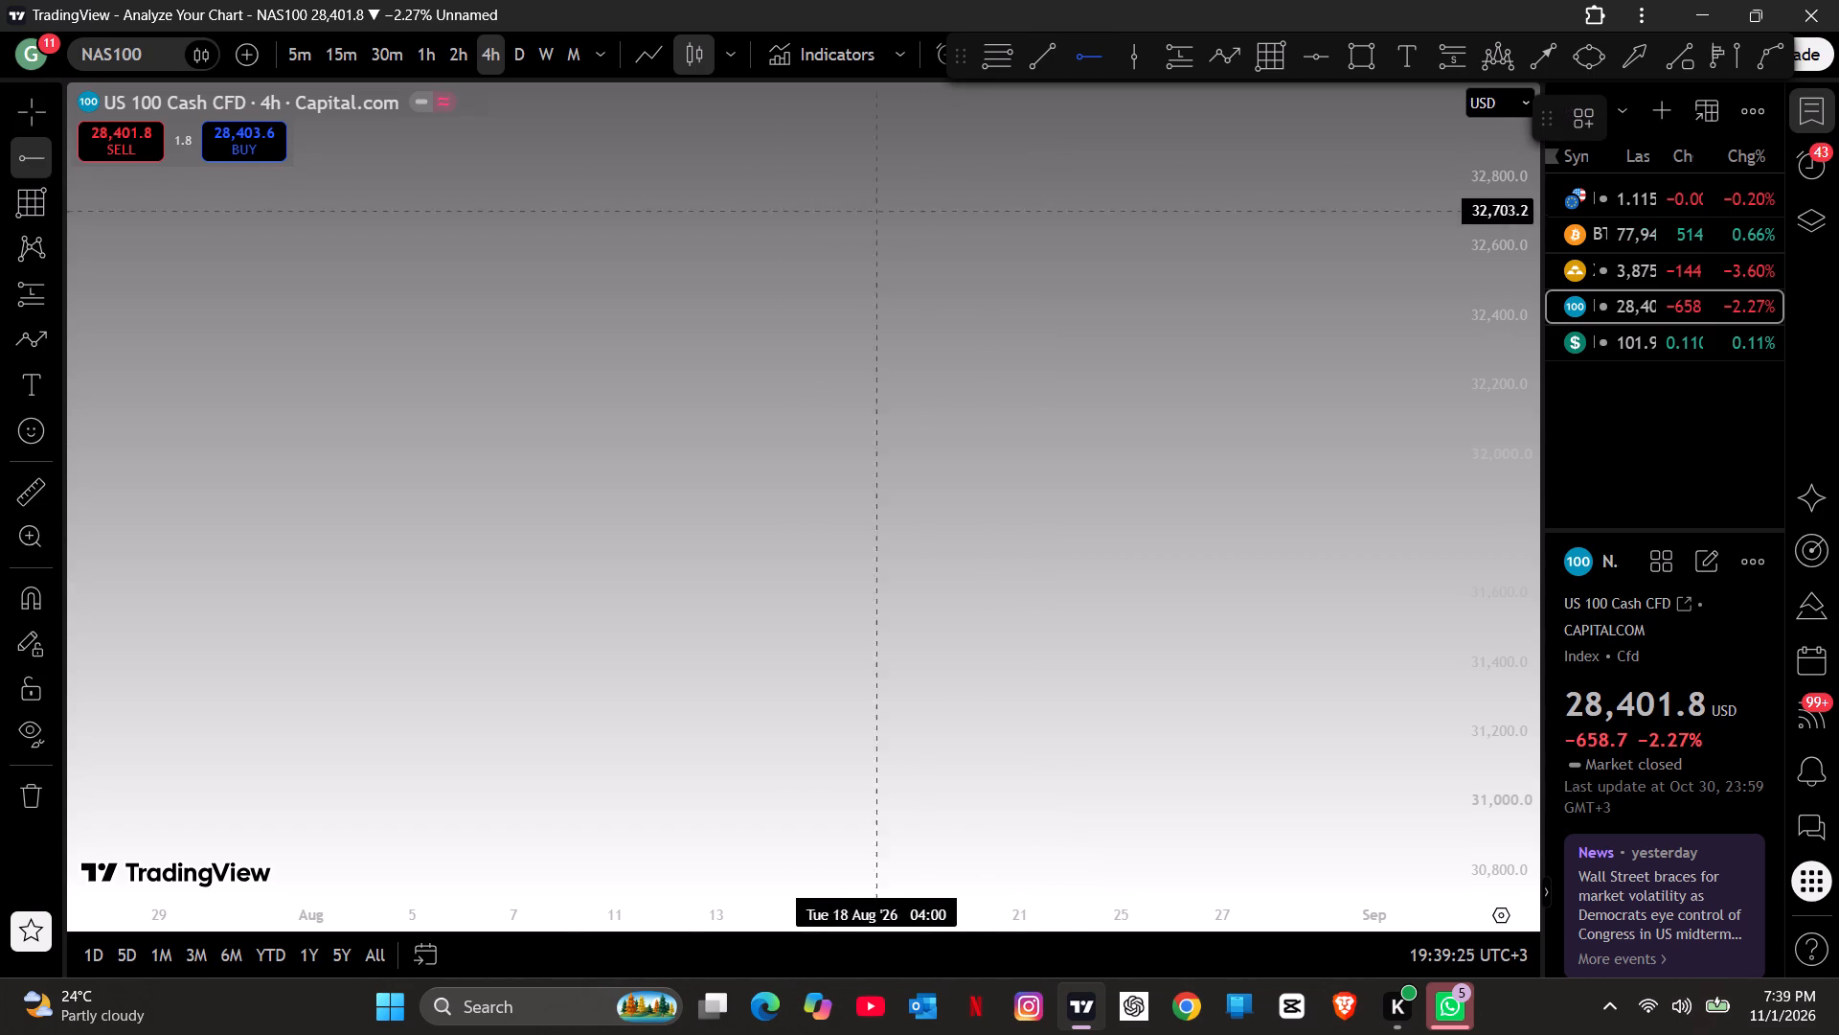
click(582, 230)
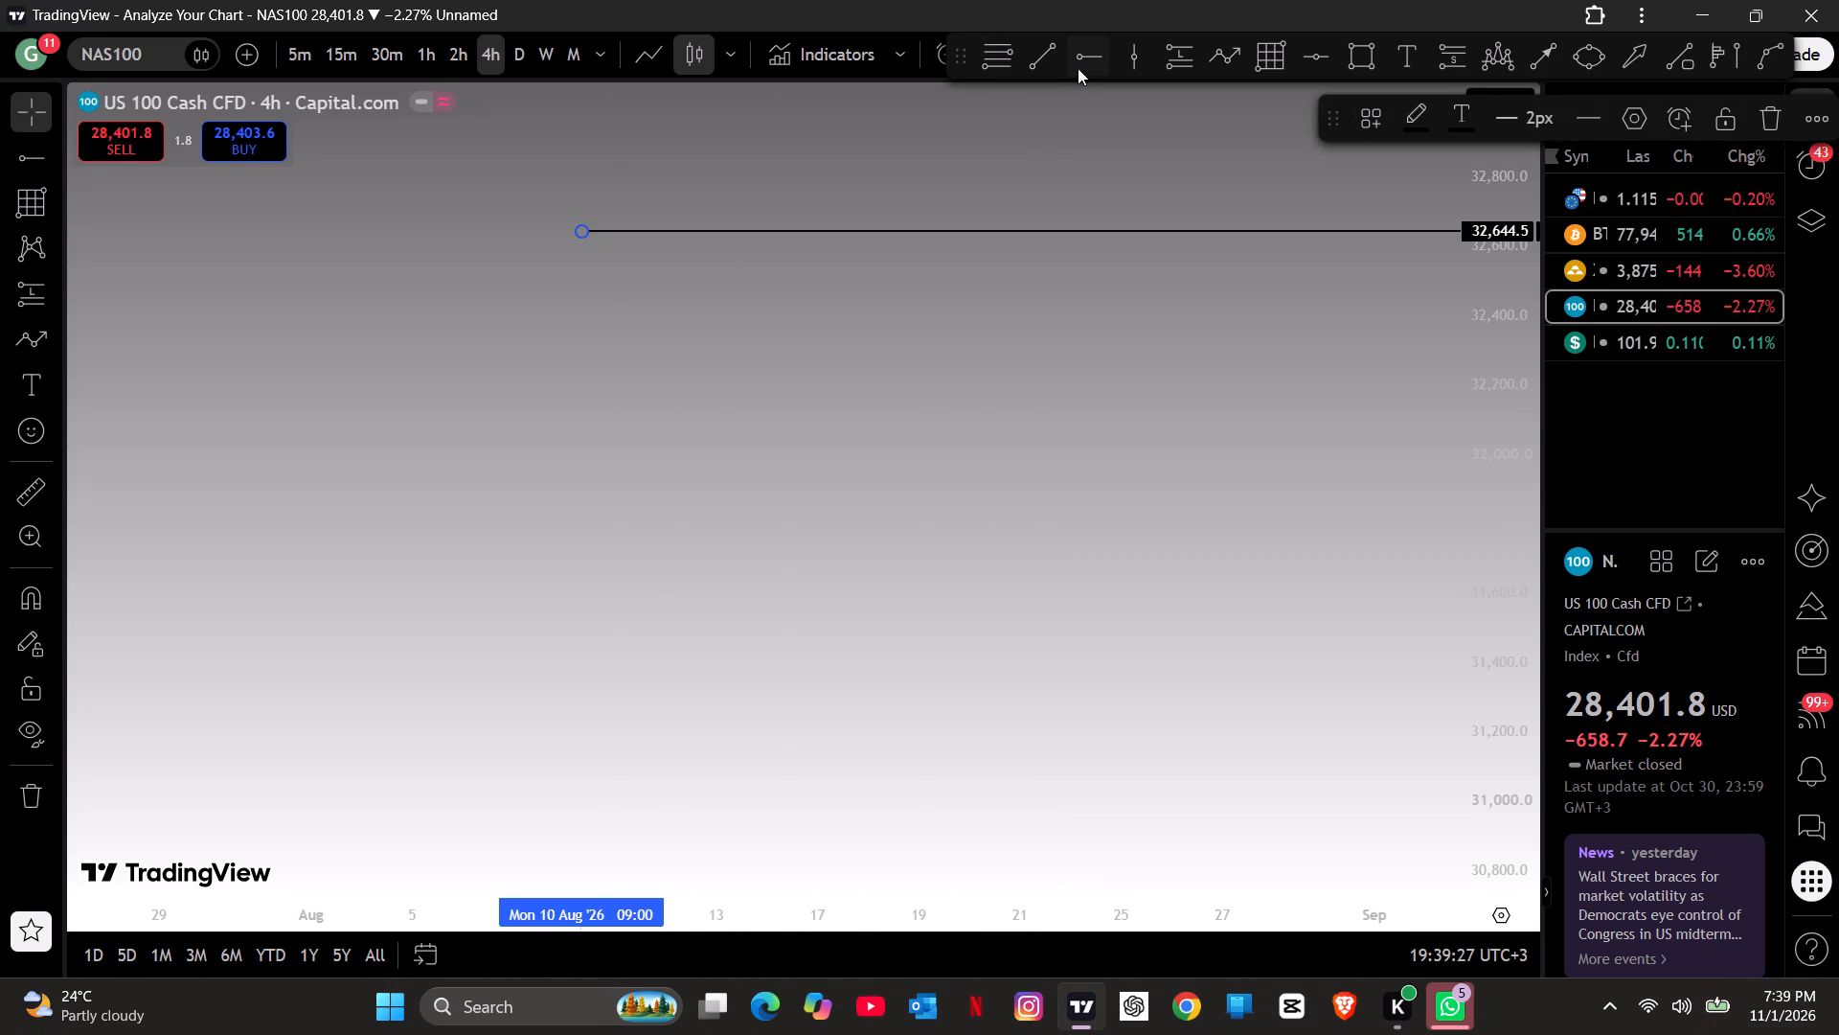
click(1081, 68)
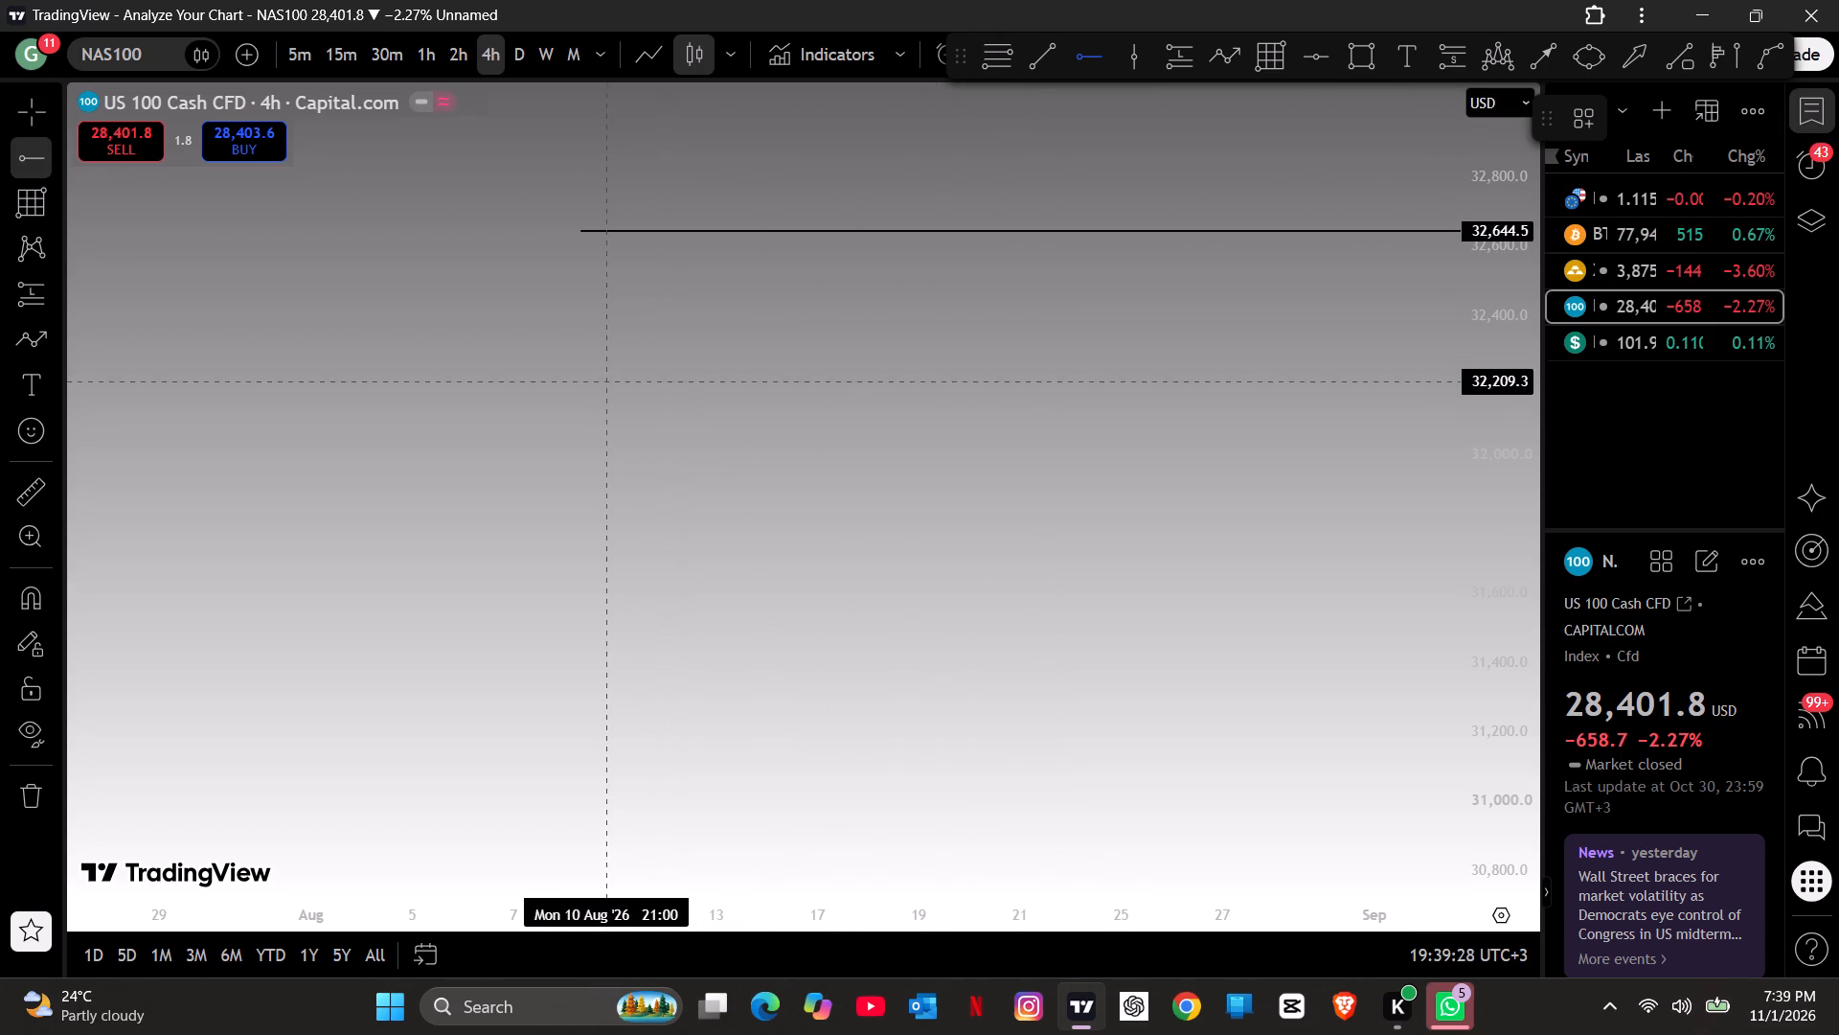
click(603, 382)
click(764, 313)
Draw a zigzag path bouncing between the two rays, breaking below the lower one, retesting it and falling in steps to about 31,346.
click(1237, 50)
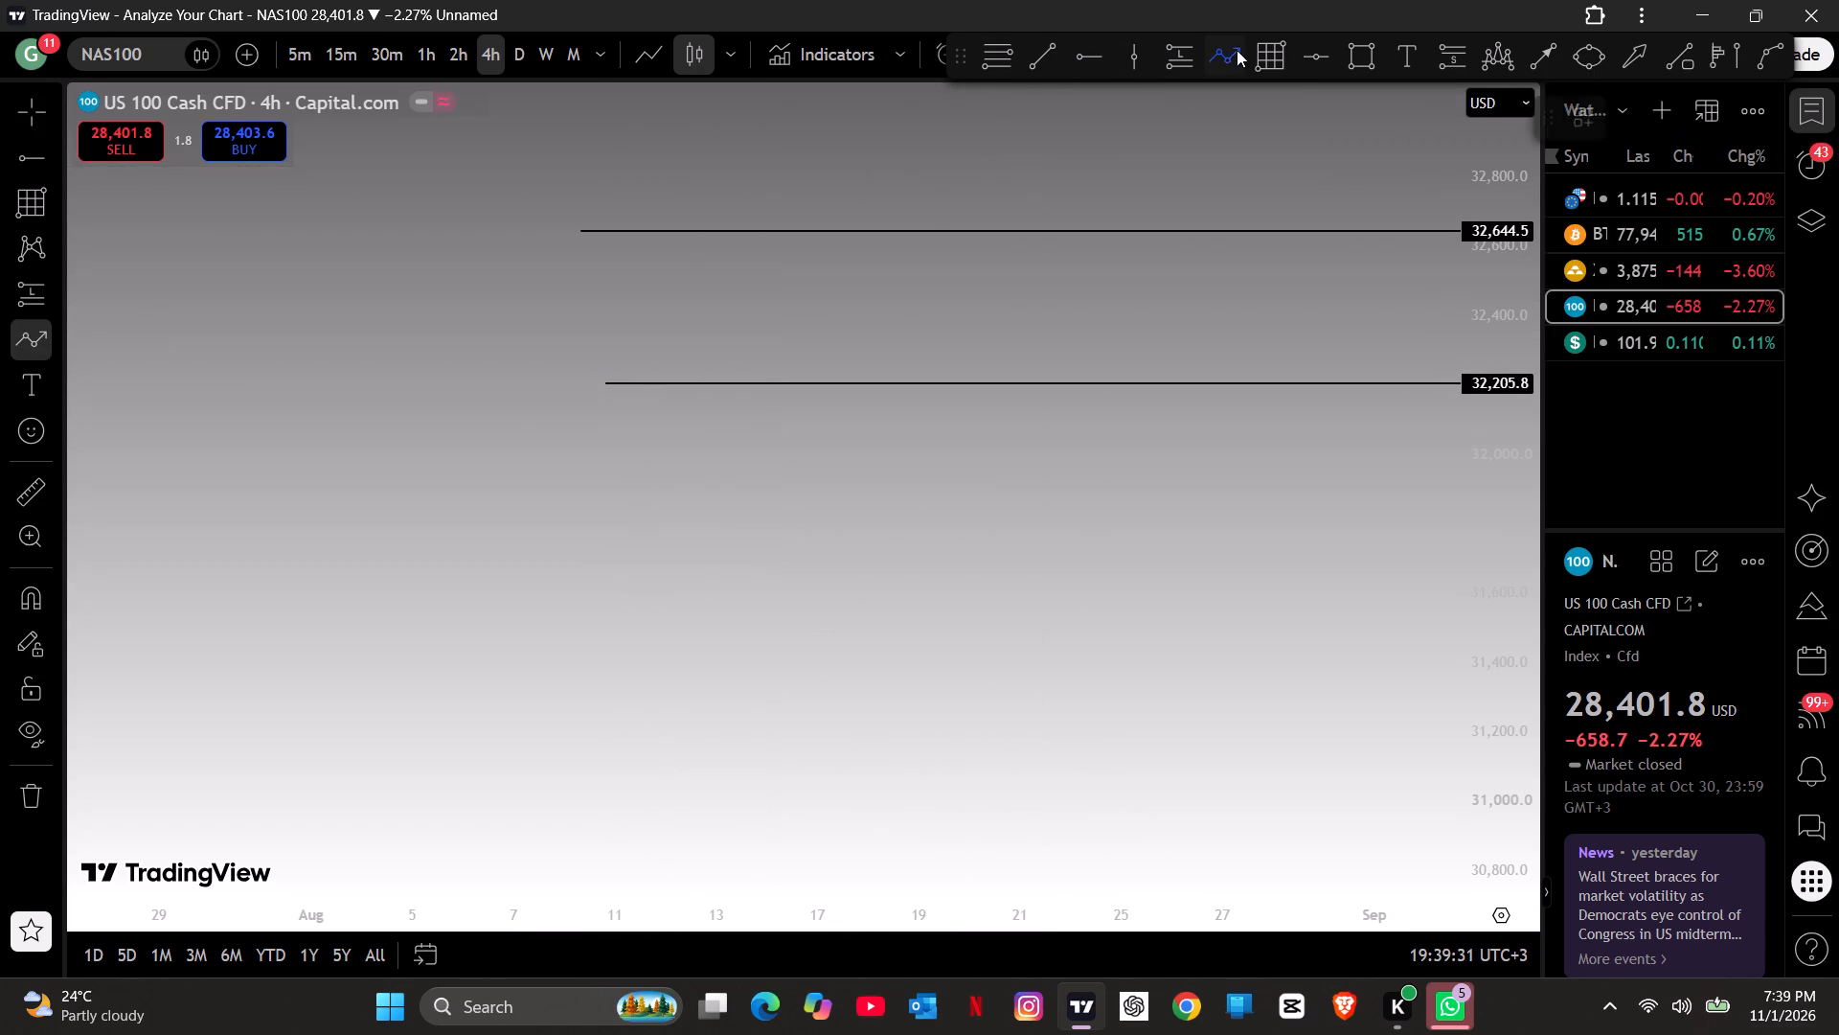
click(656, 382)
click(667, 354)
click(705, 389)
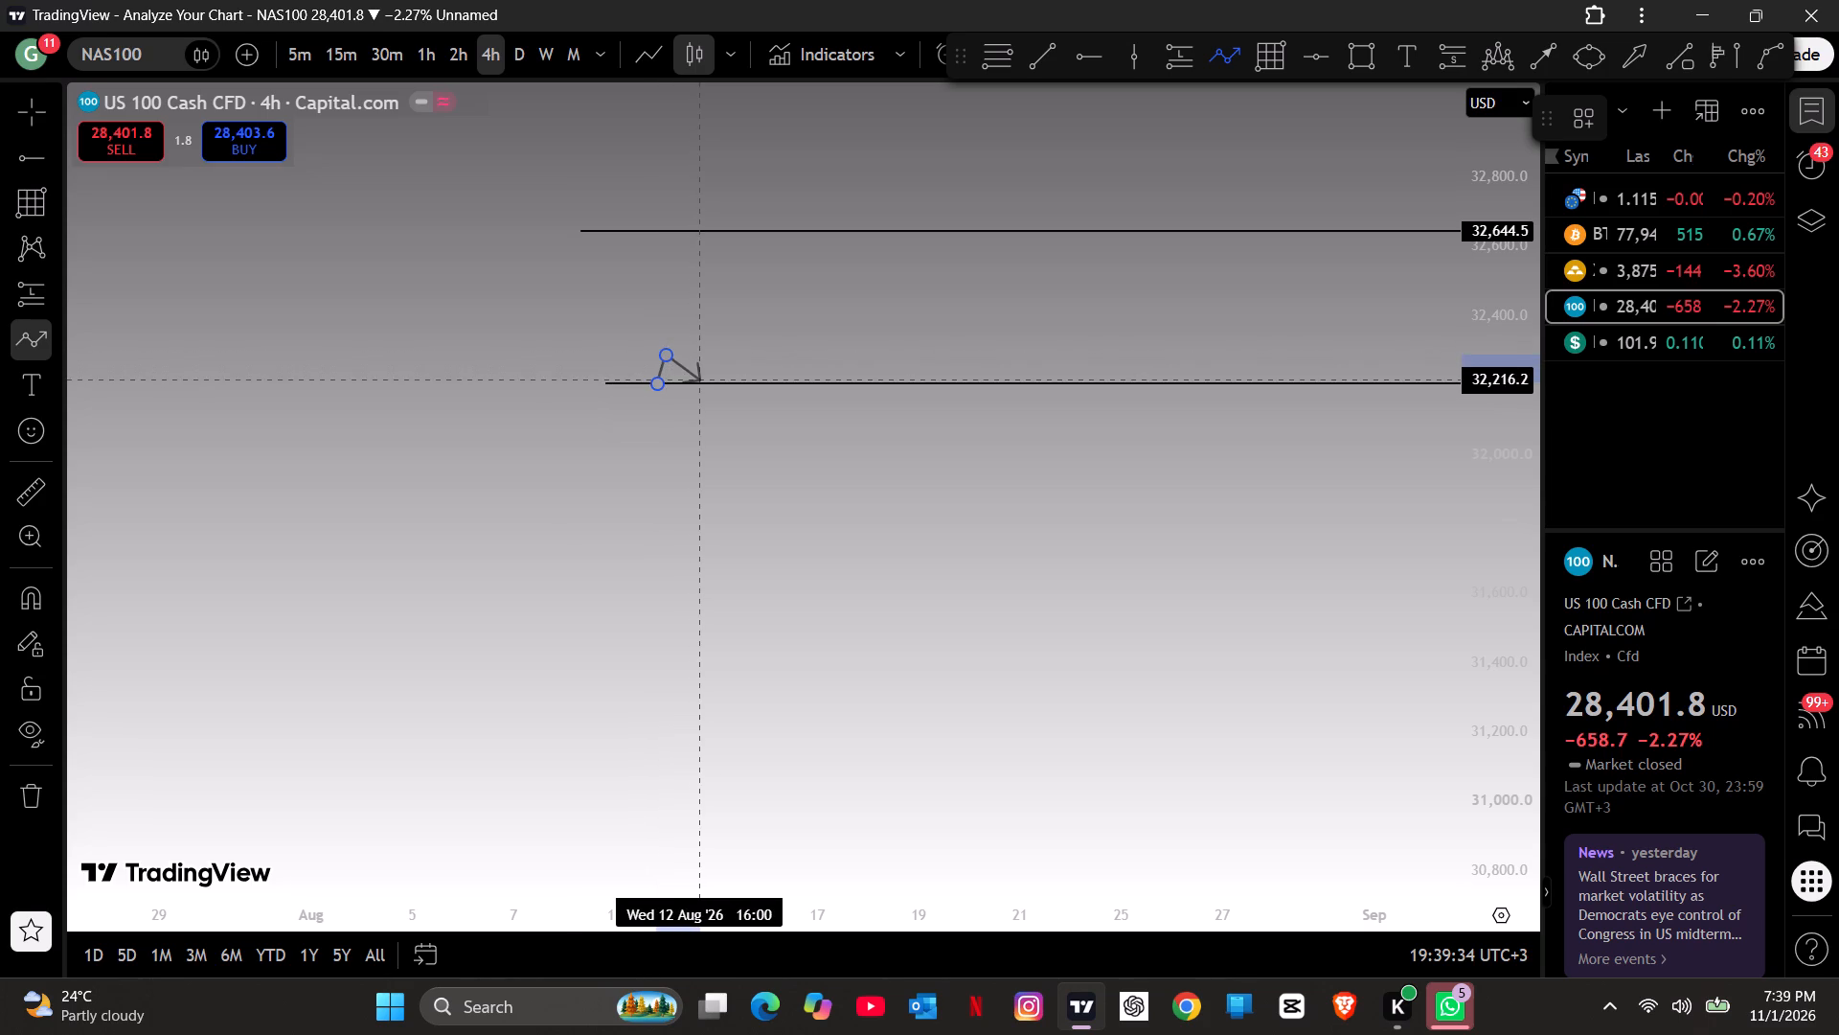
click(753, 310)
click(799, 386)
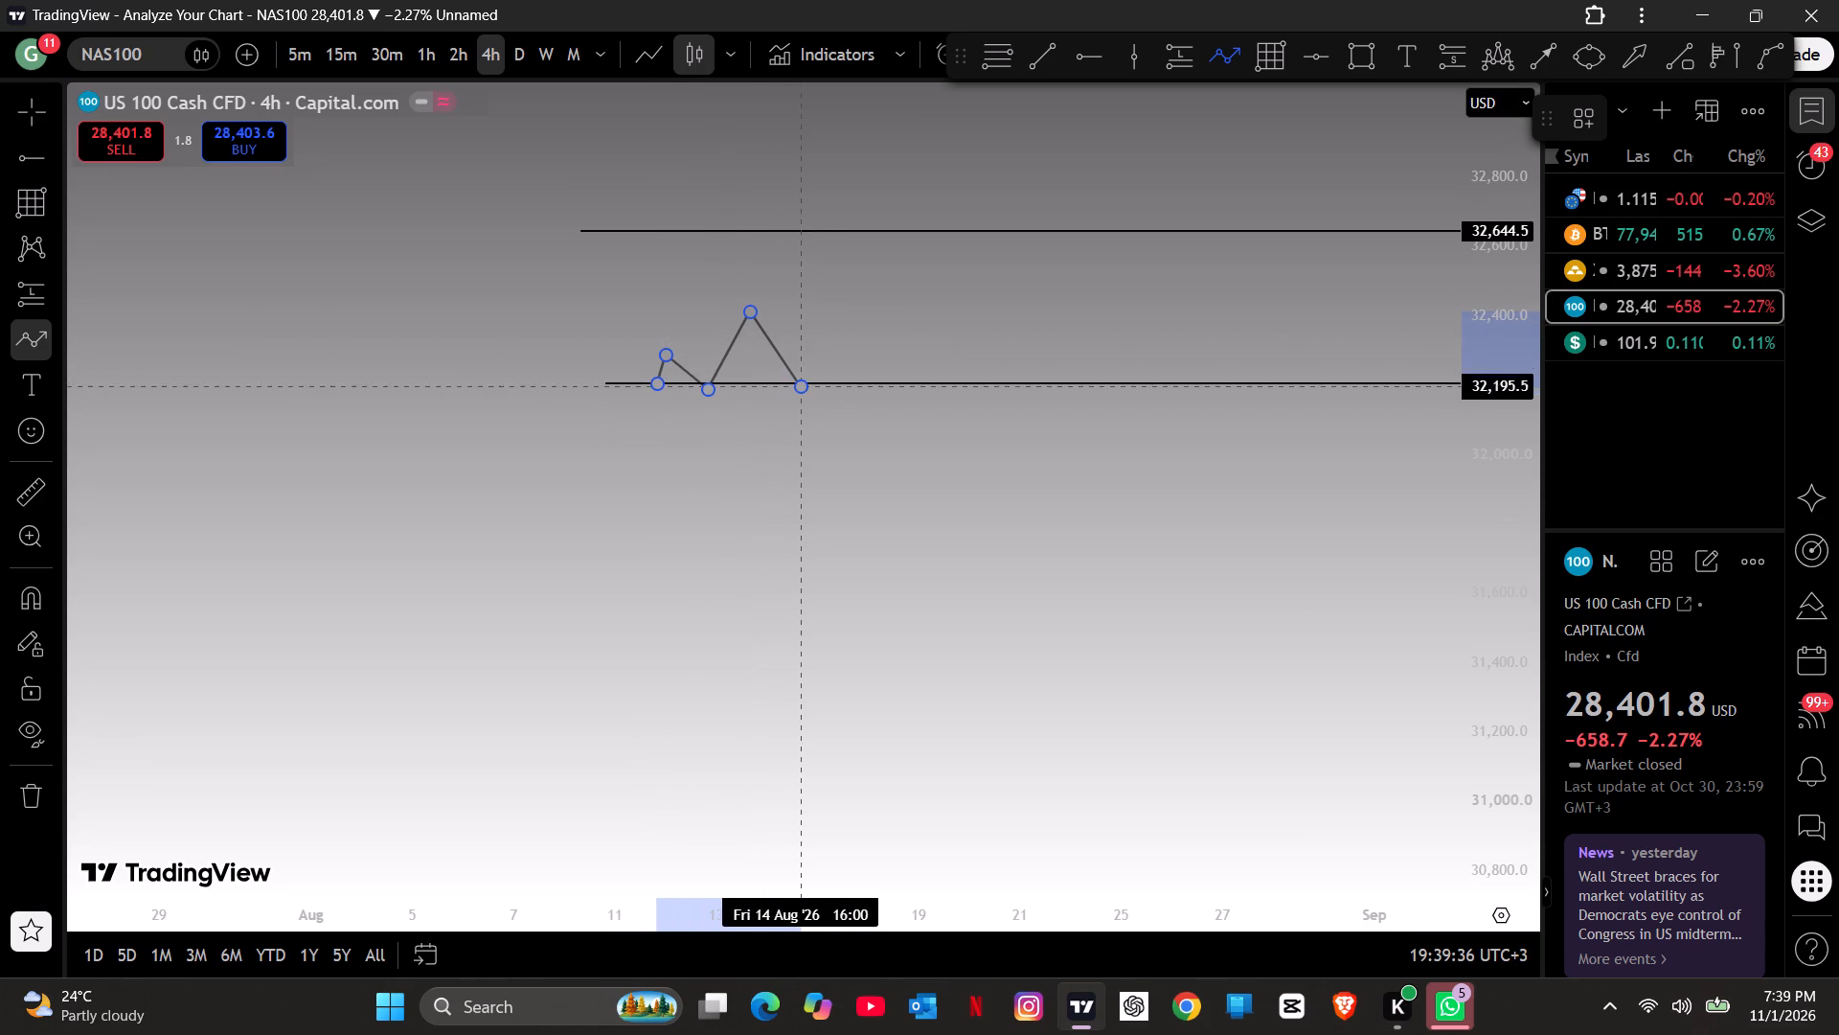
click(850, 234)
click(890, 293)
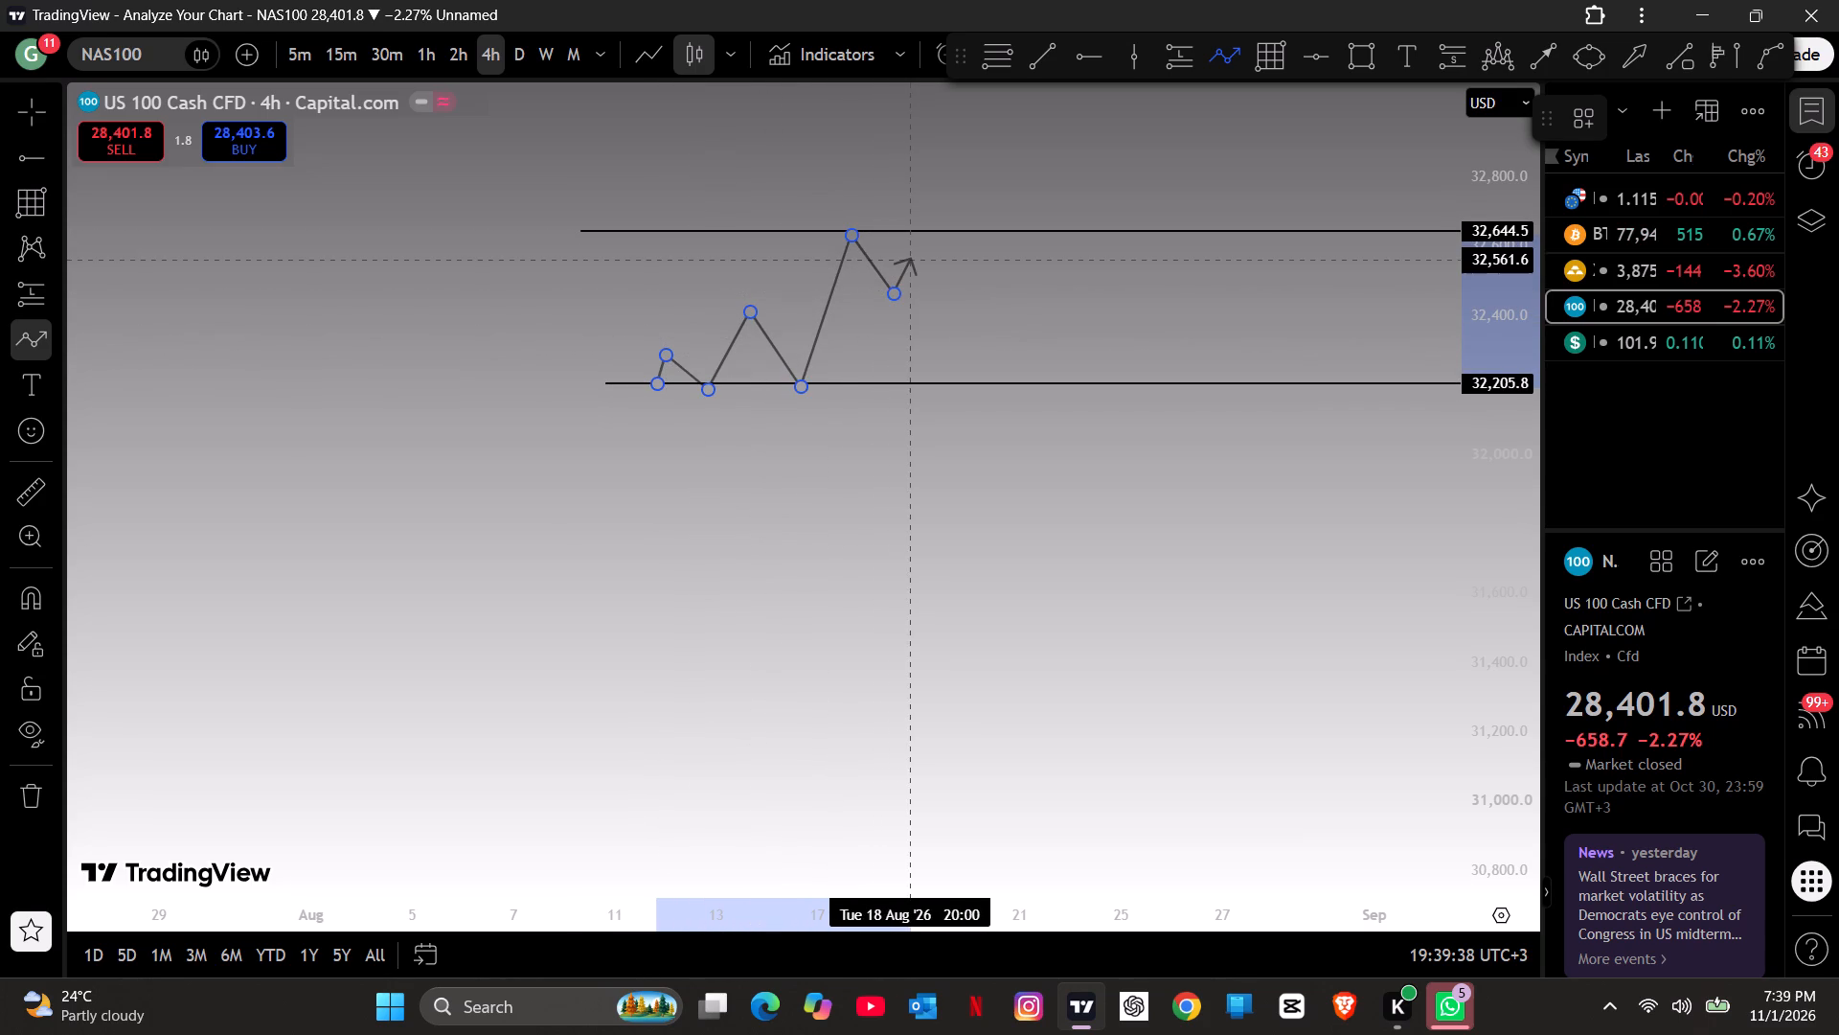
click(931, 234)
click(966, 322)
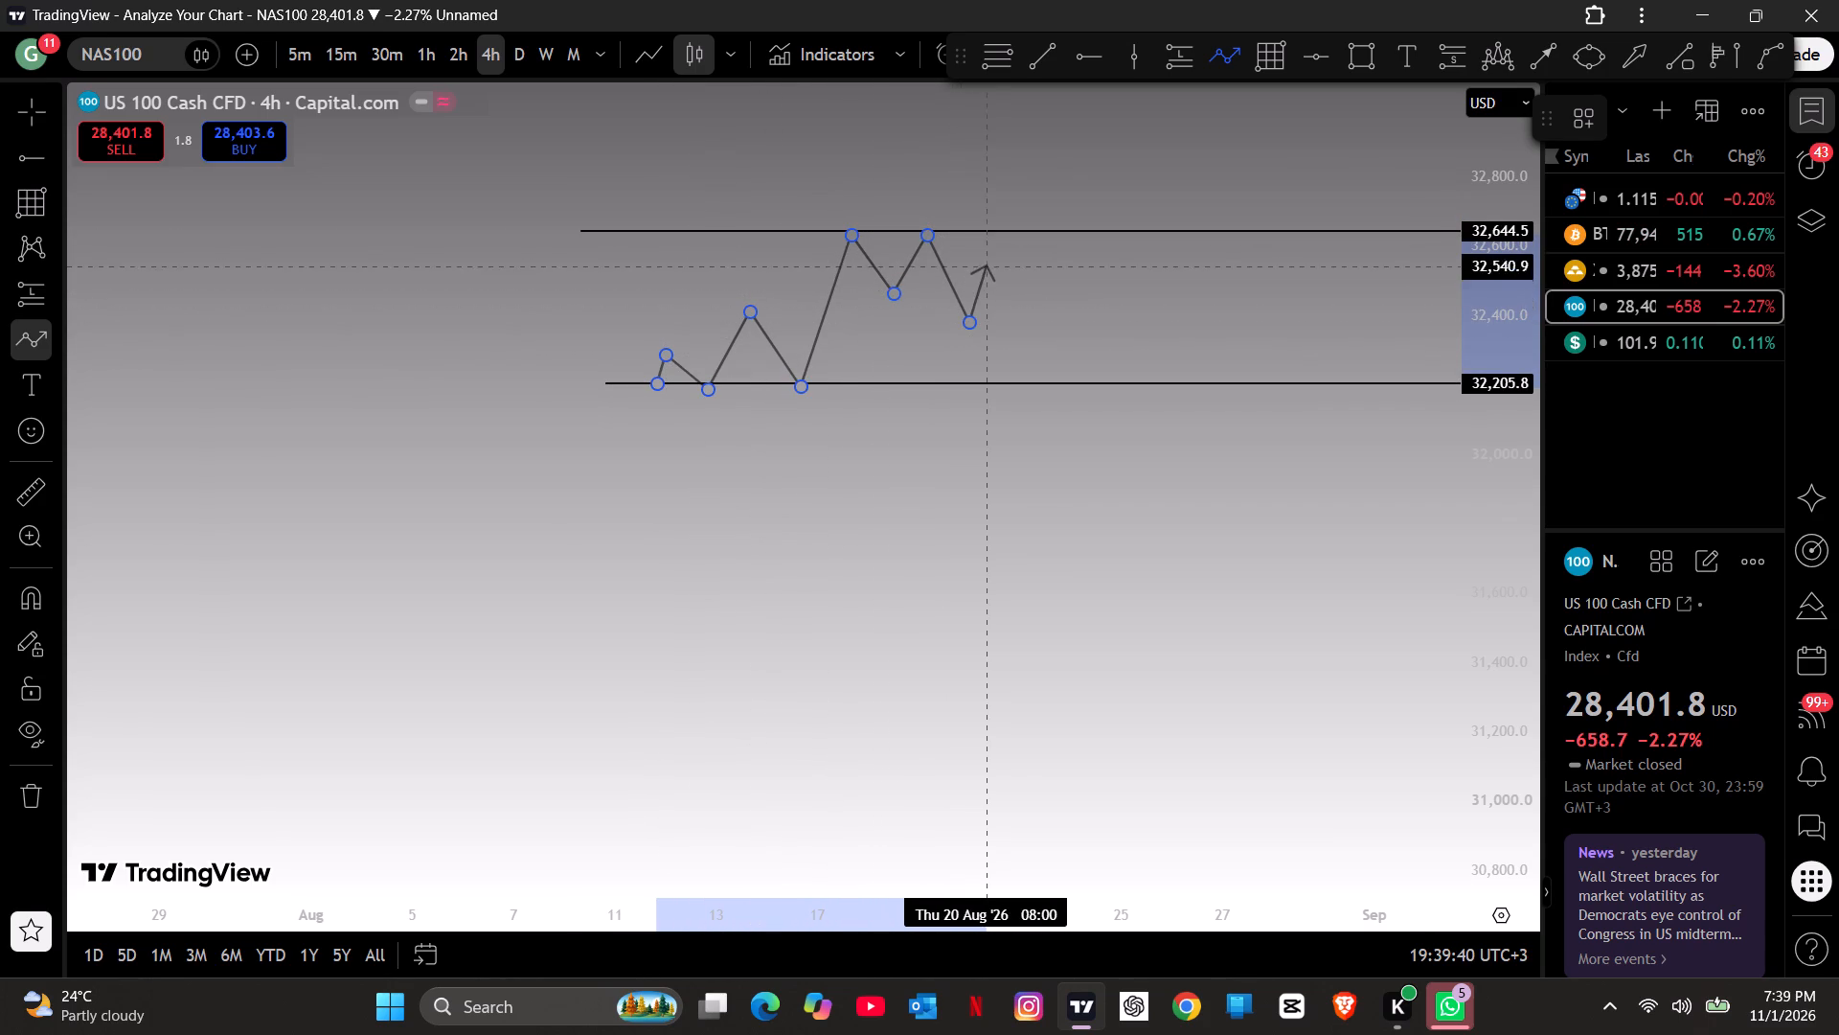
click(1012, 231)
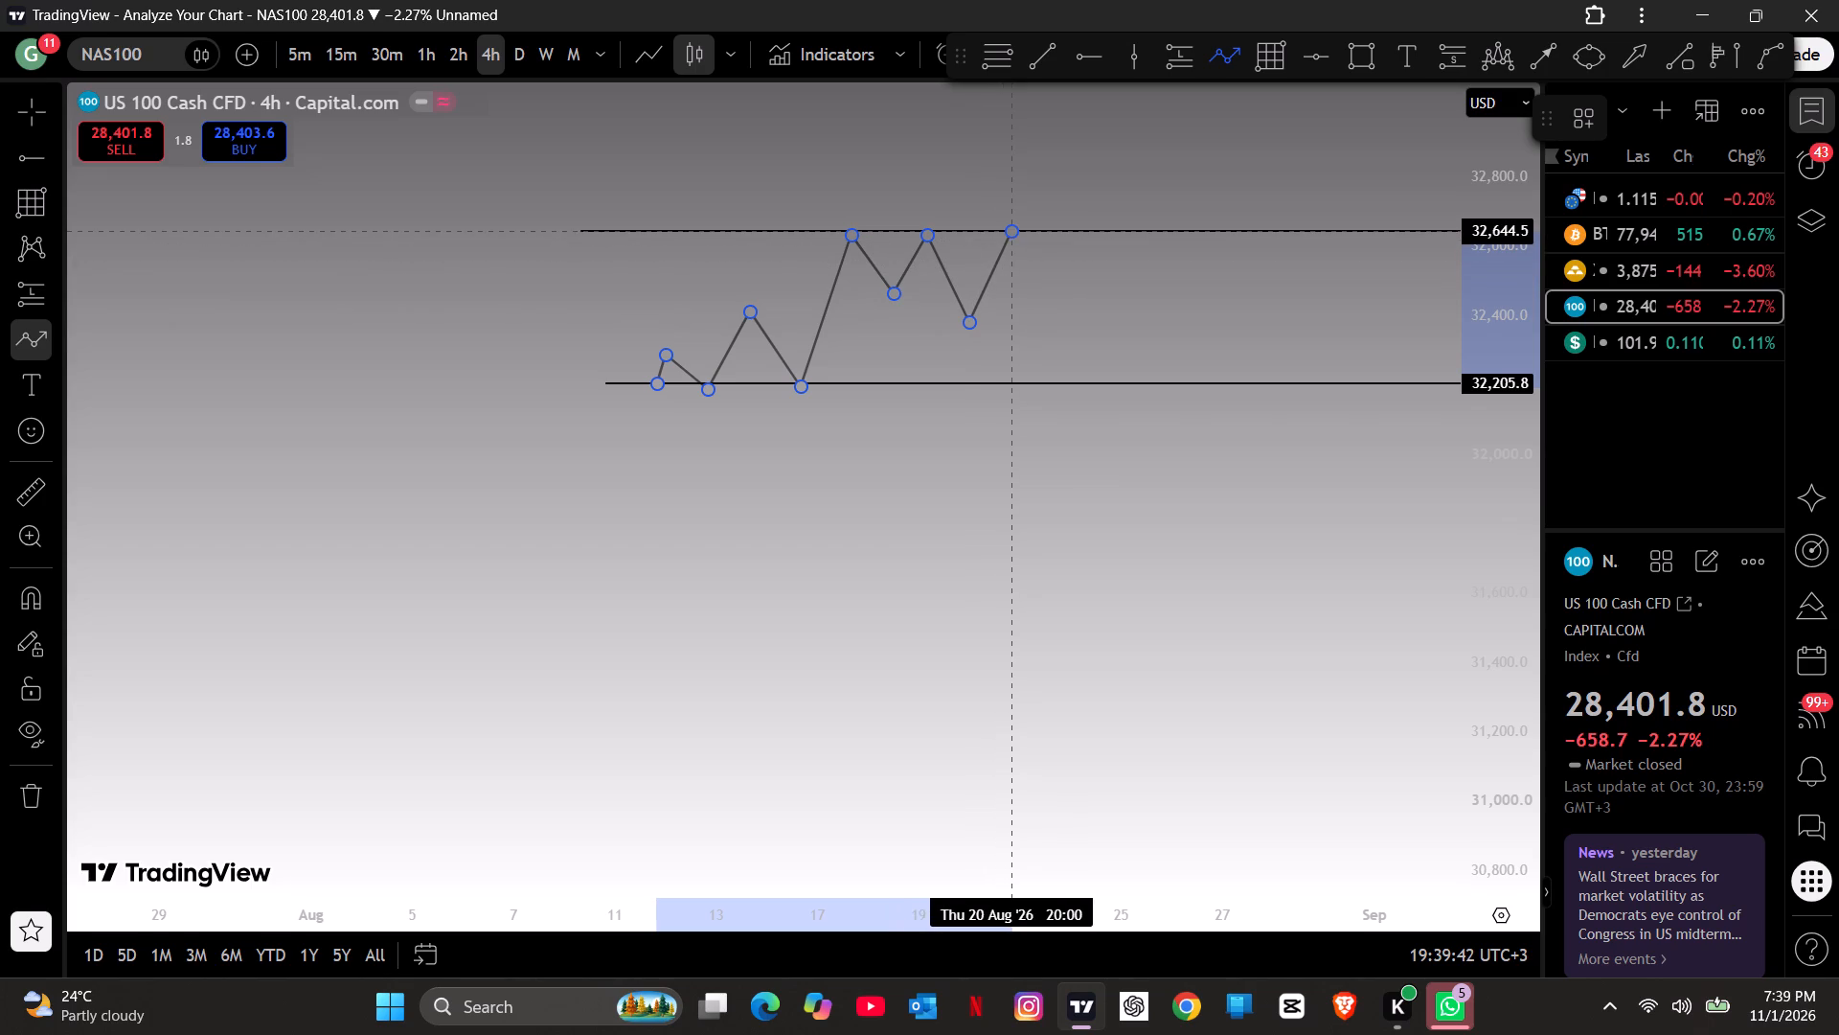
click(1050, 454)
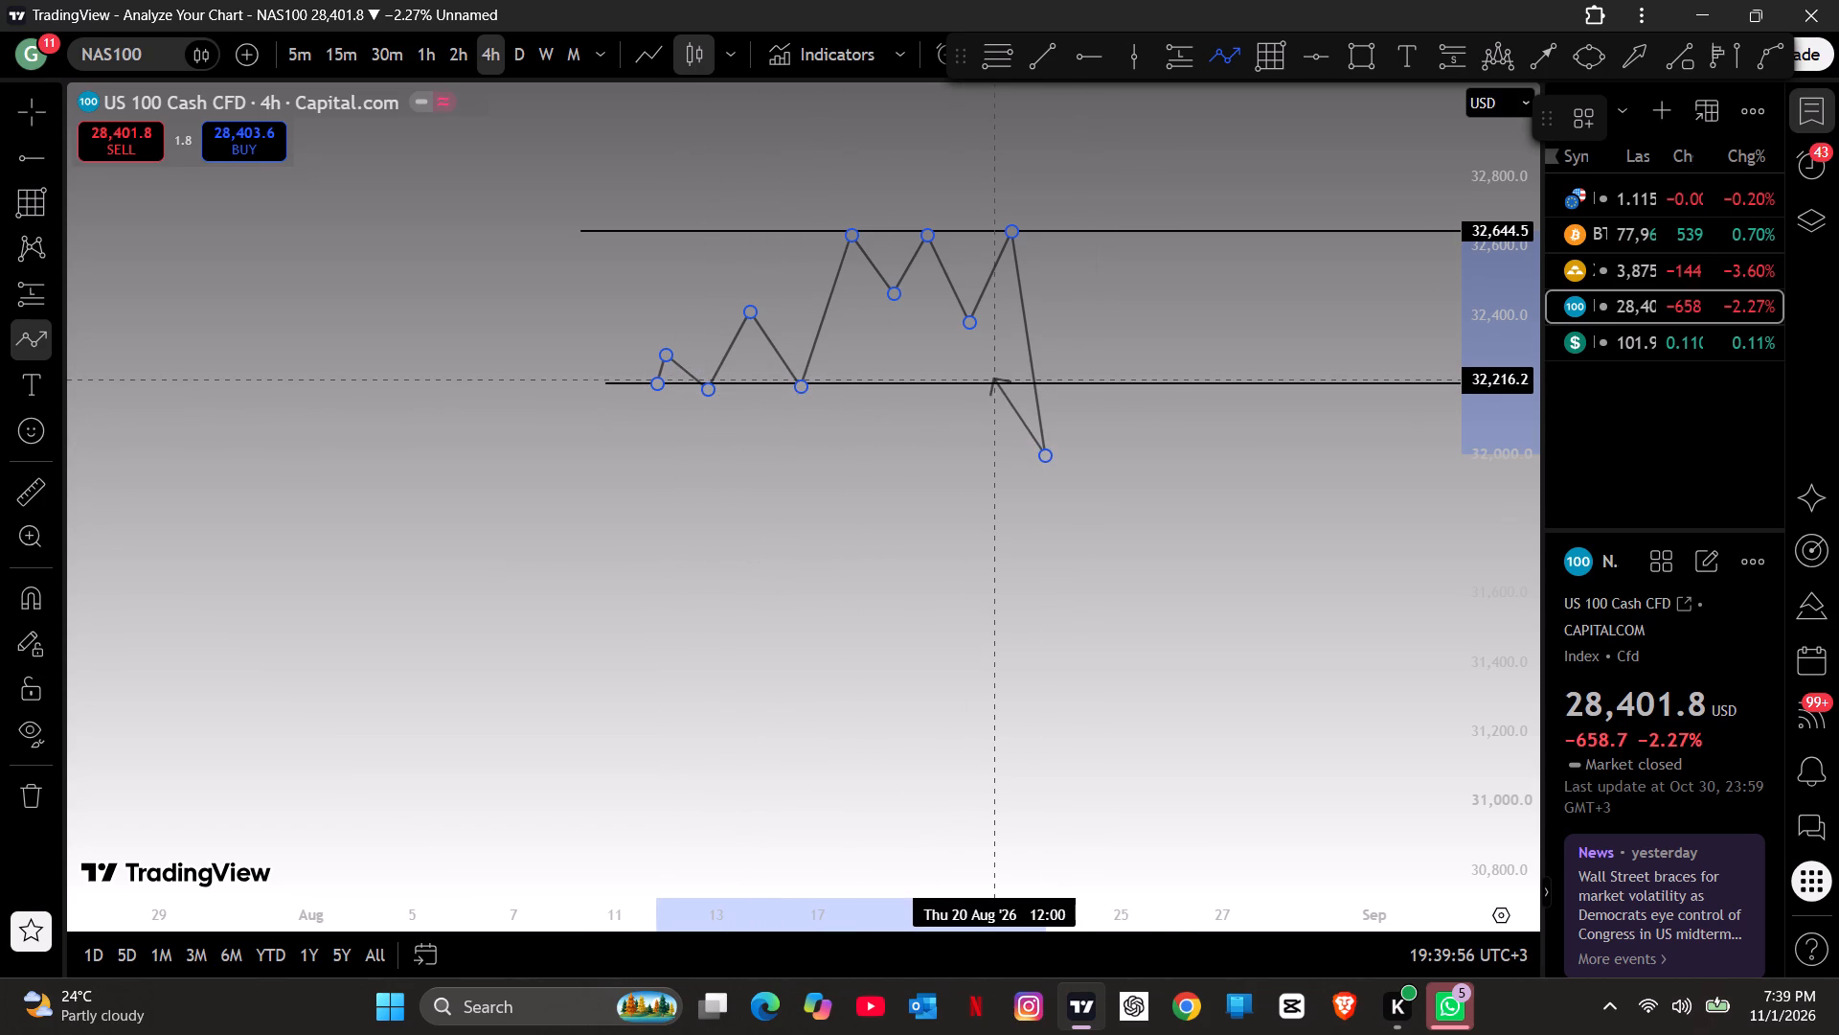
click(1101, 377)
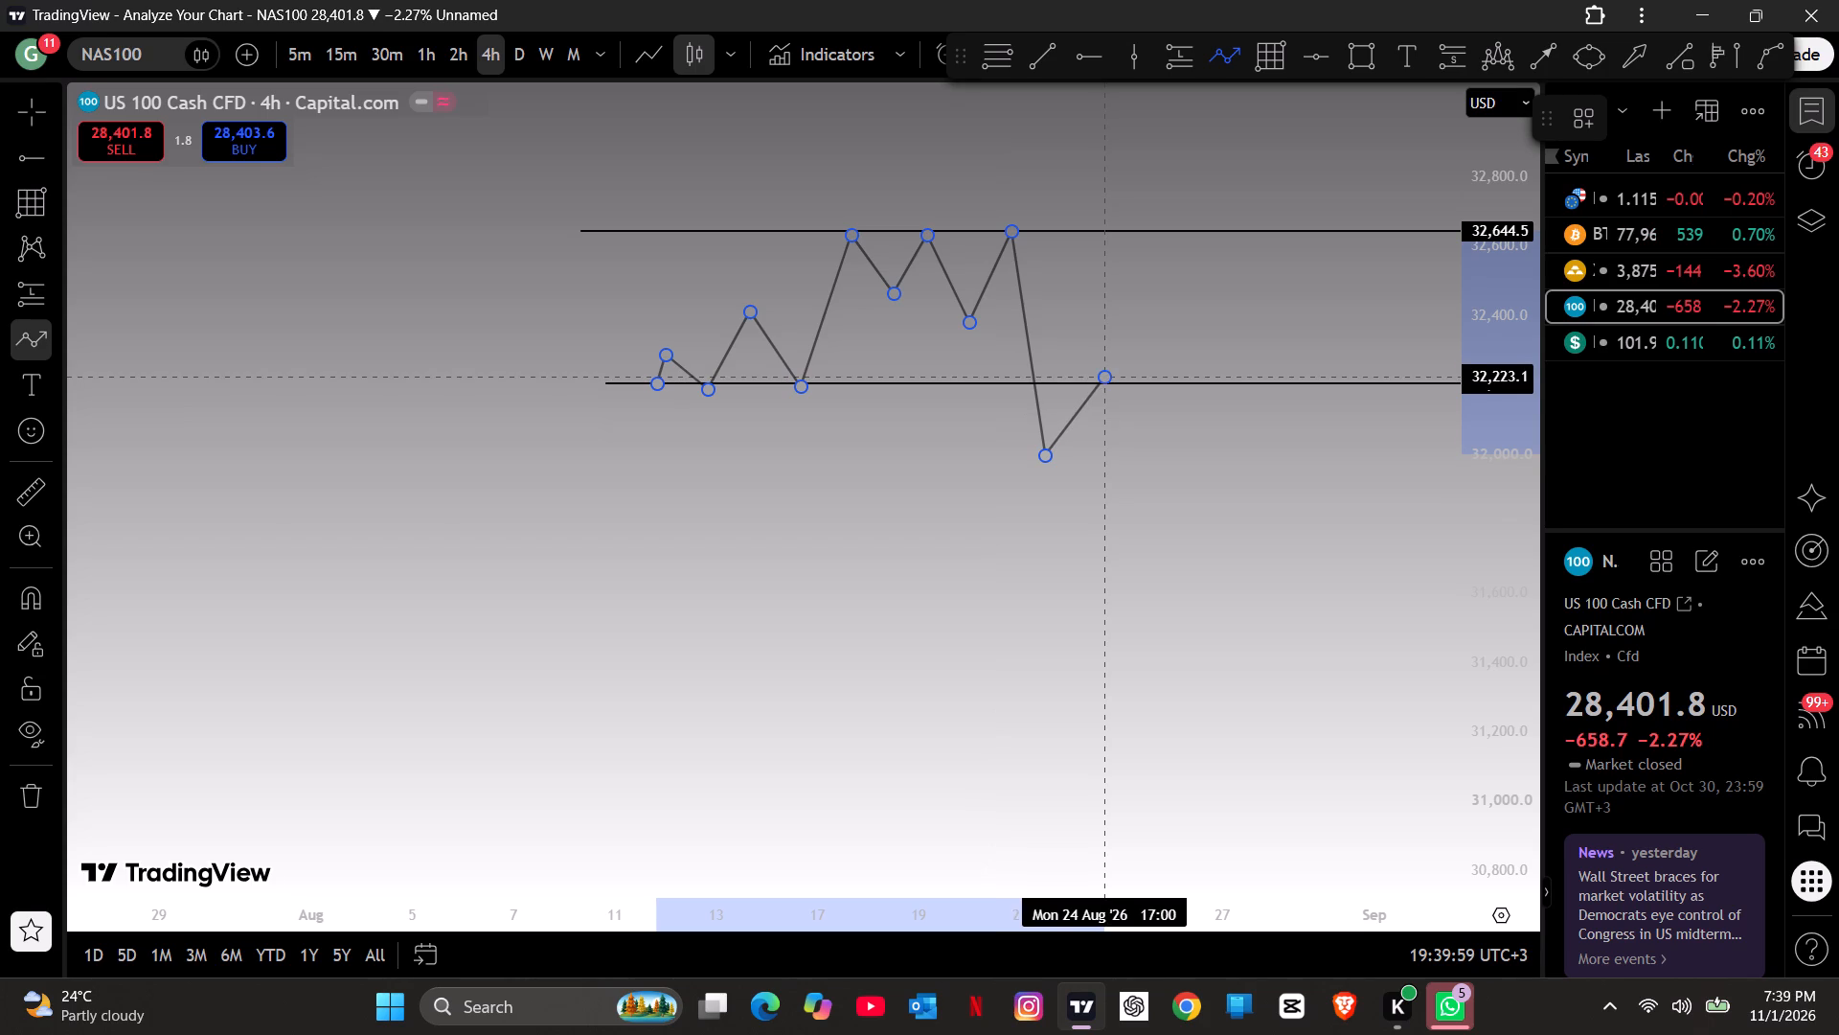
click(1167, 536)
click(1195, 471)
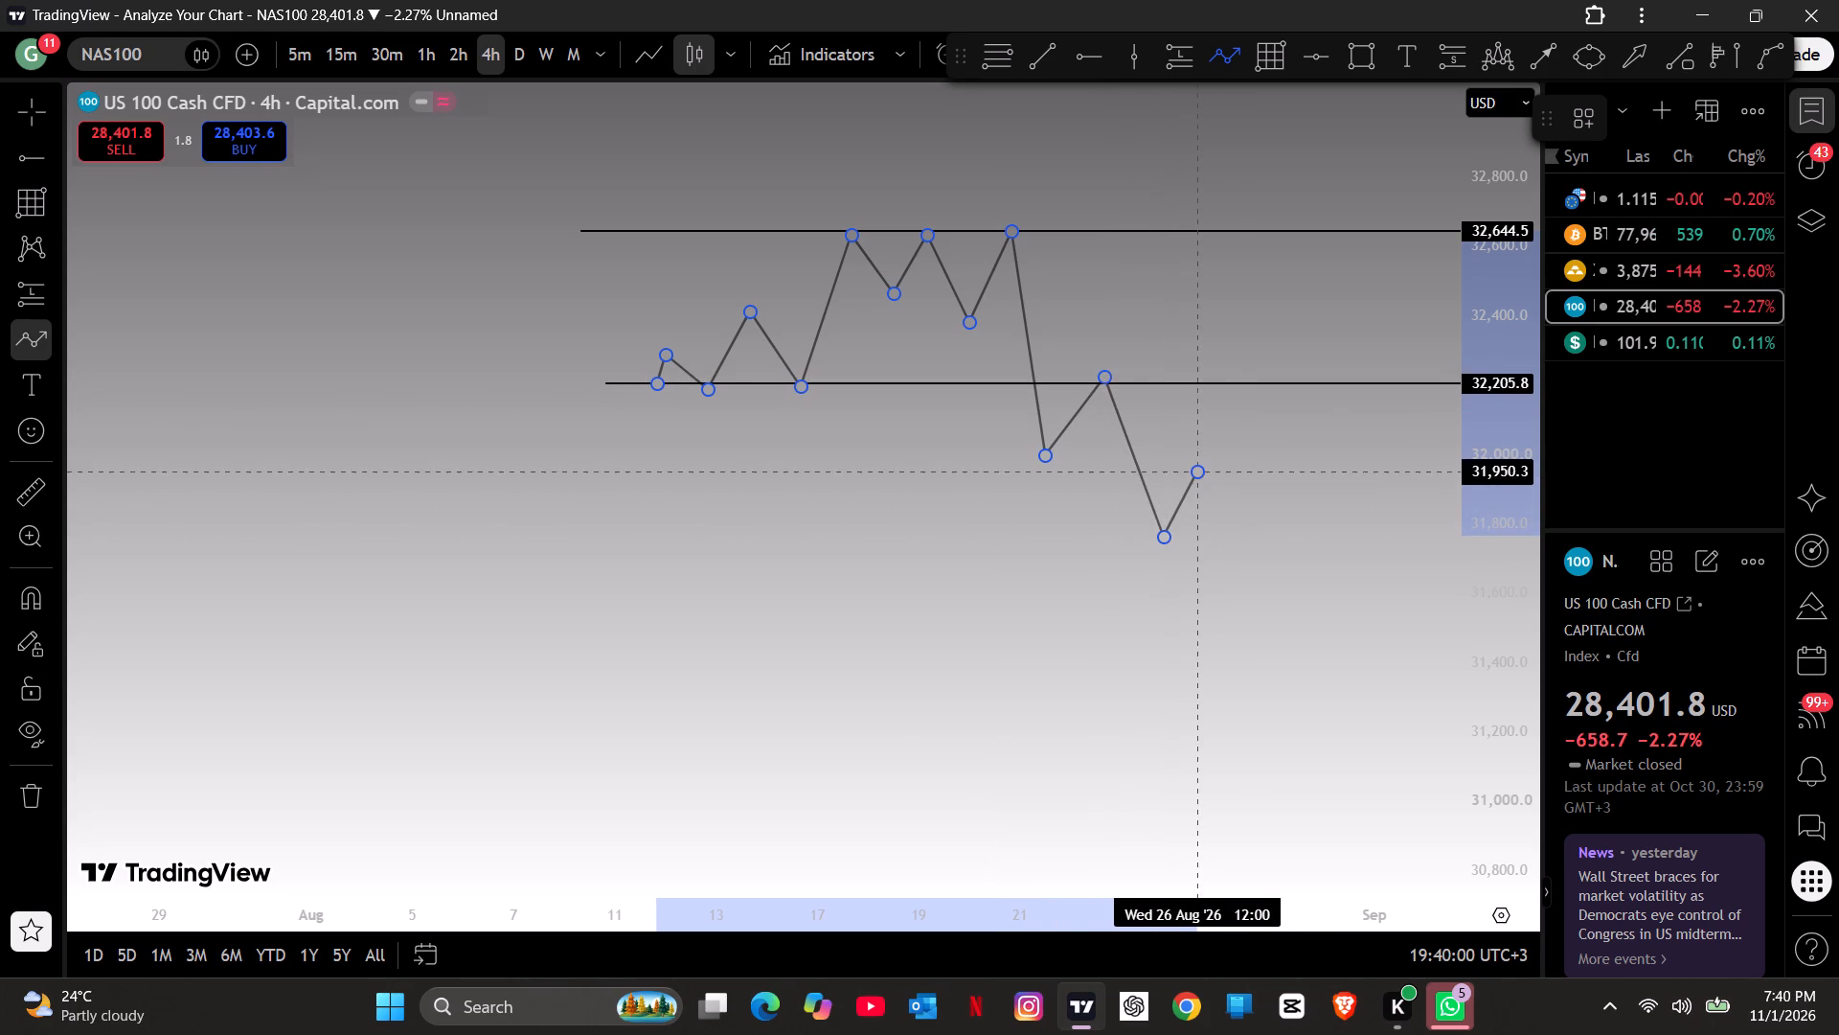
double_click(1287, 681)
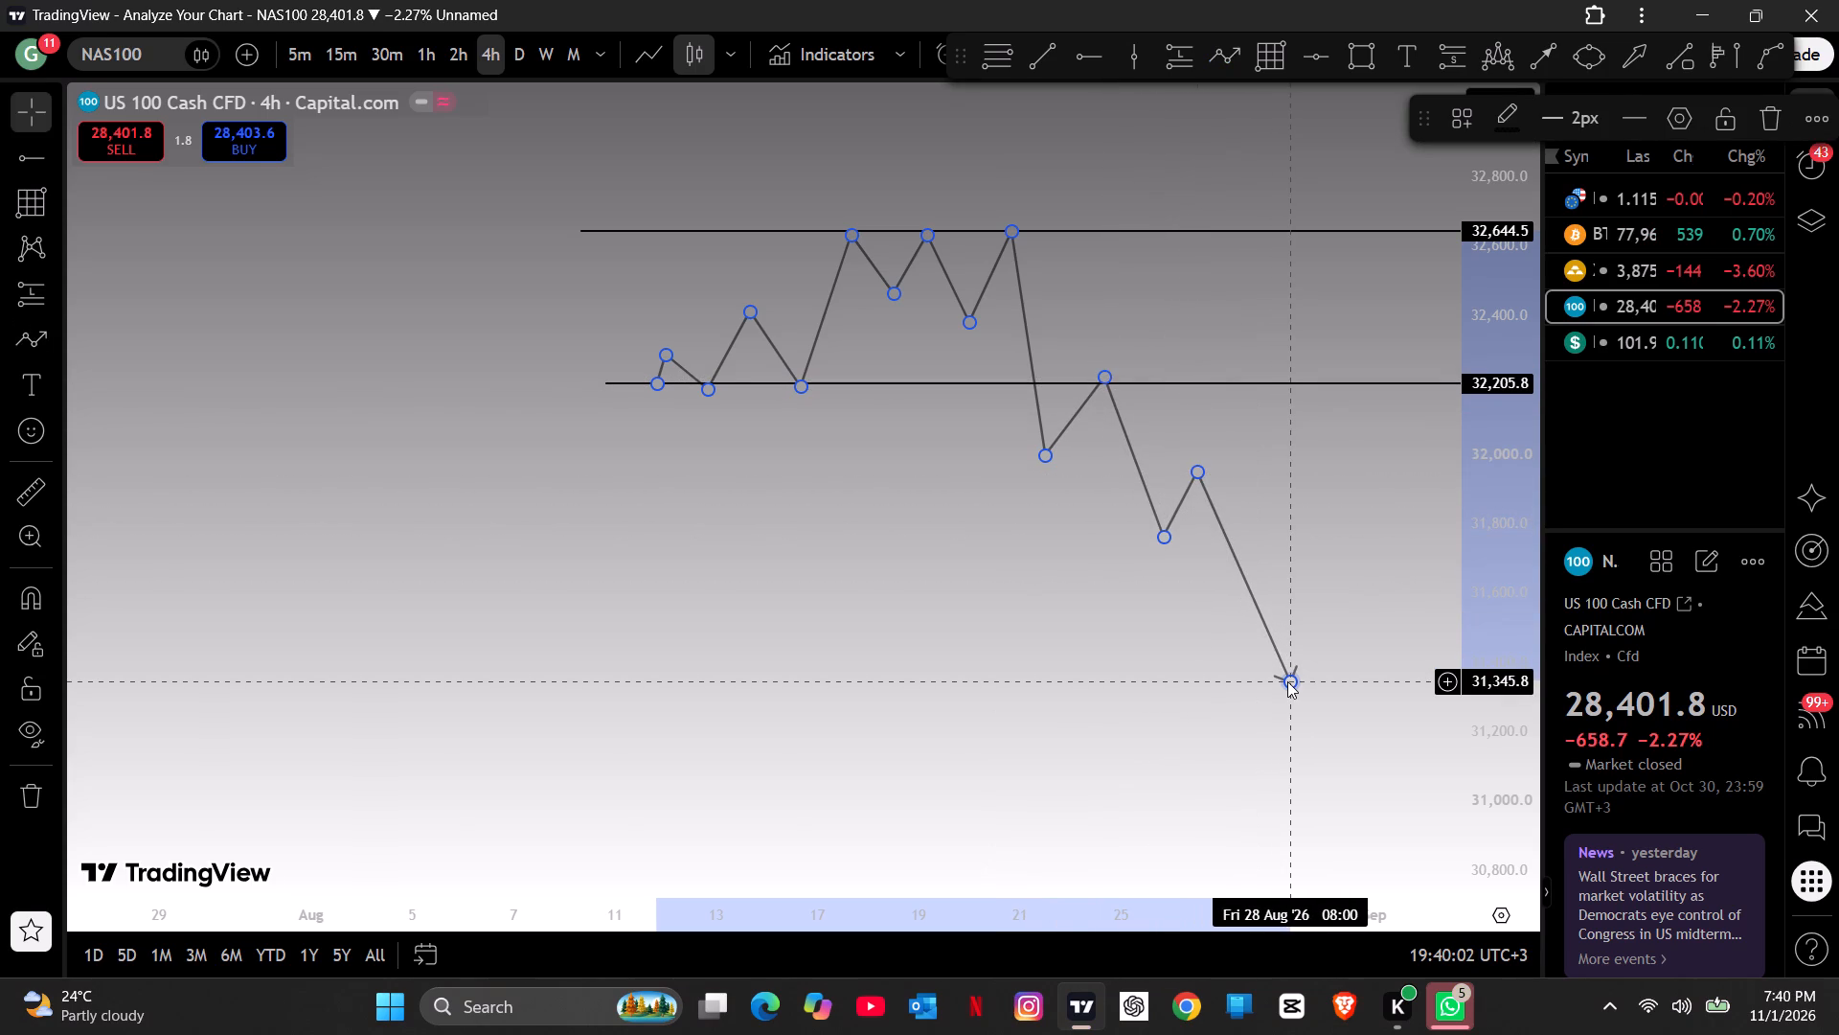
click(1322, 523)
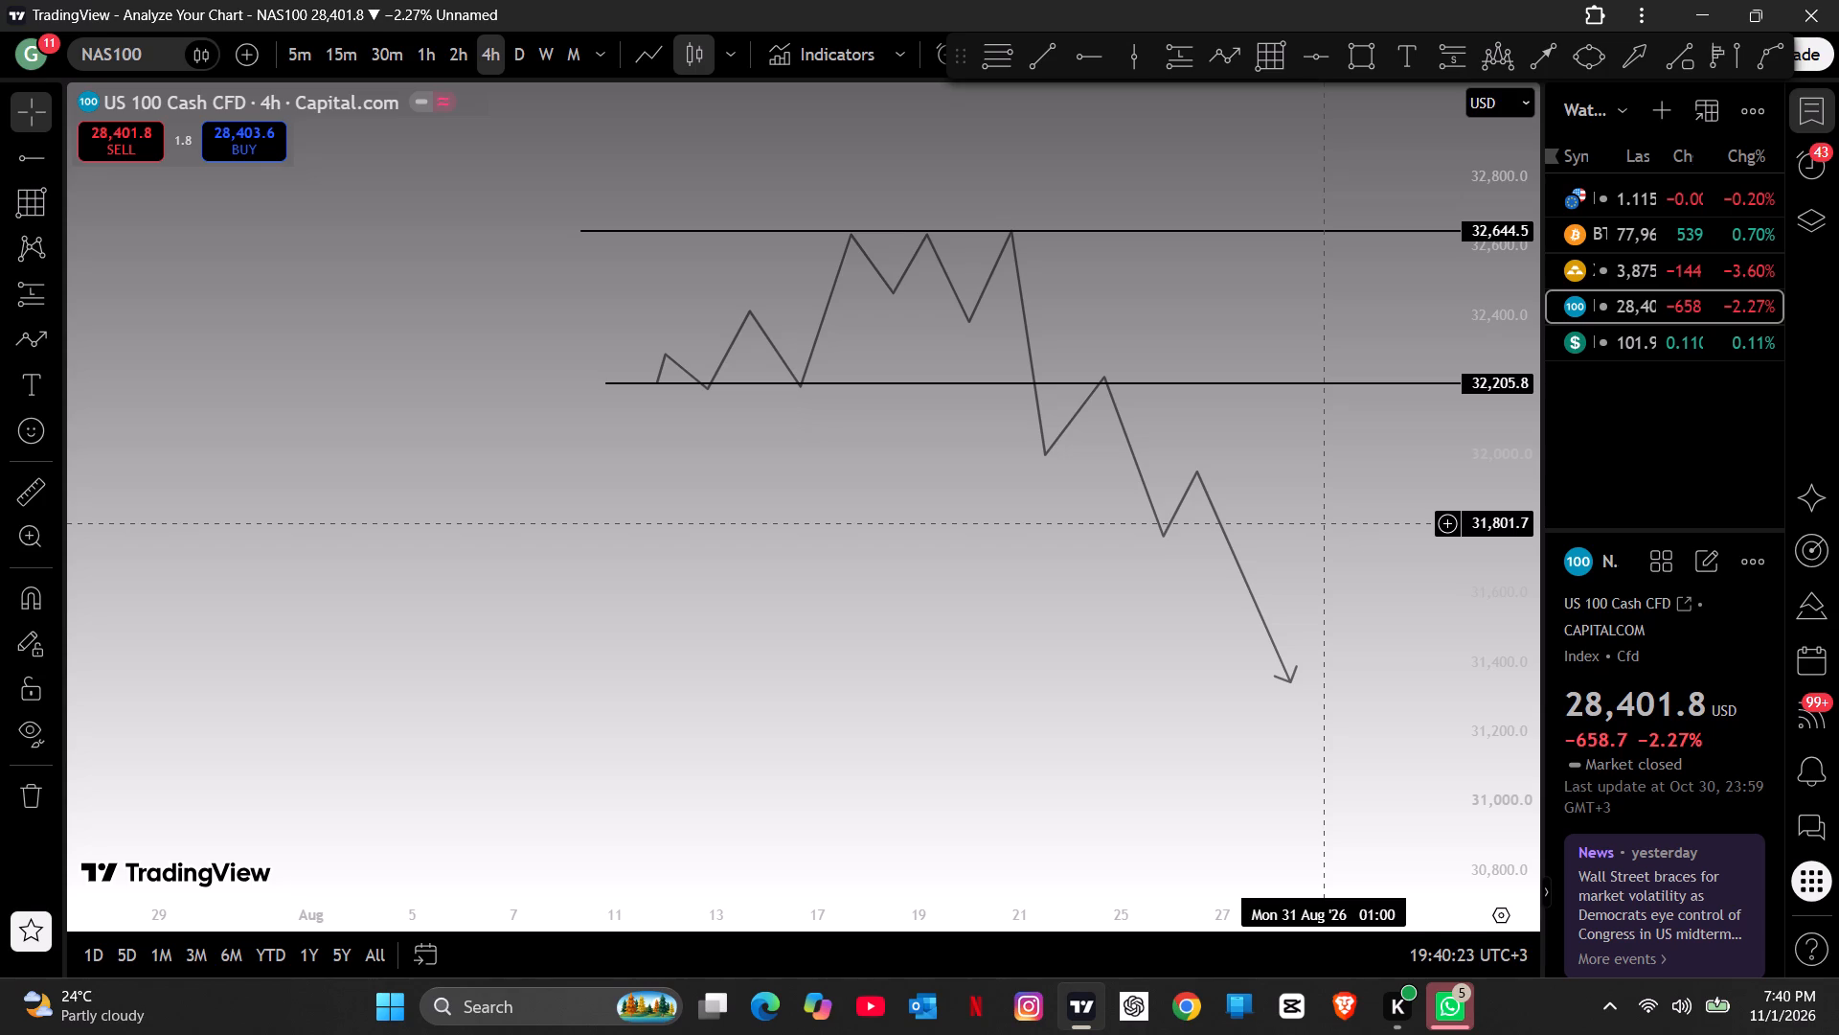
Remove all drawings from the NAS100 chart and reset the chart view.
drag(1299, 587, 1014, 477)
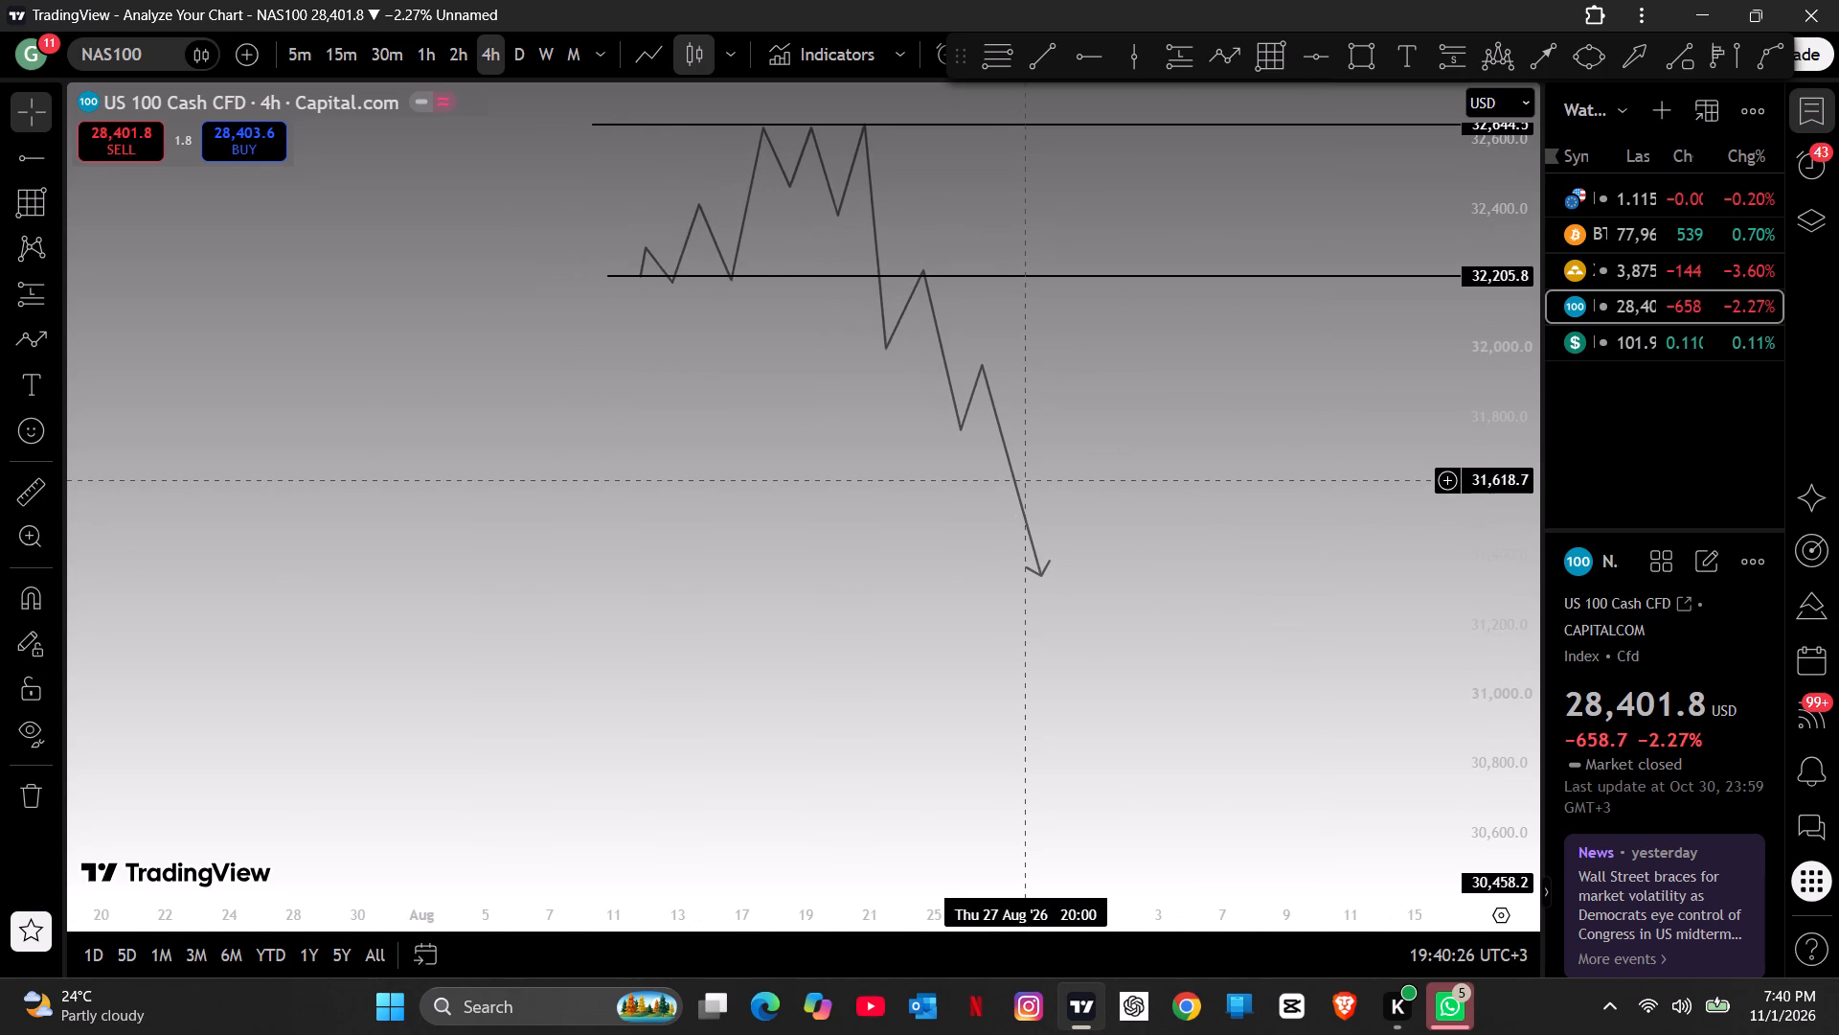
right_click(1178, 467)
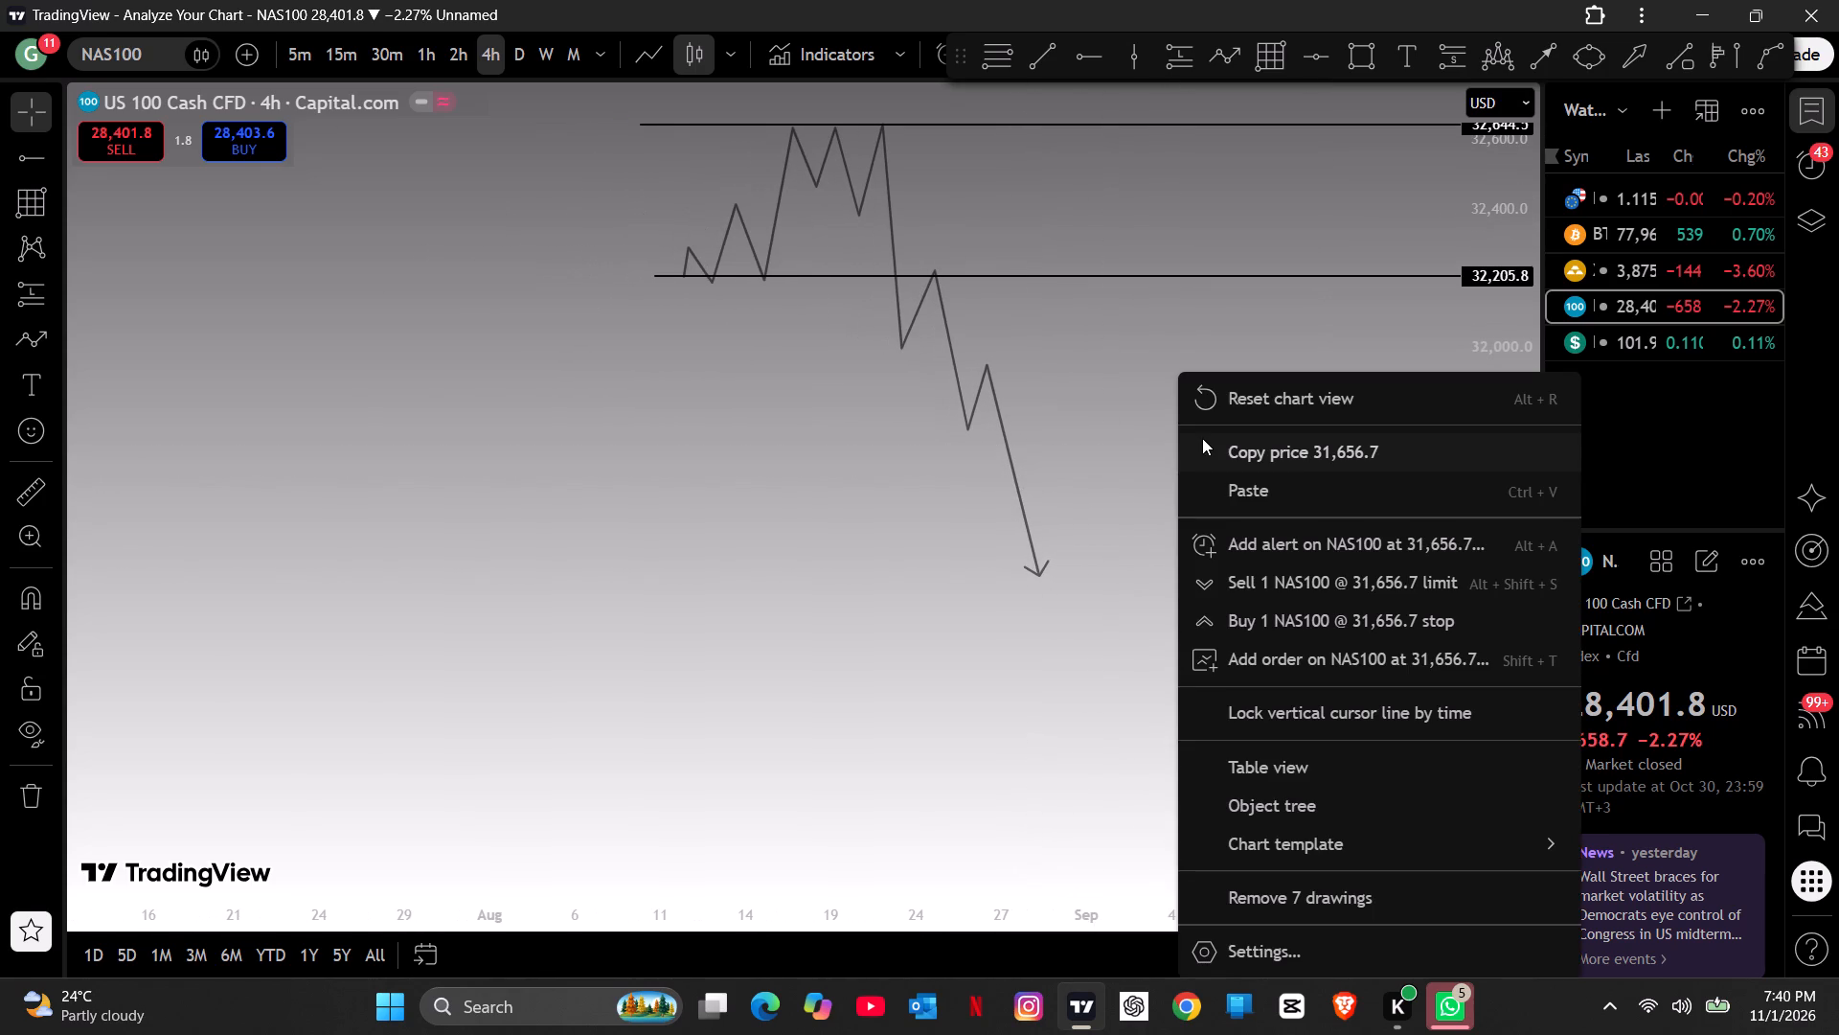
click(1315, 899)
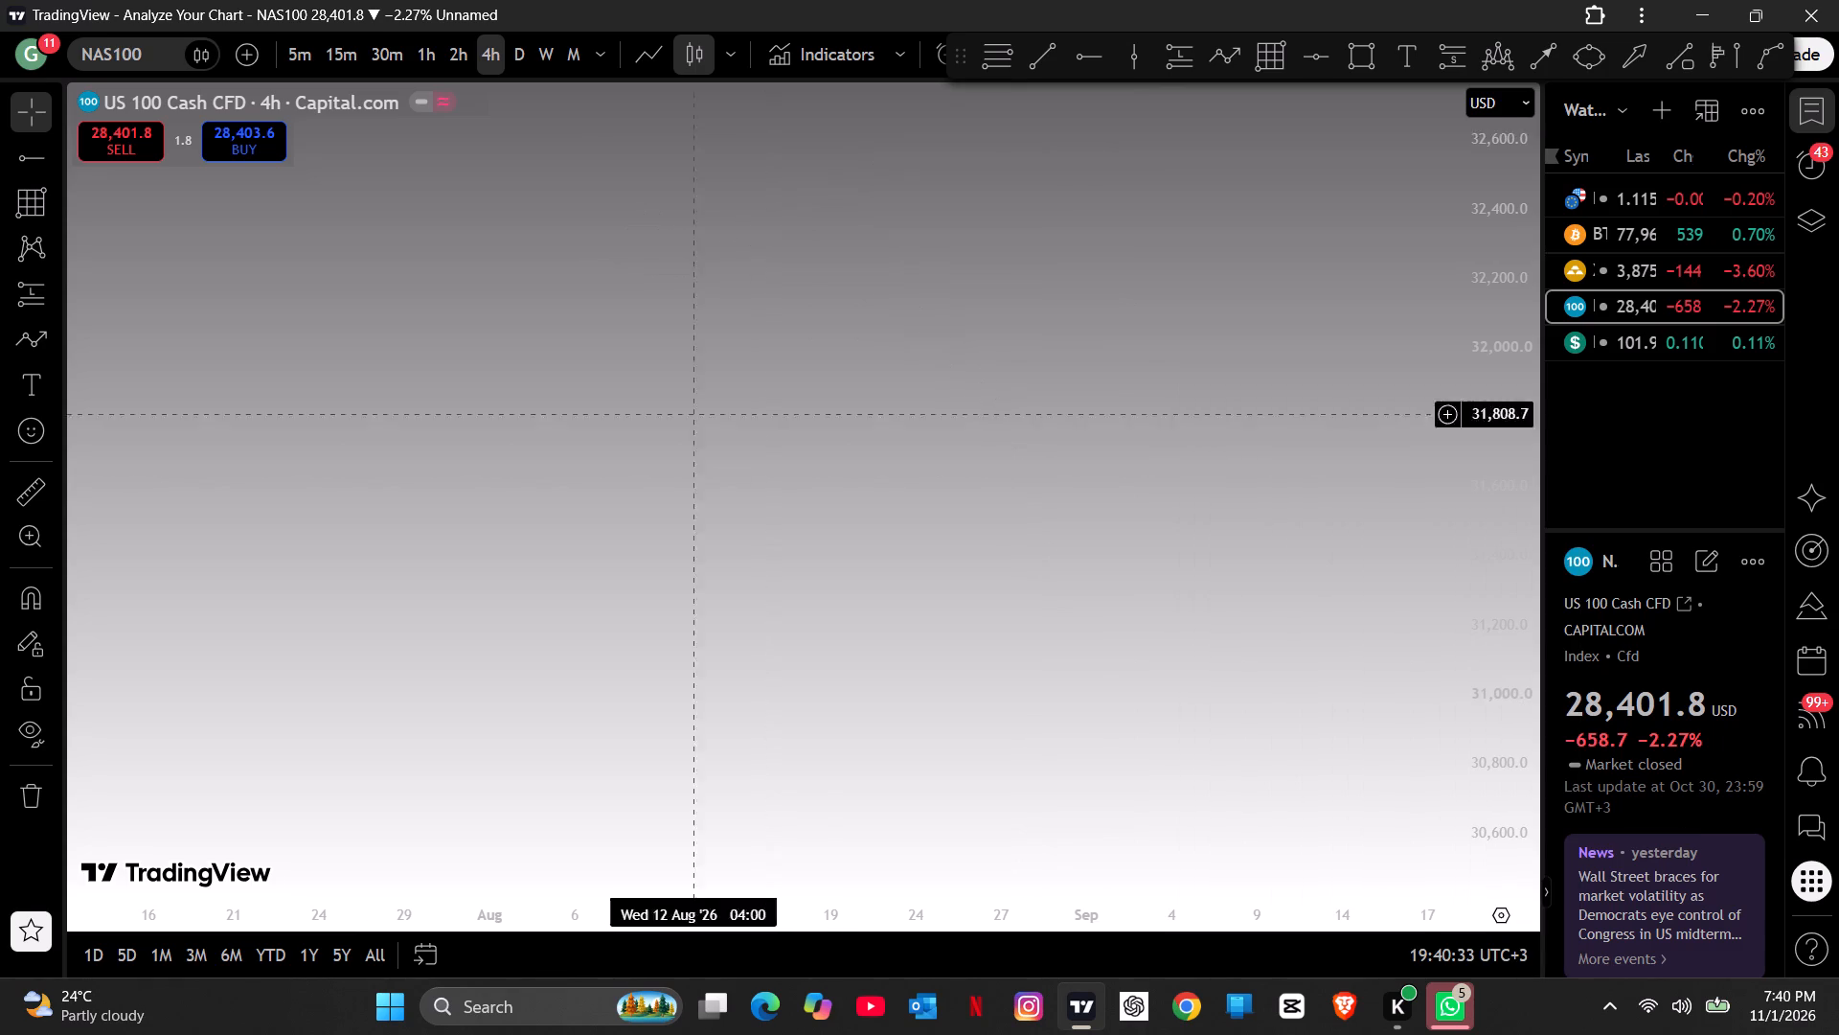
right_click(567, 213)
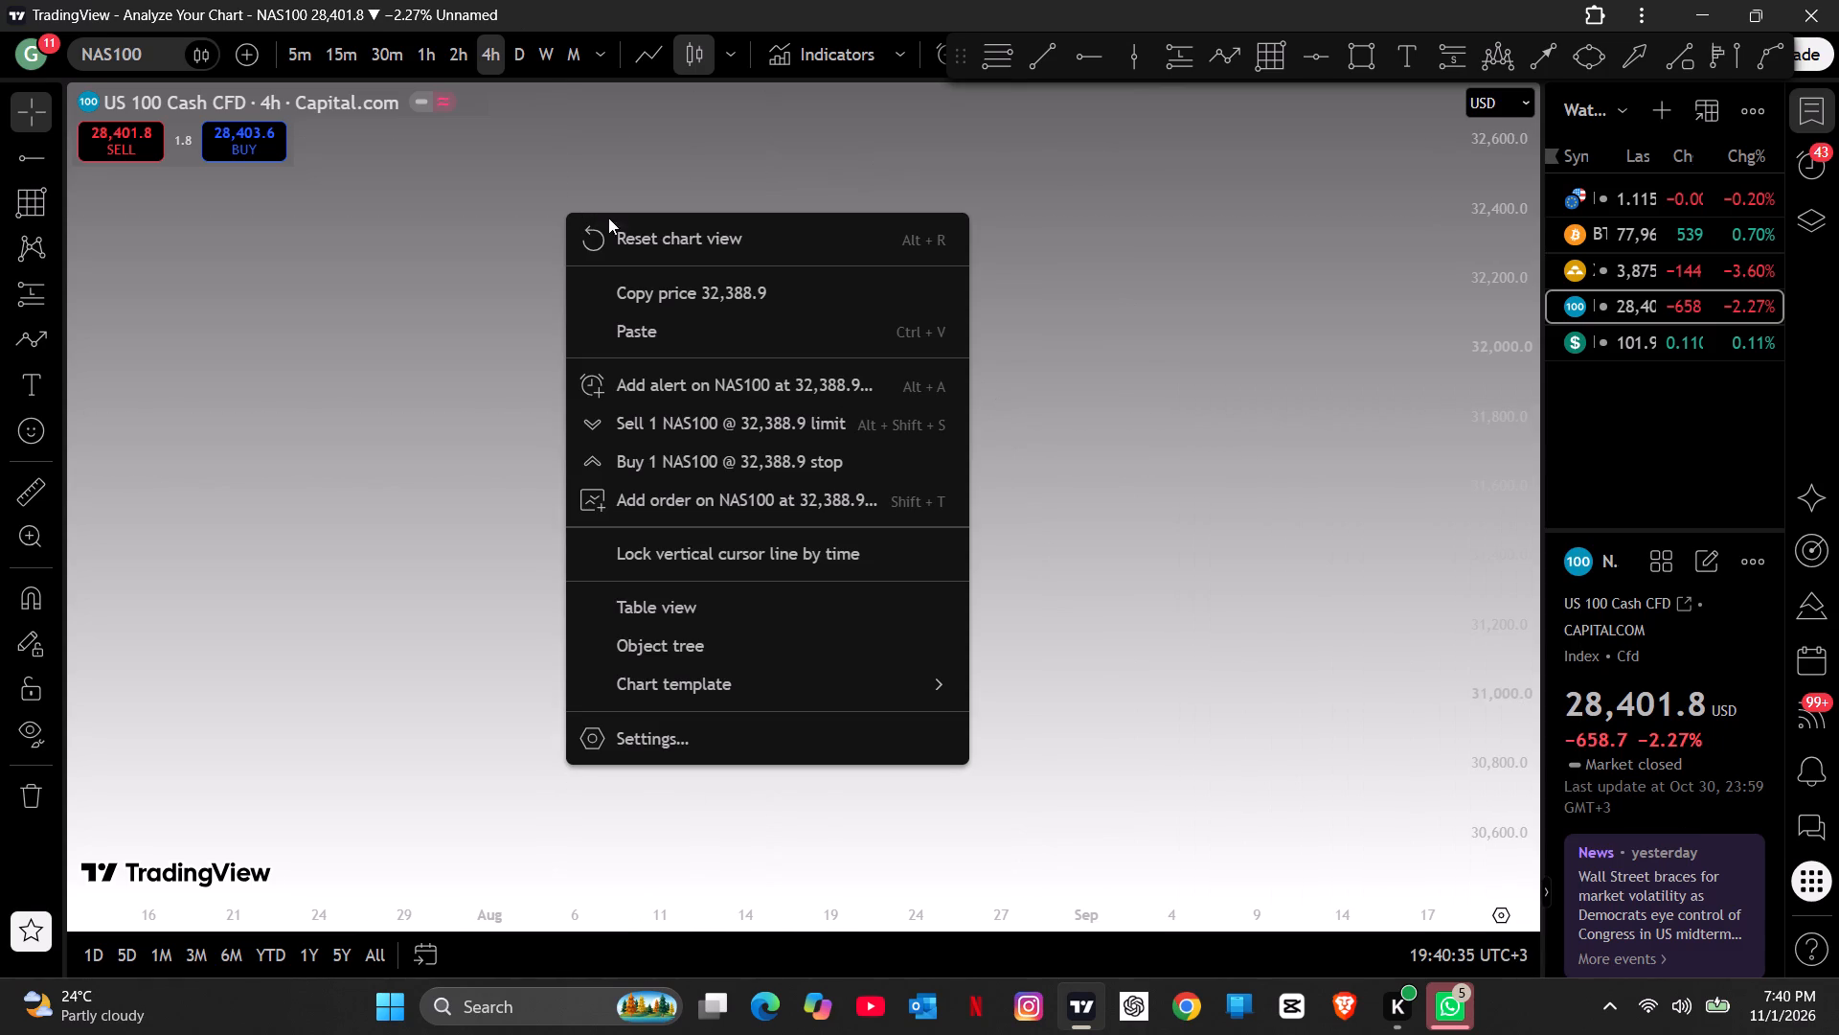
click(634, 239)
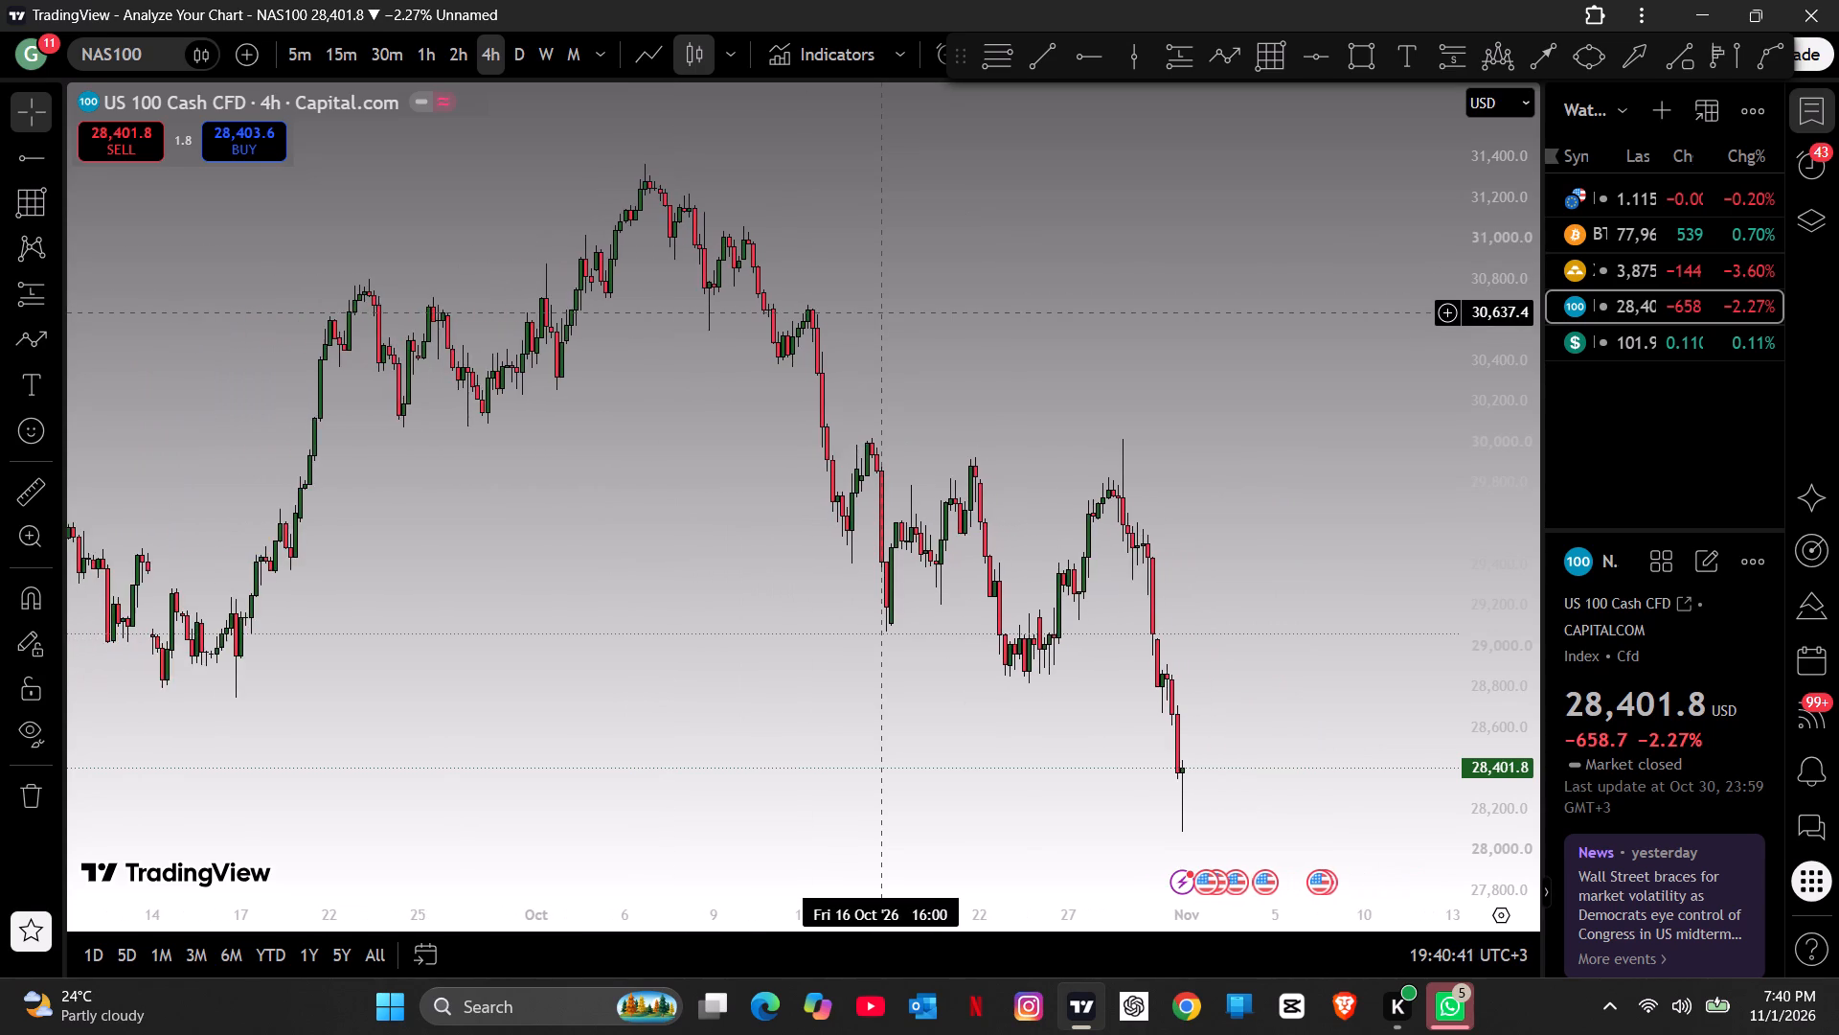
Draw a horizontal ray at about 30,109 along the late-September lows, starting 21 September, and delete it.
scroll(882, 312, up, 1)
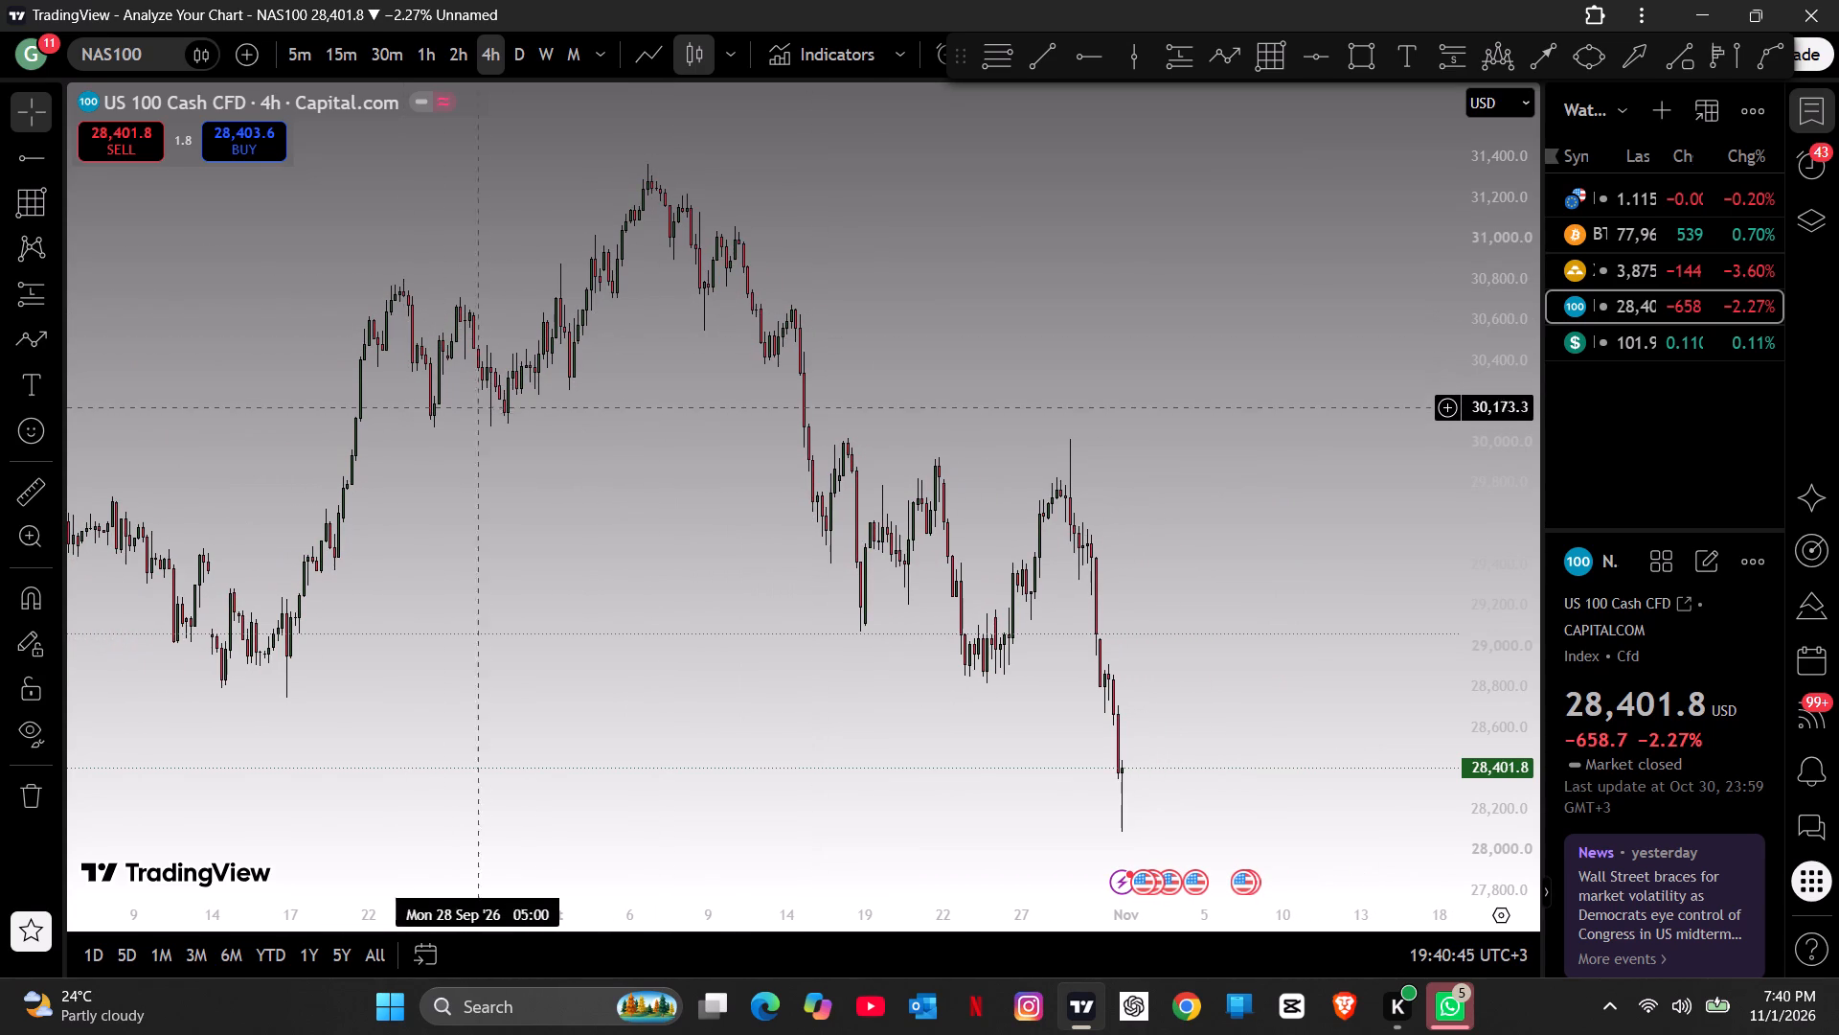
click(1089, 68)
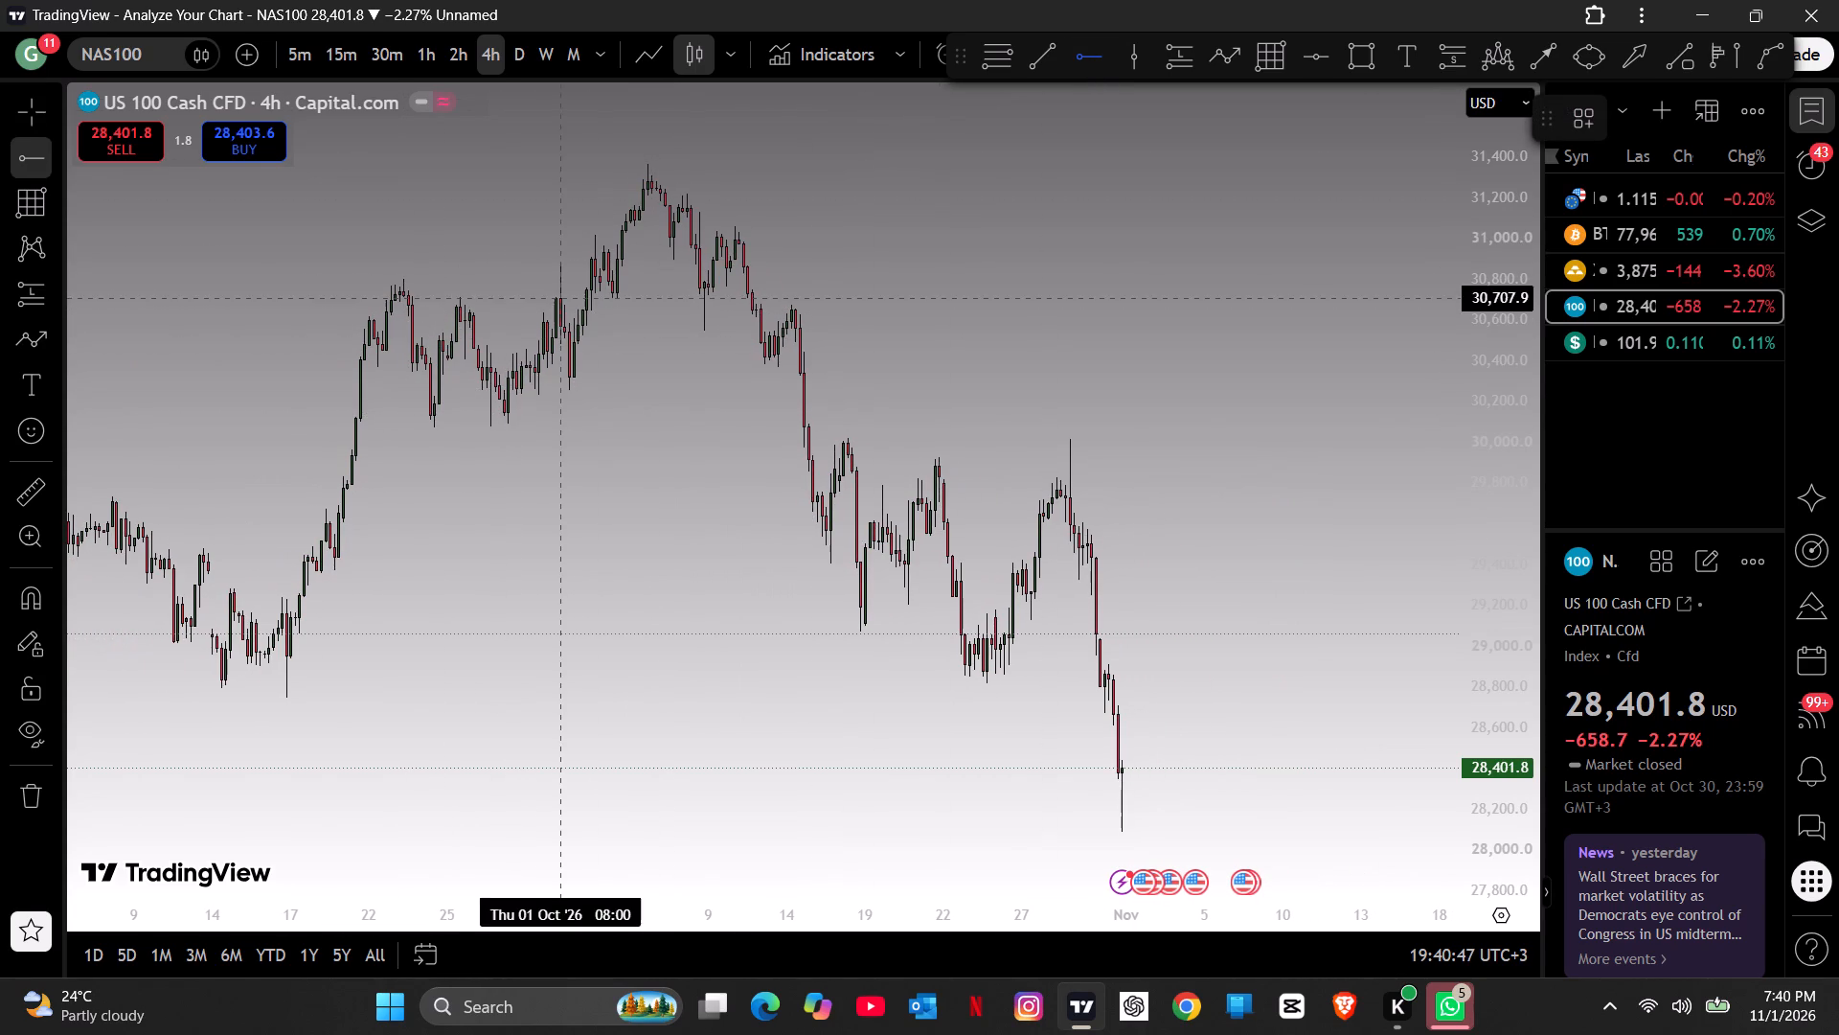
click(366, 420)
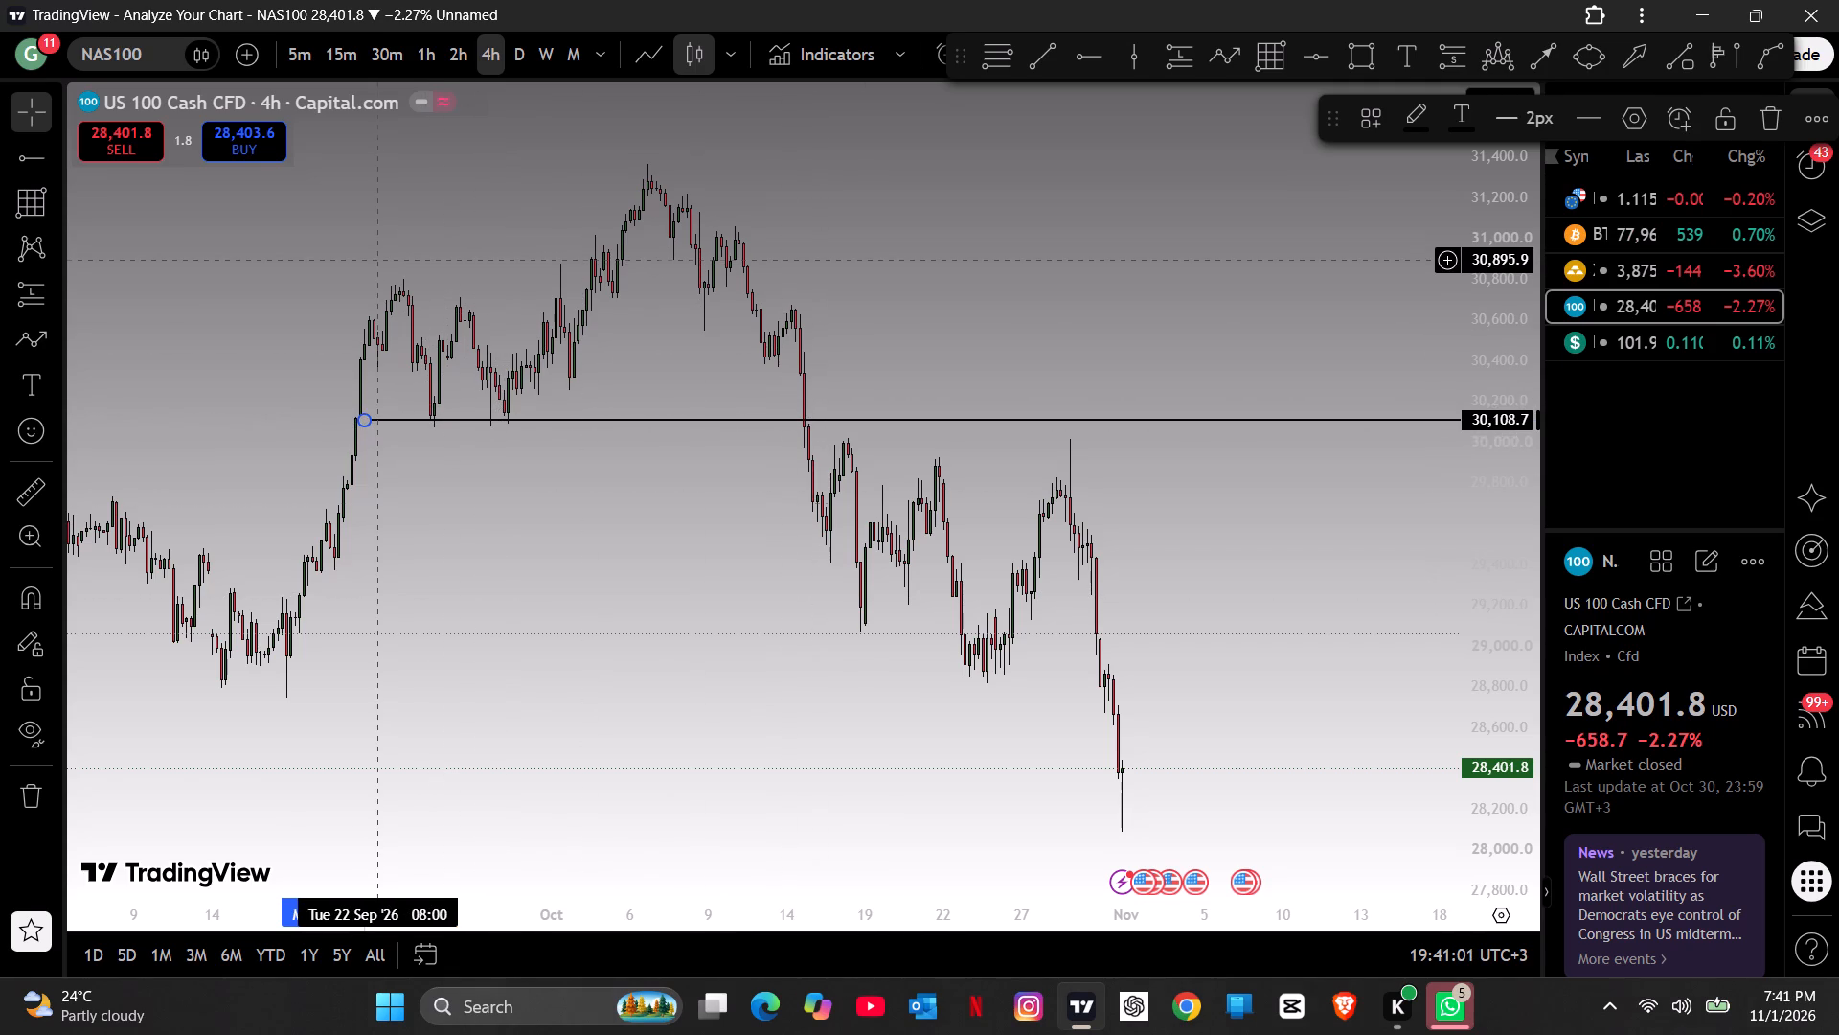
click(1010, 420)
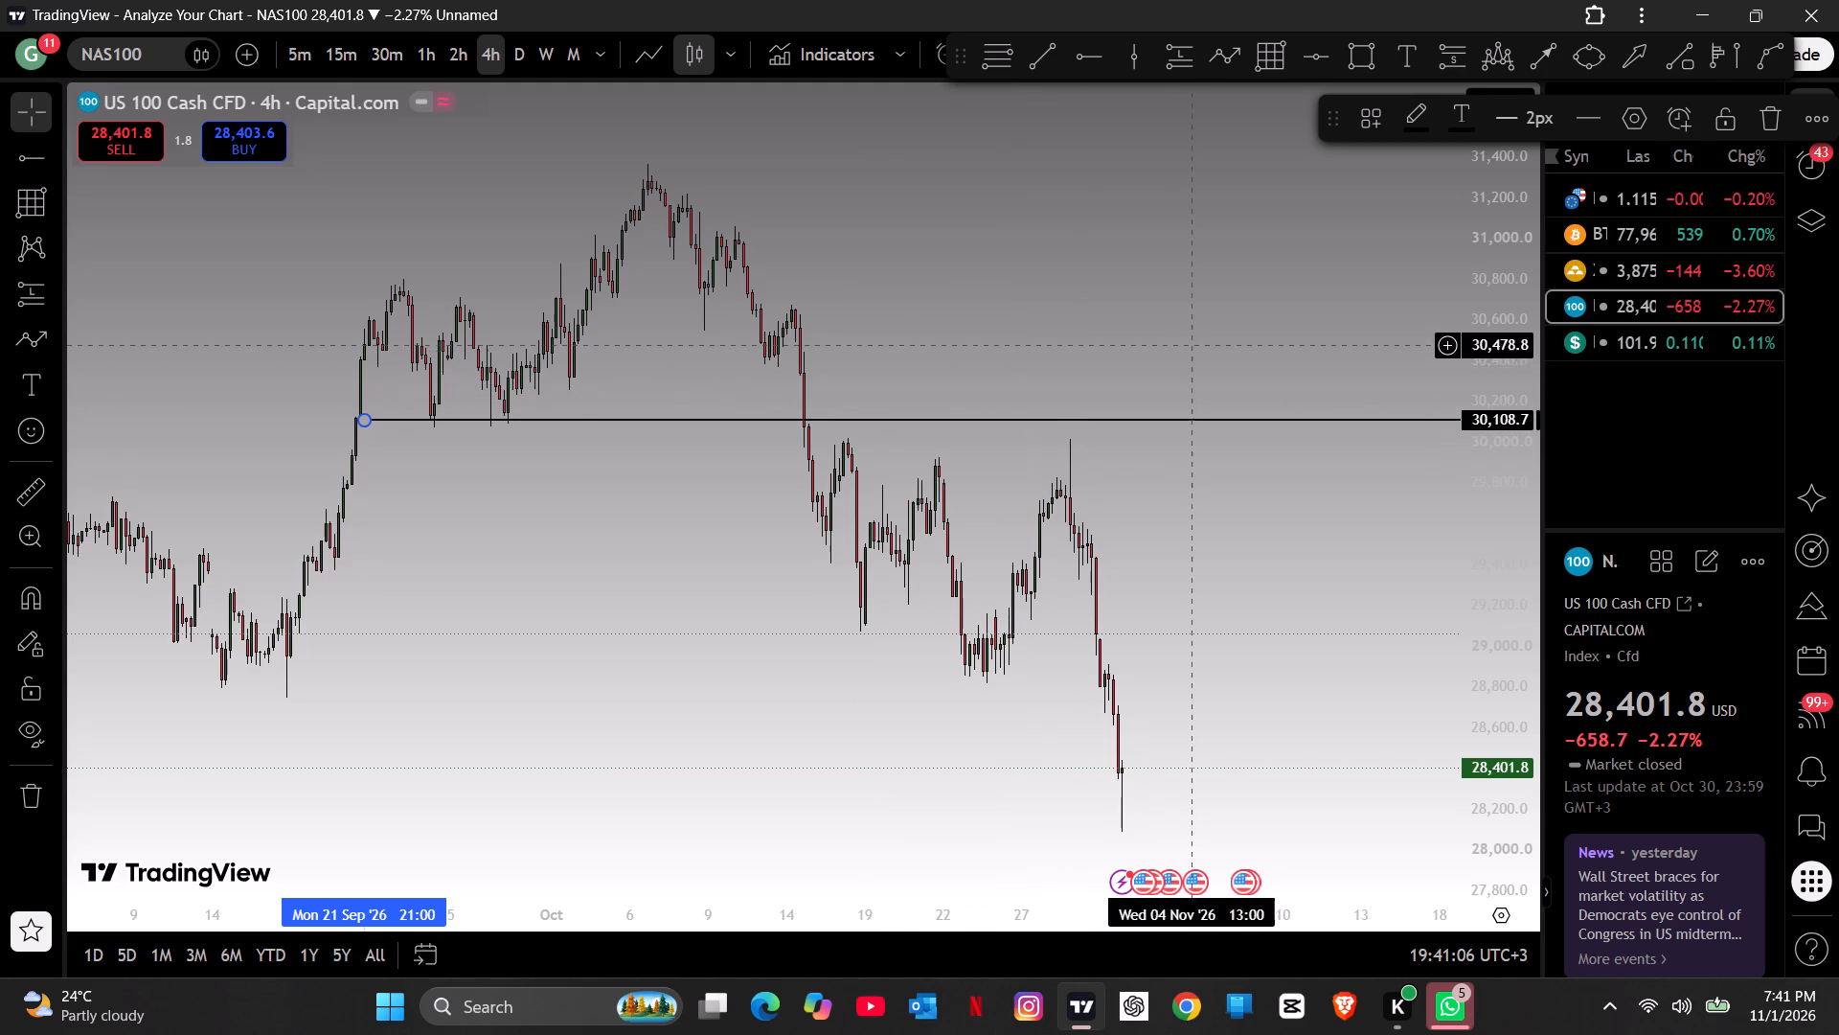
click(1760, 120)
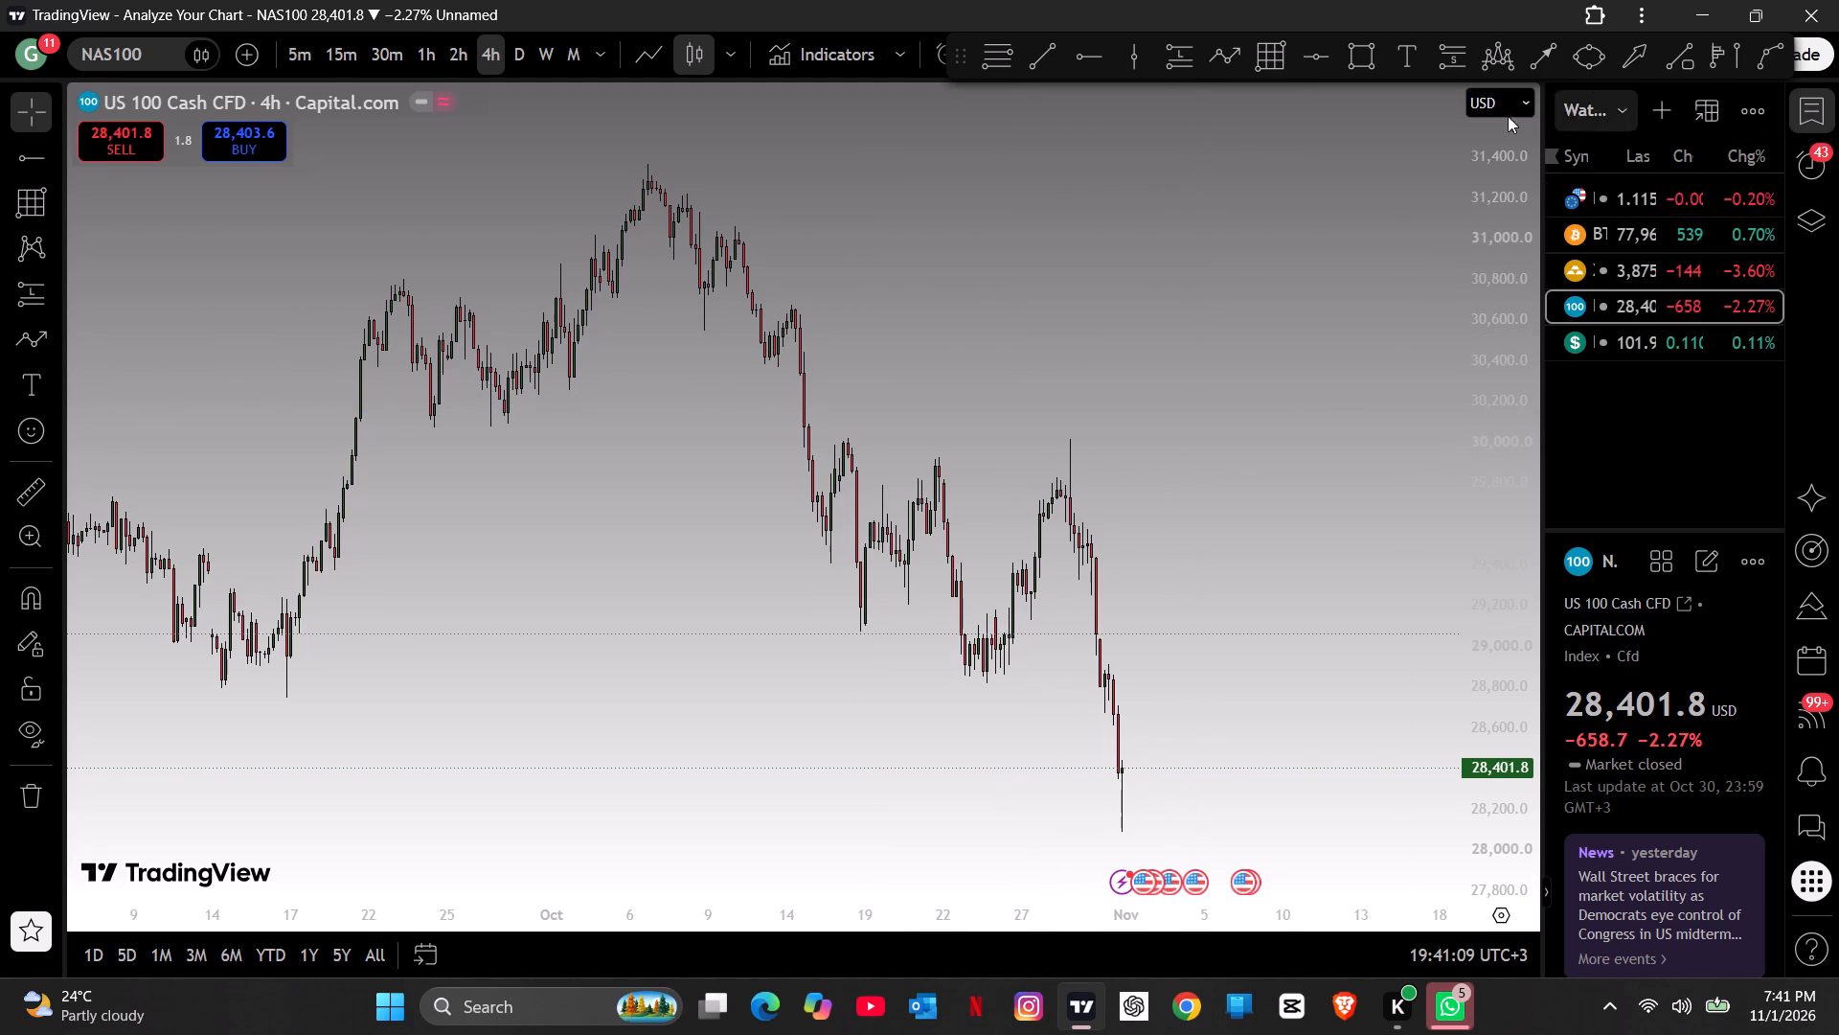
Draw horizontal rays from mid-October at about 29,985 along the October highs and about 29,040 near the October lows.
click(1082, 57)
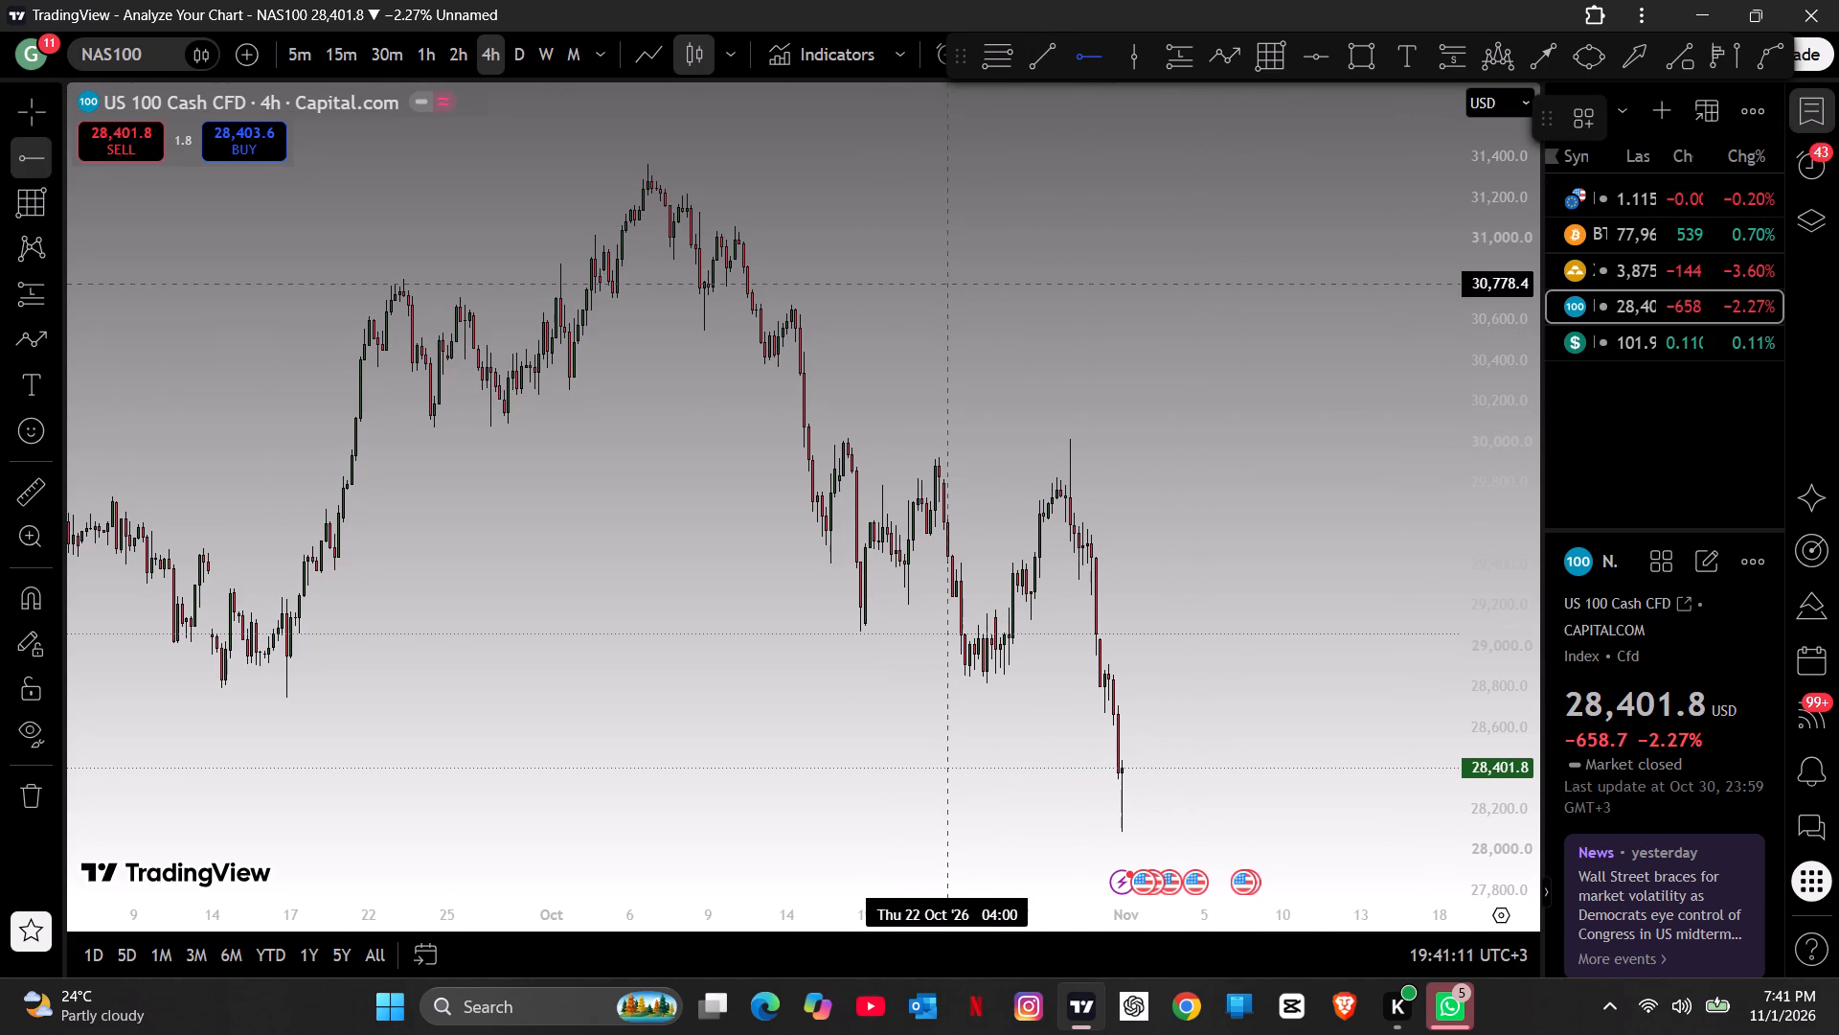
click(829, 445)
click(944, 342)
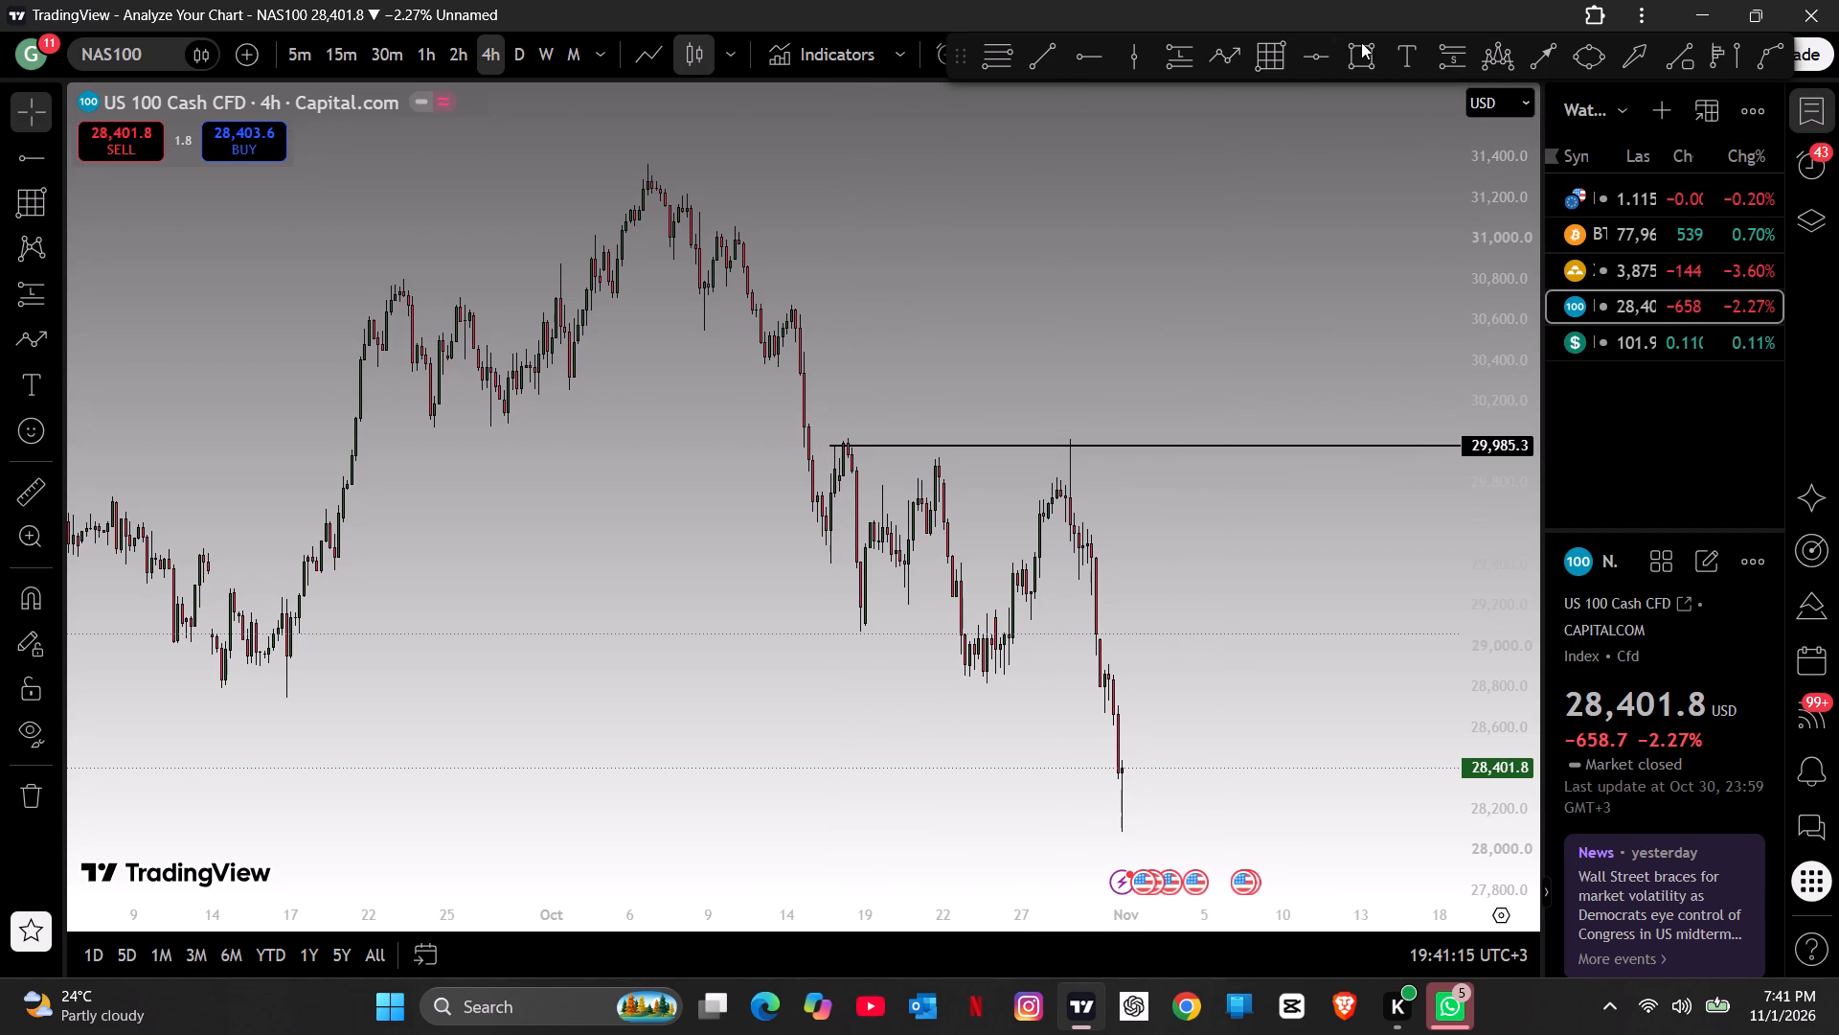
click(1099, 60)
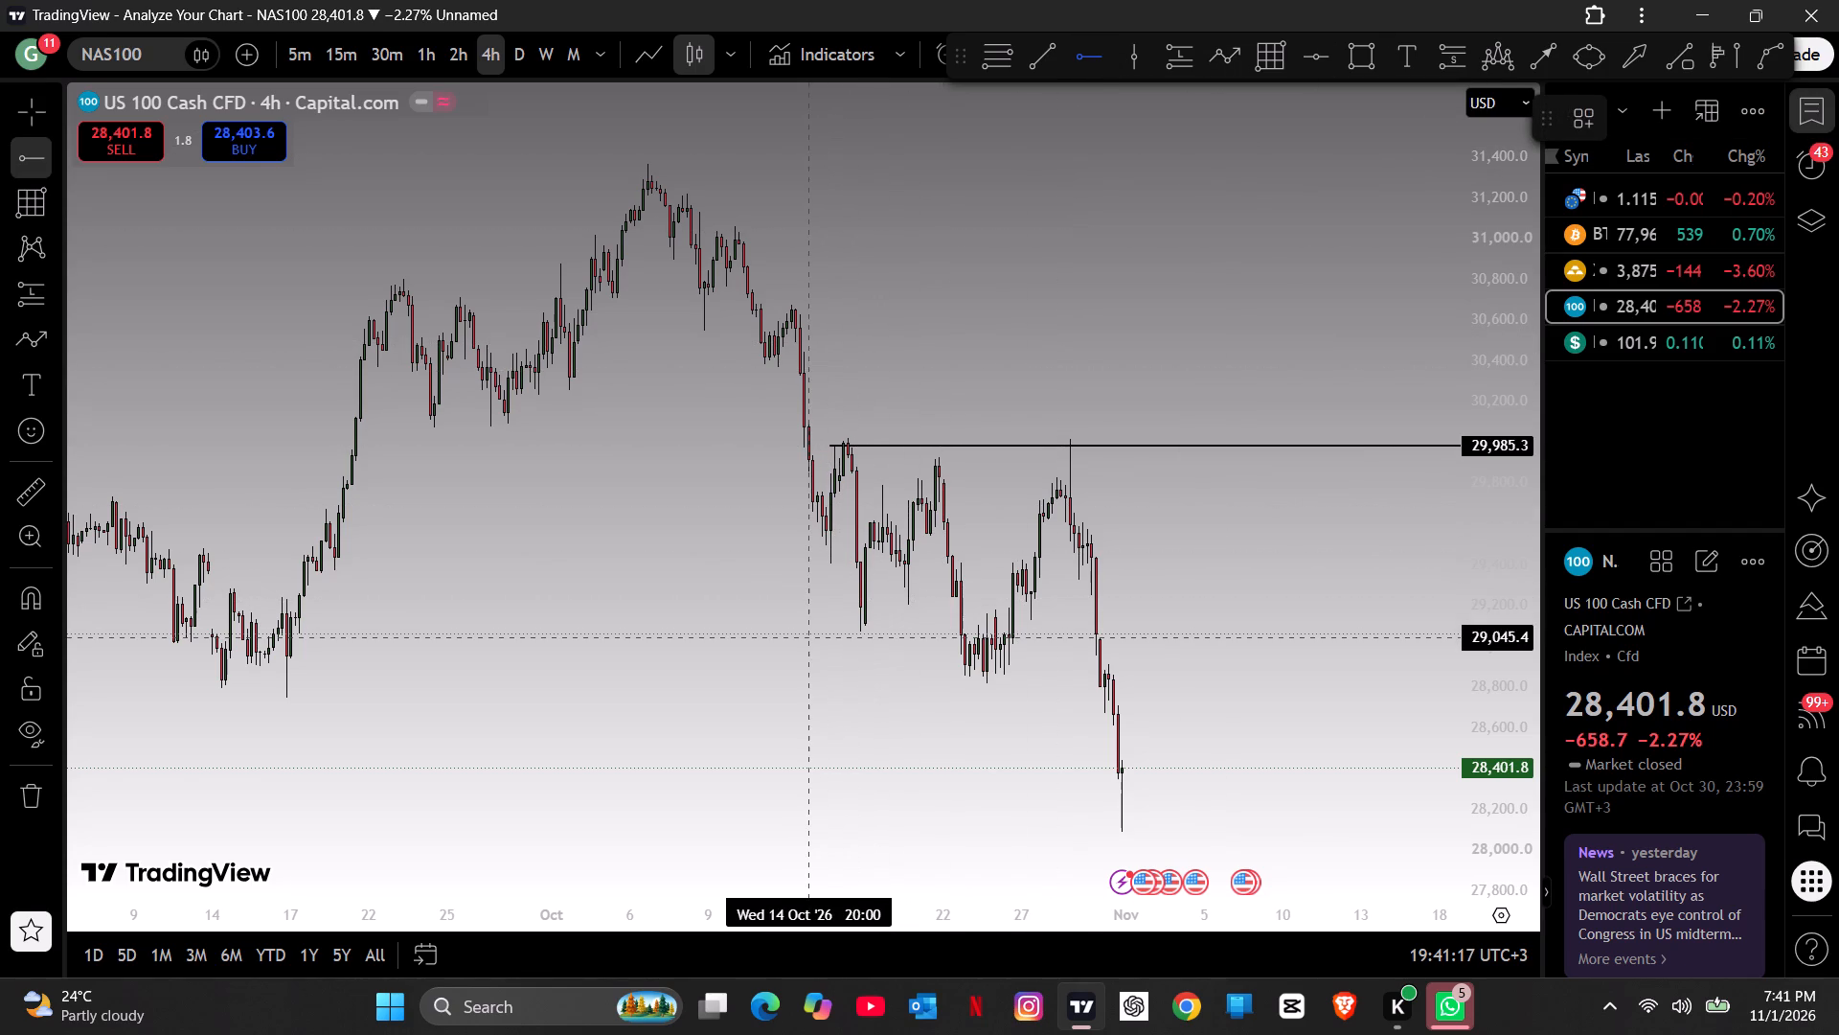
click(803, 637)
click(1178, 534)
Draw a path from about 28,800 up to the lower ray, down to about 28,340, up to 28,550 and down to about 27,810.
drag(1193, 565, 1178, 534)
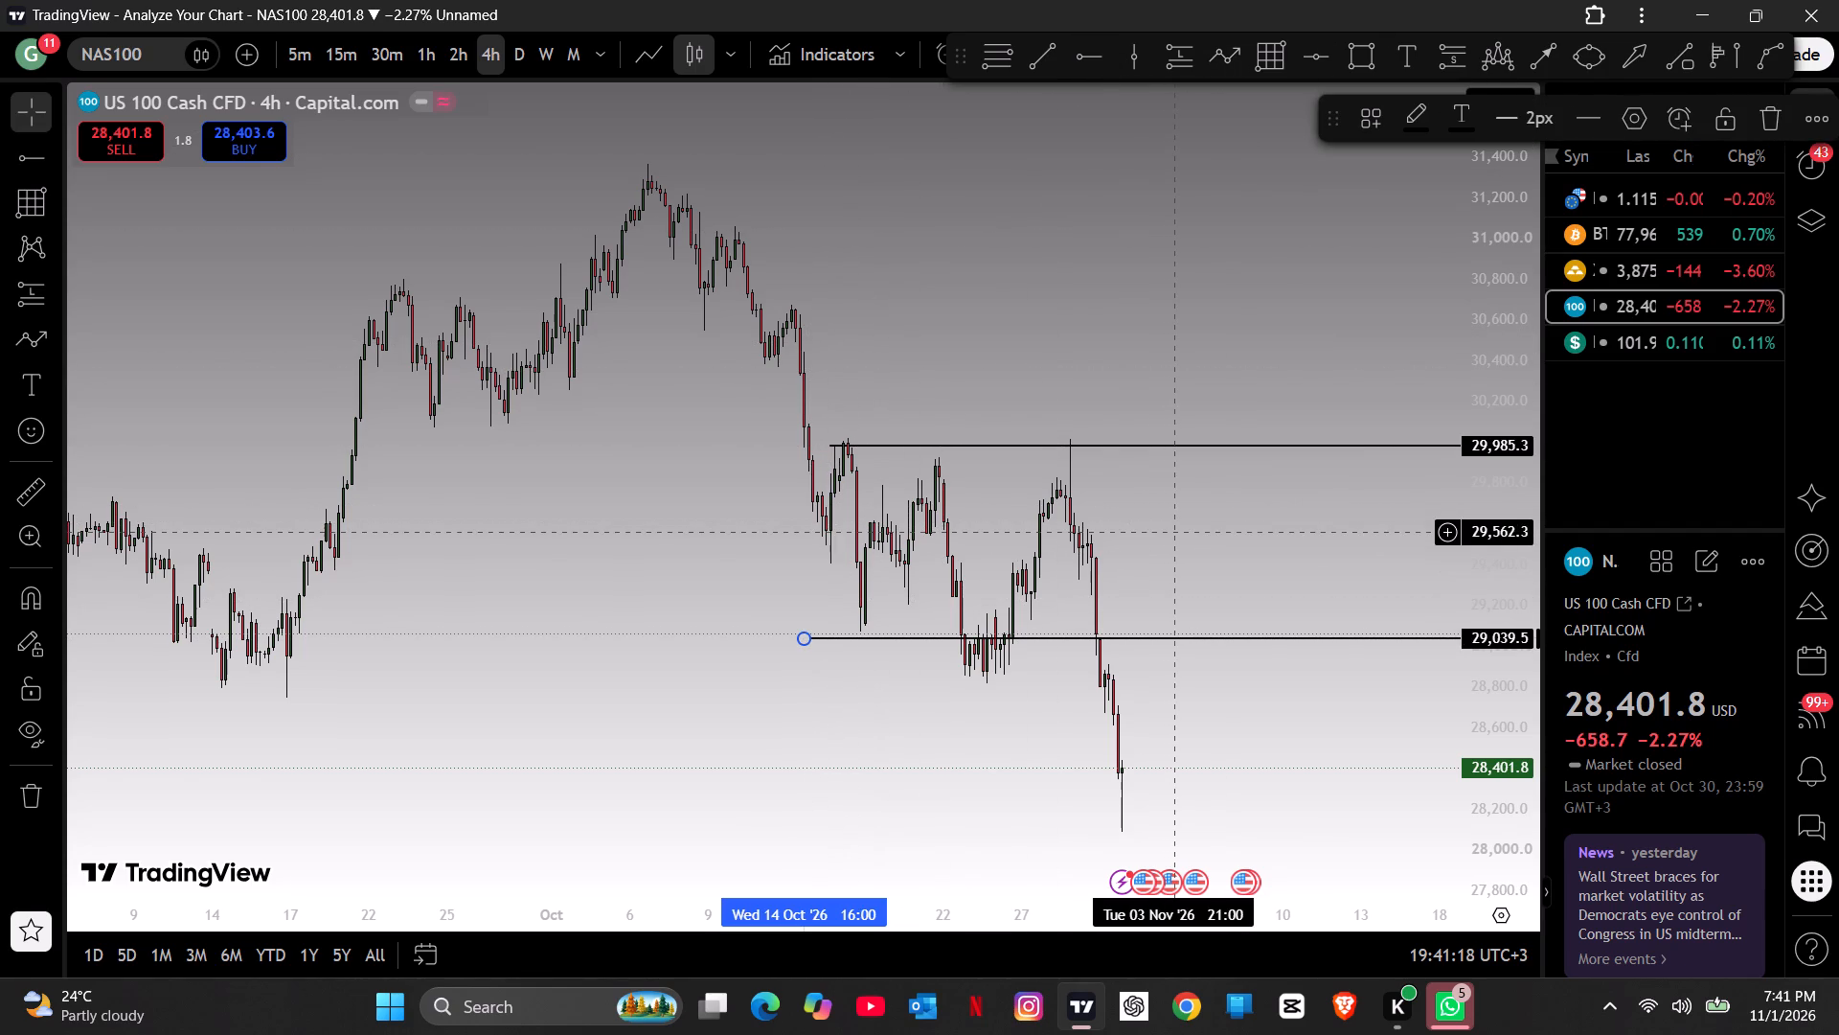
drag(1178, 534, 872, 457)
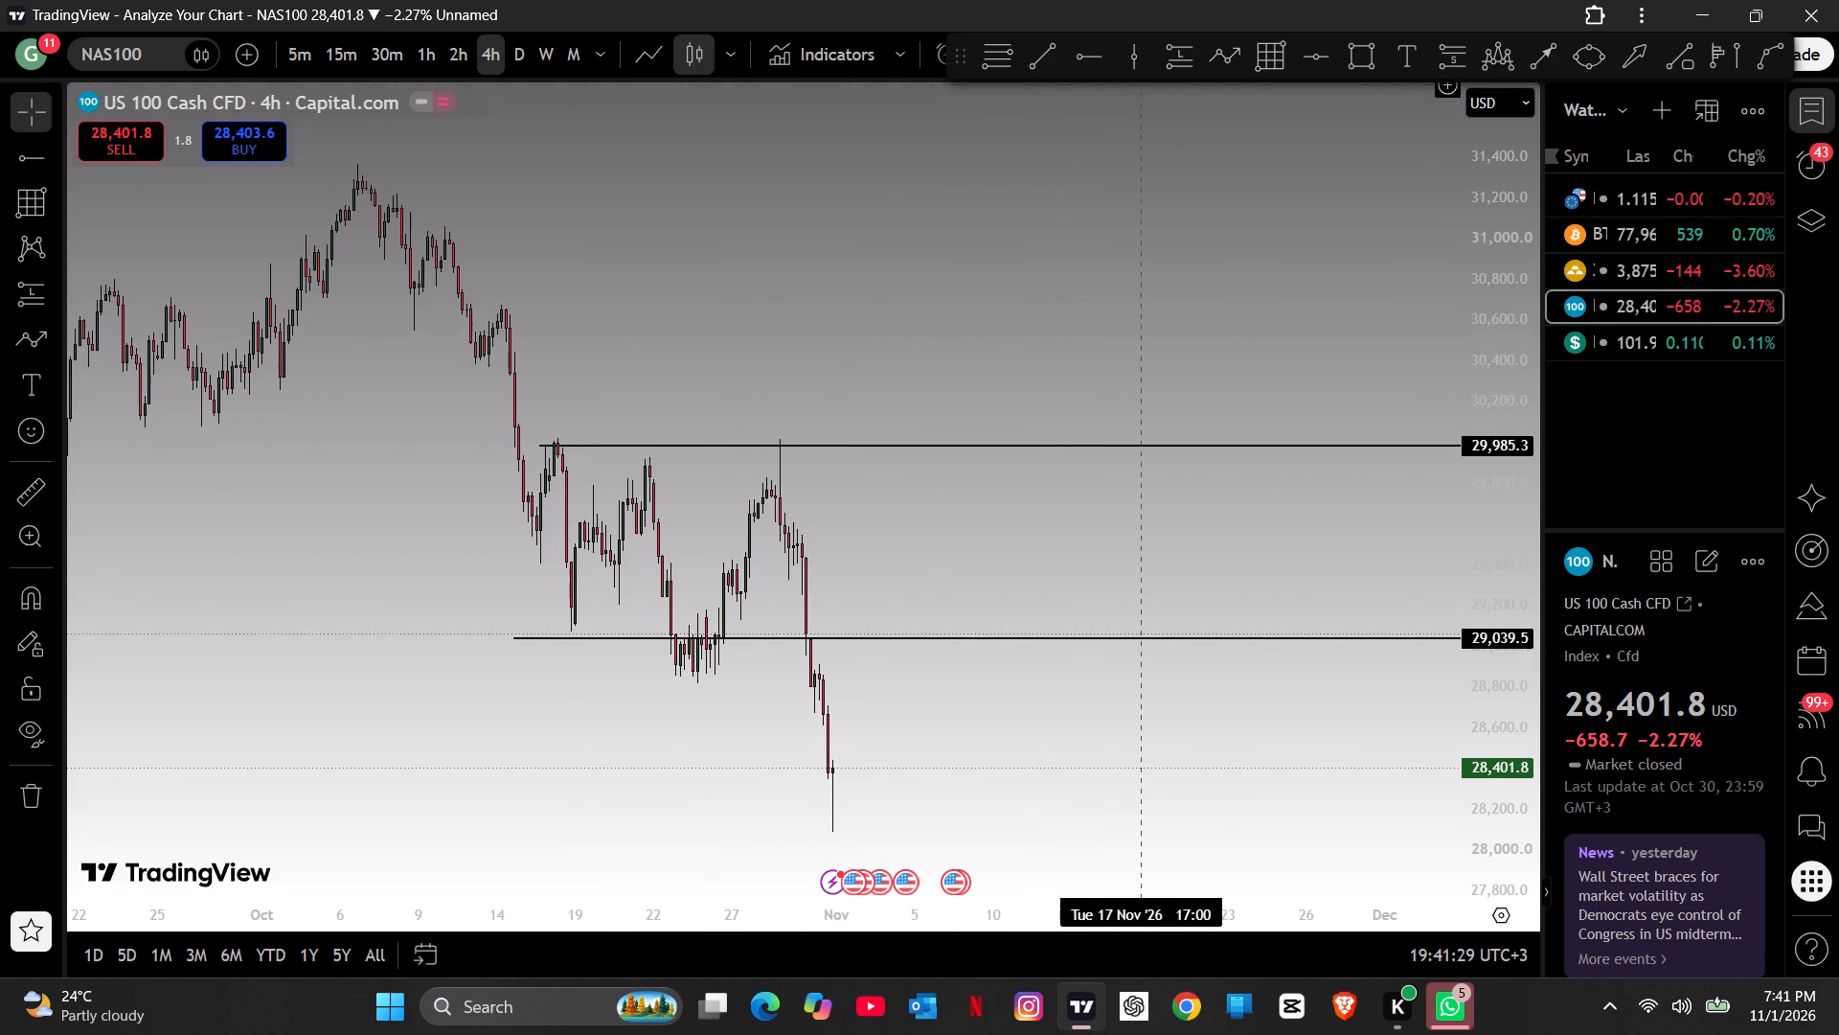
click(1218, 58)
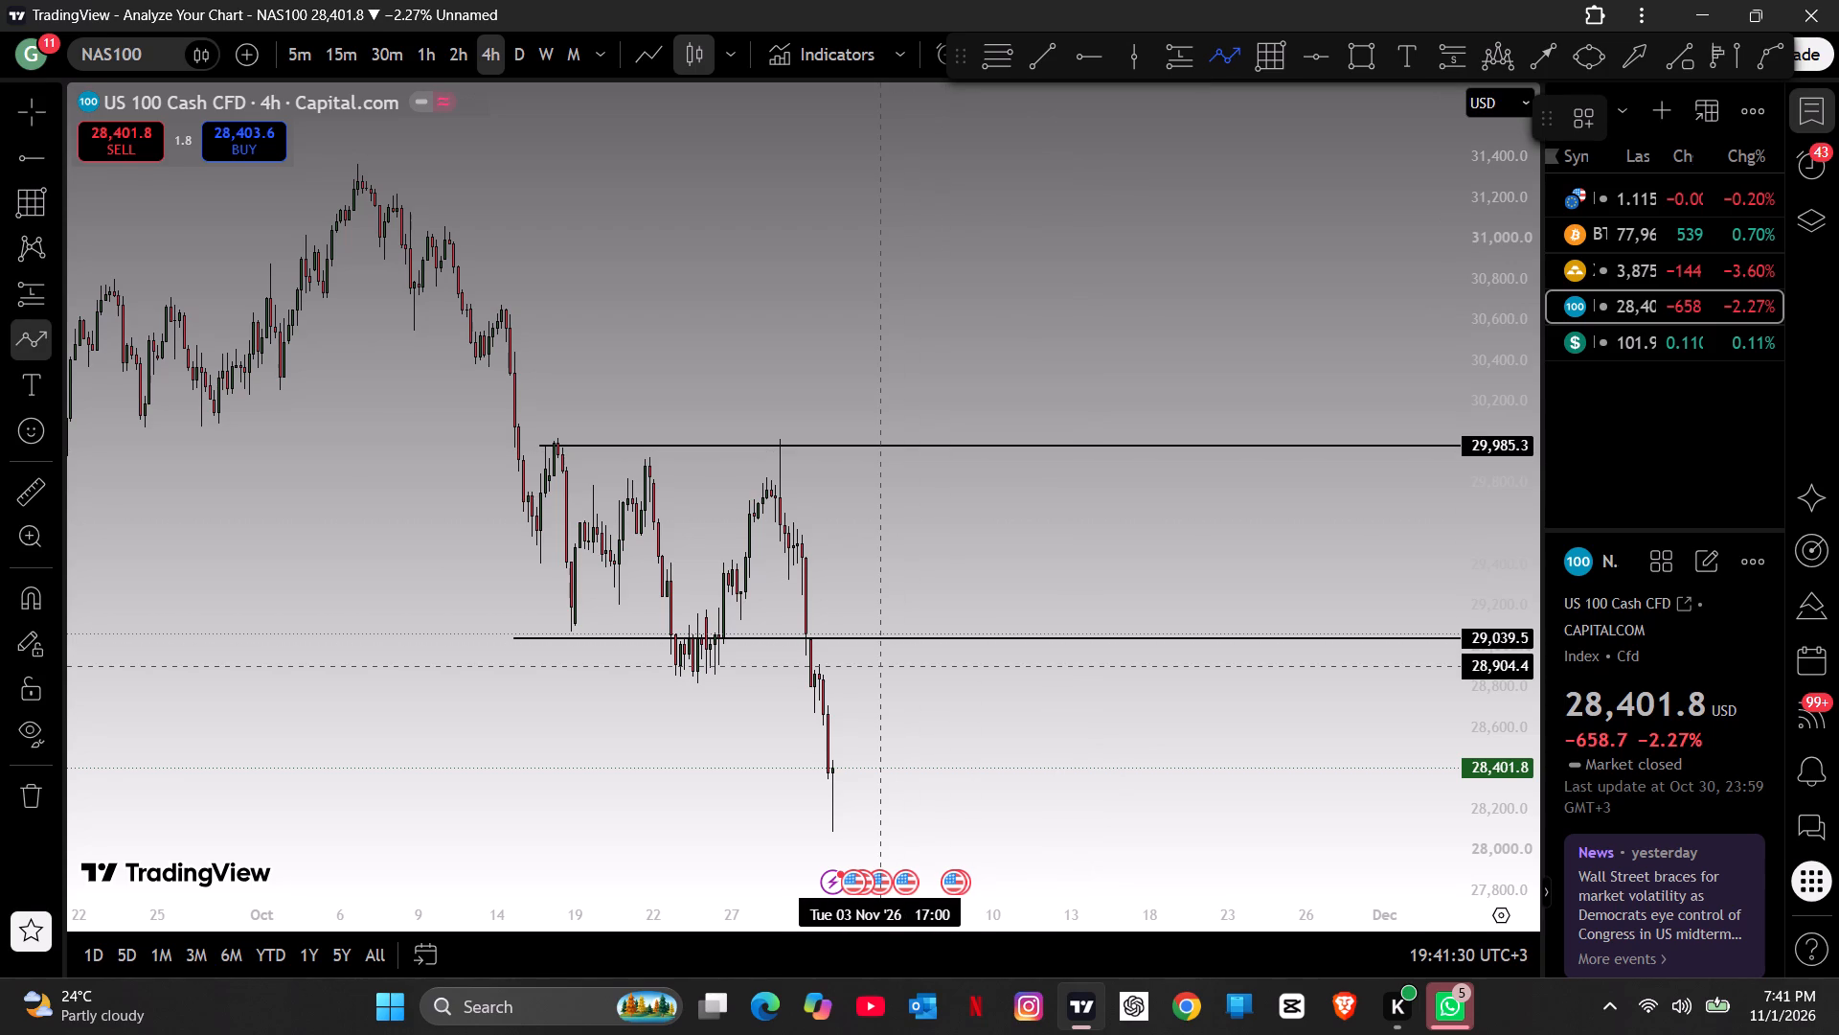
click(870, 687)
click(902, 639)
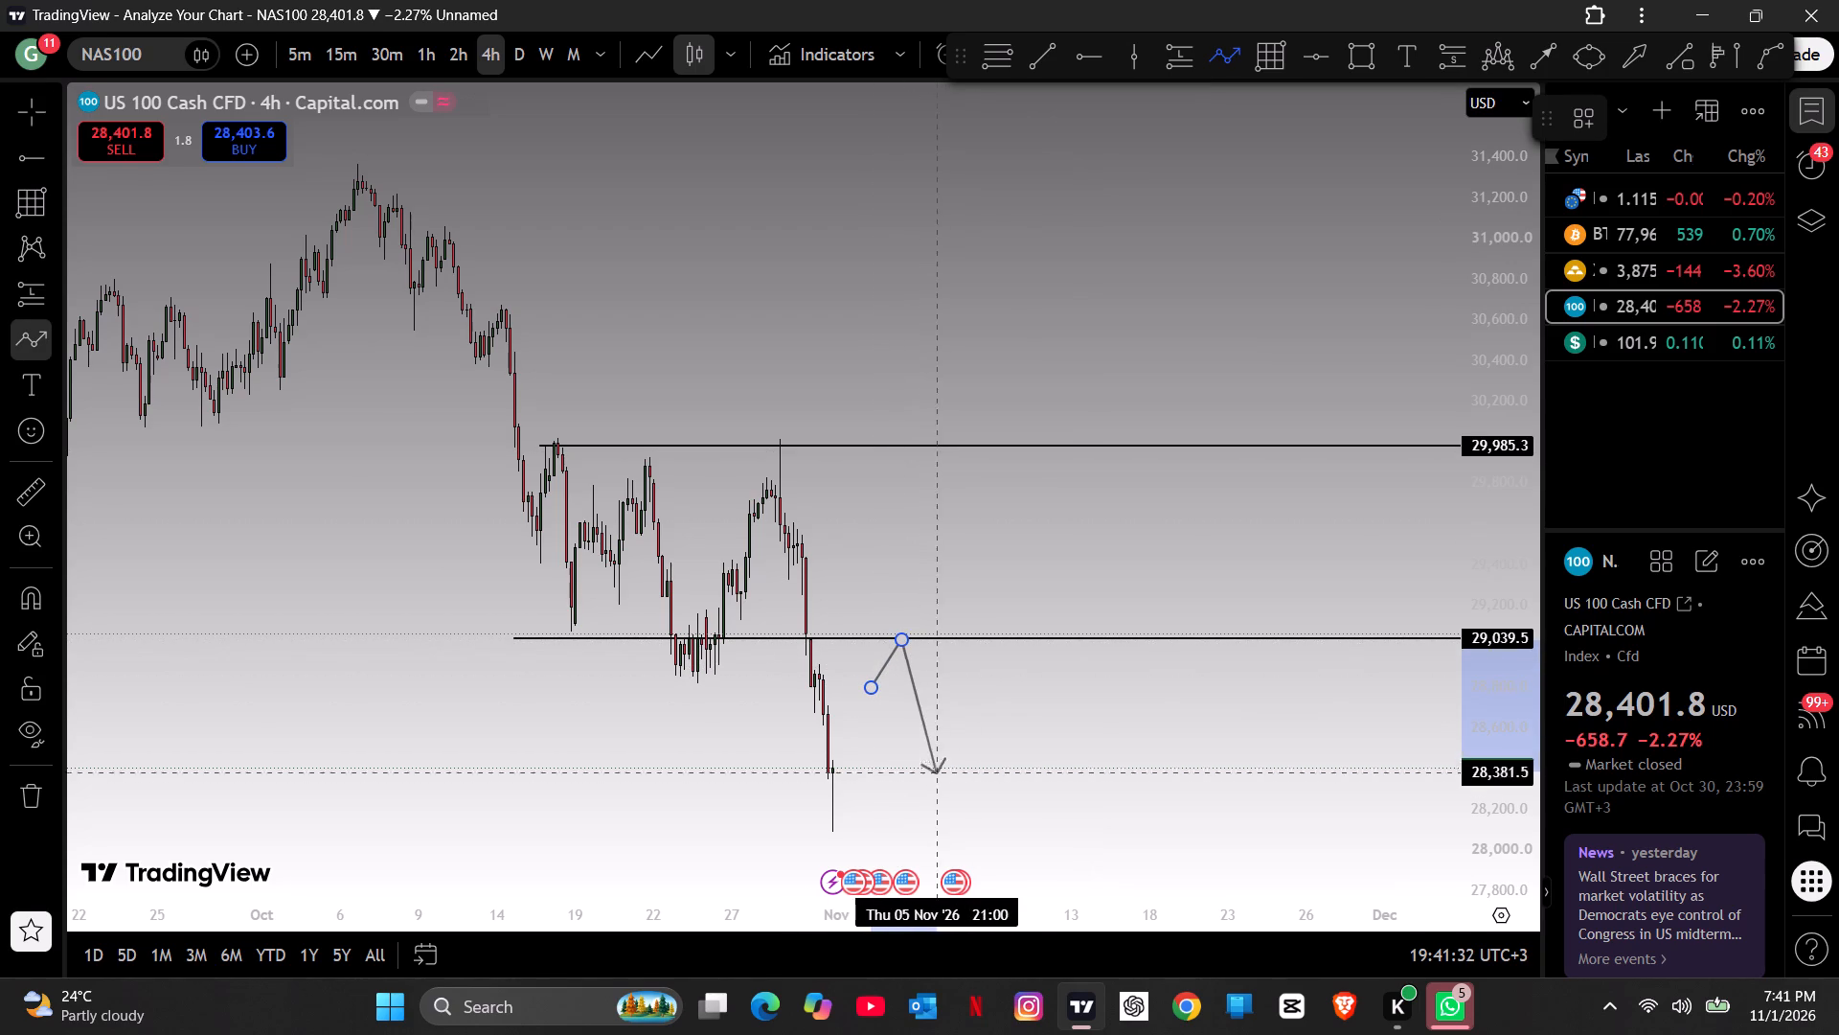
click(938, 779)
click(962, 736)
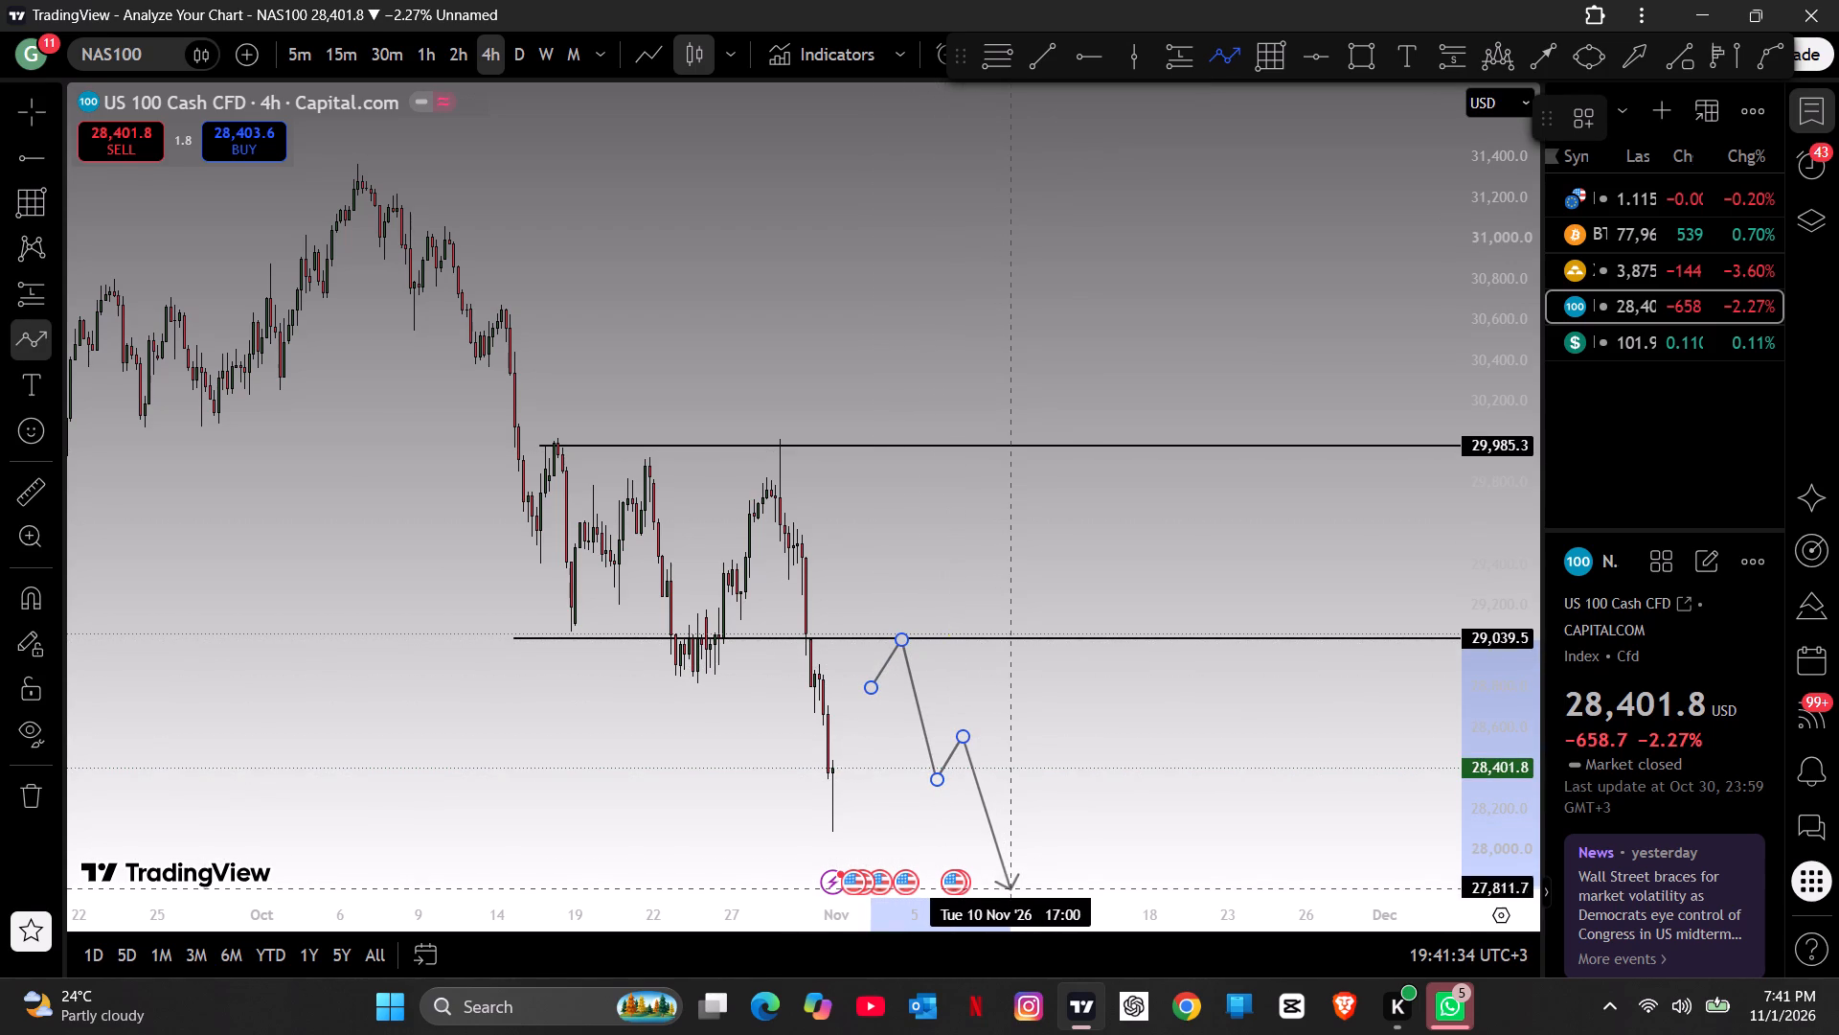
double_click(1012, 890)
click(1114, 792)
Extend the end of the NAS100 path's final falling leg down to about 26,350.
drag(1109, 811, 1114, 655)
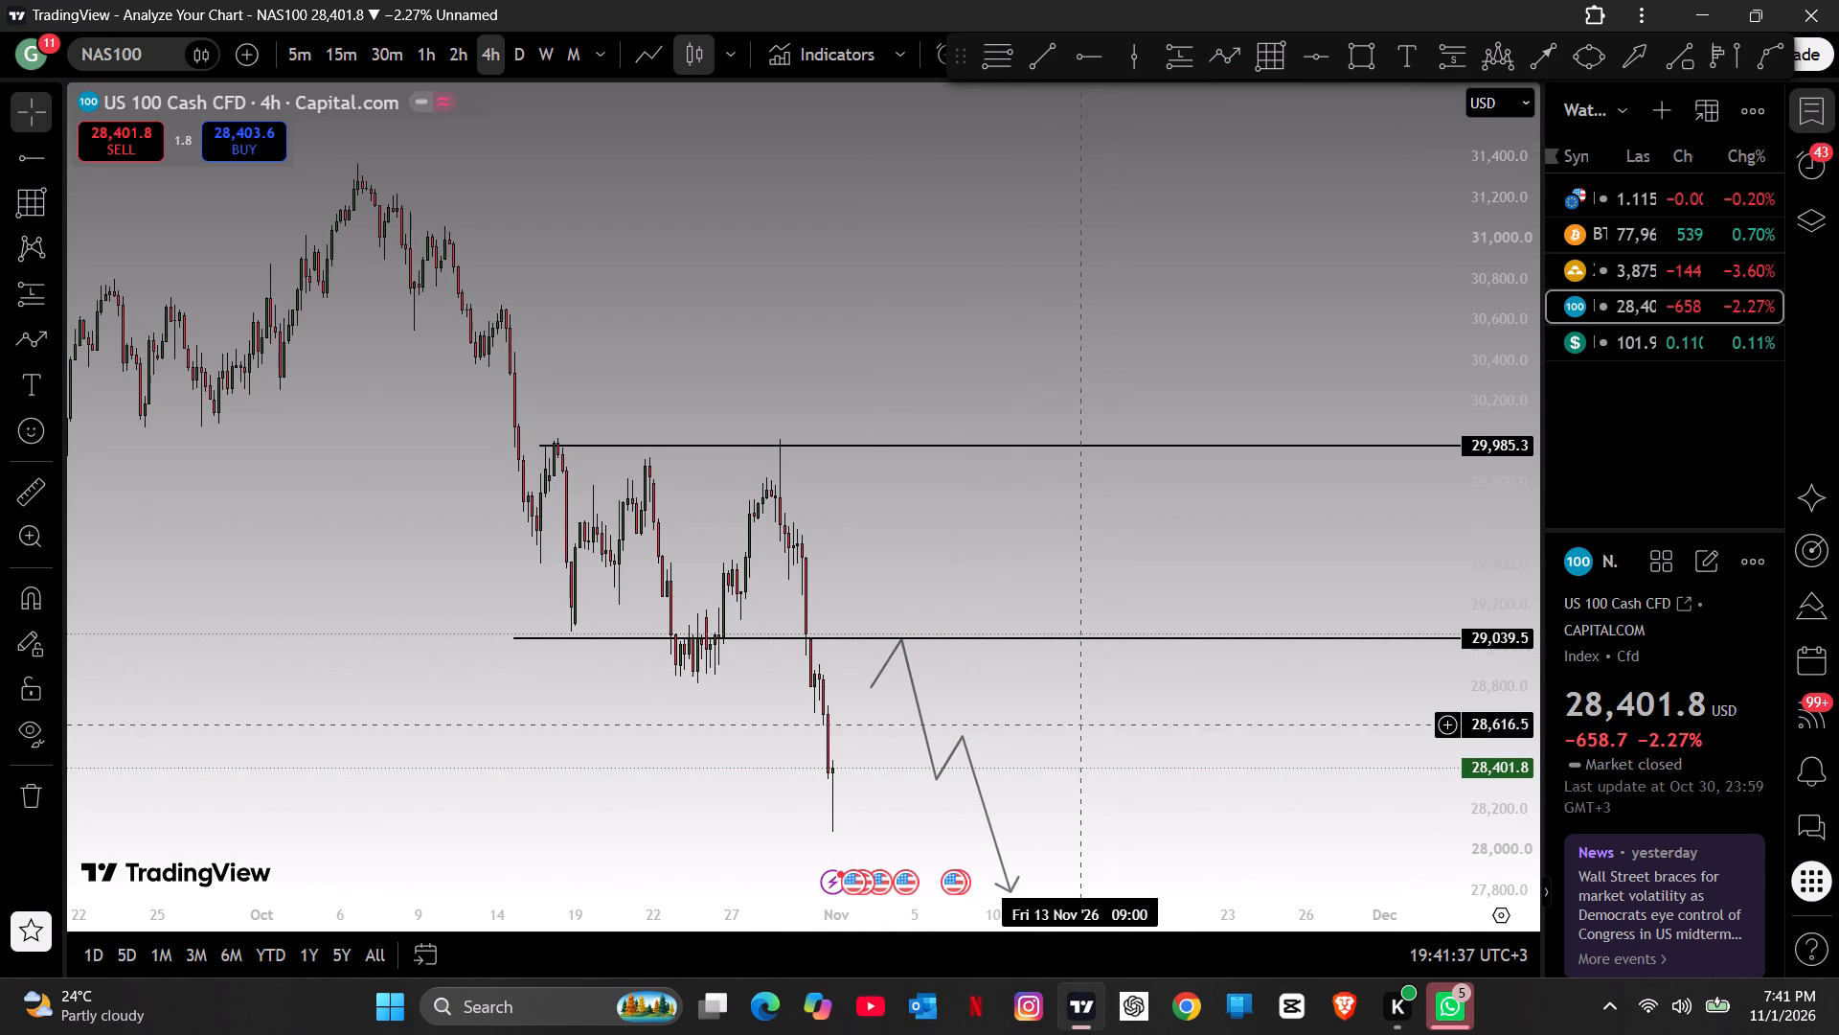
scroll(1507, 483, down, 2)
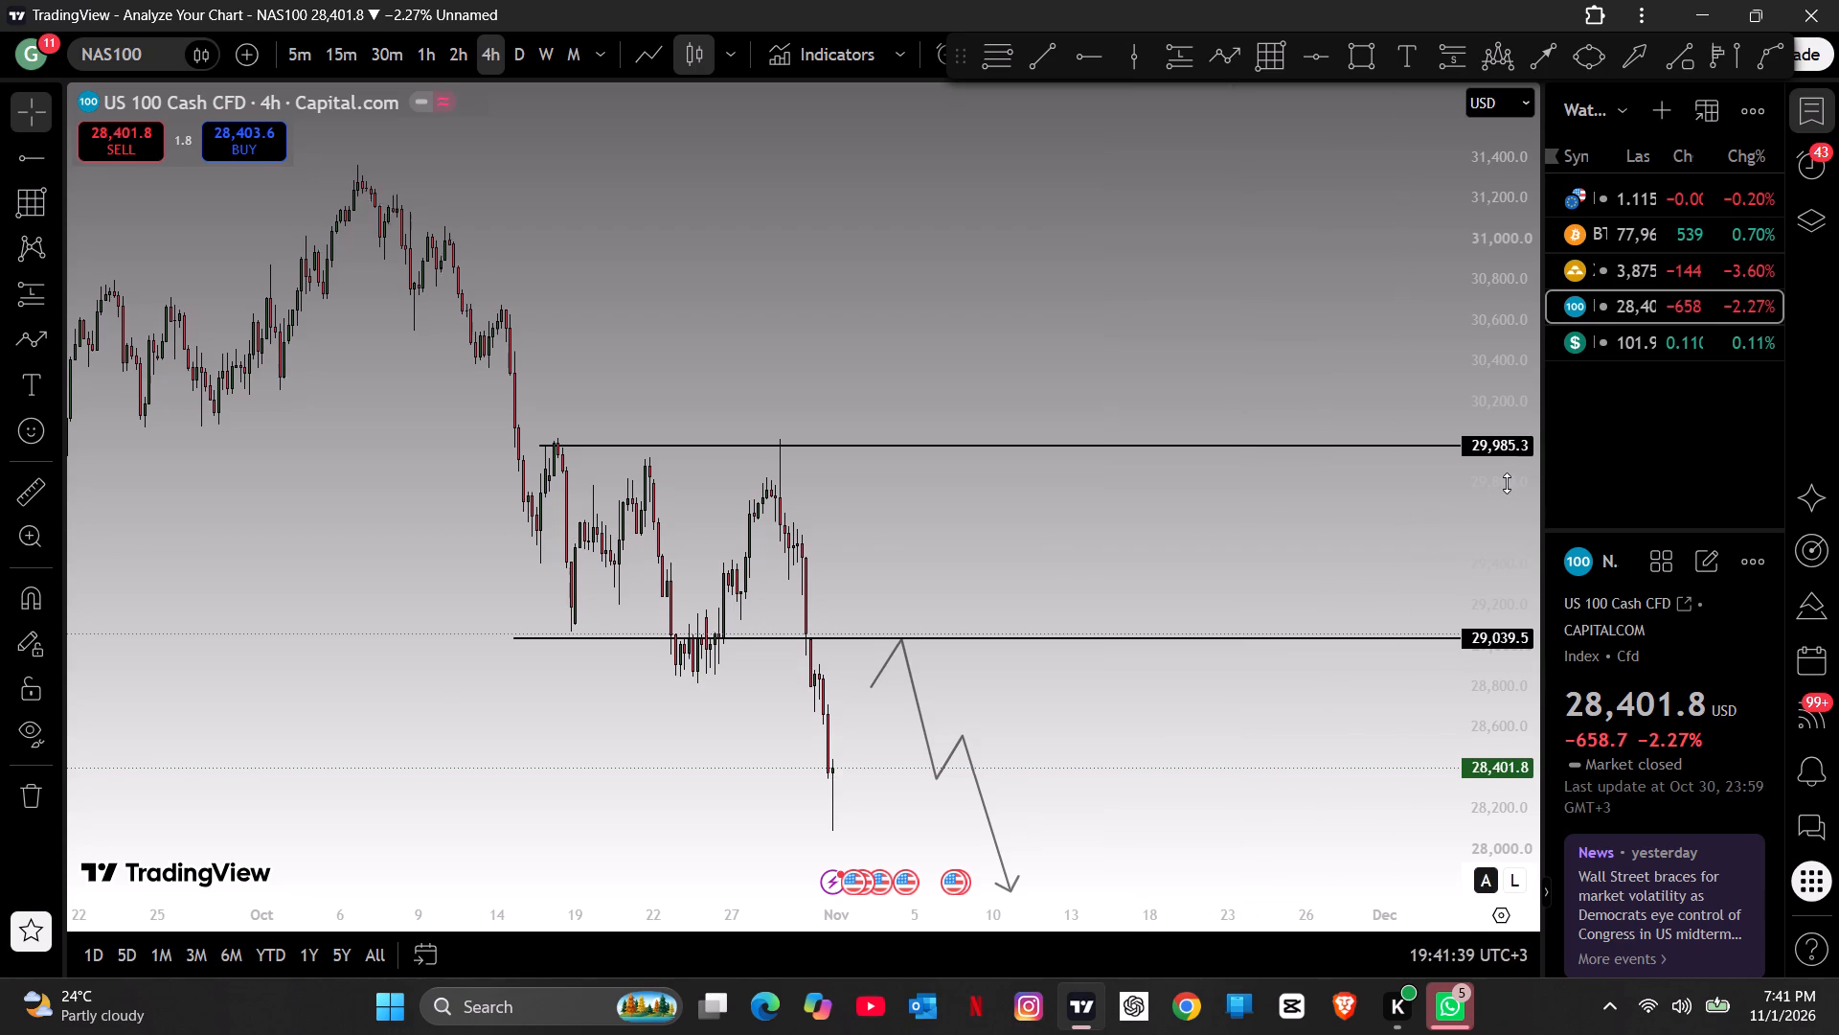
scroll(1507, 483, down, 6)
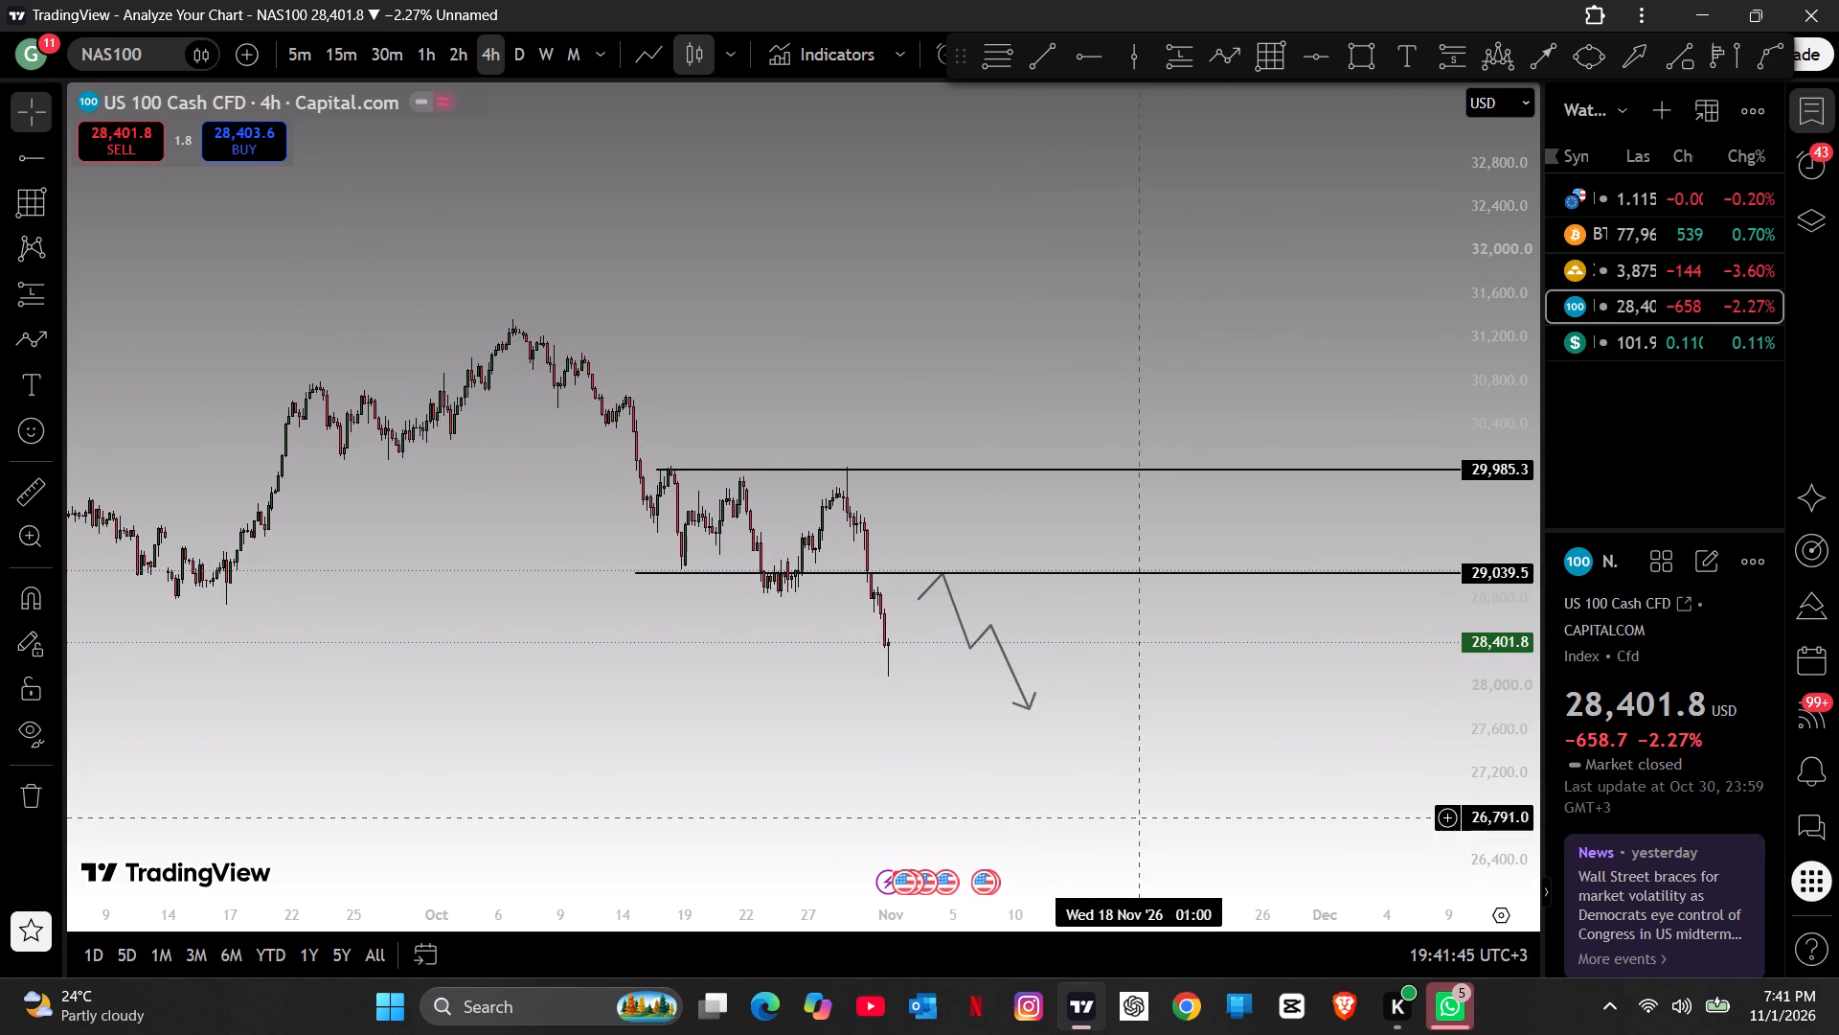
drag(1169, 755, 1180, 604)
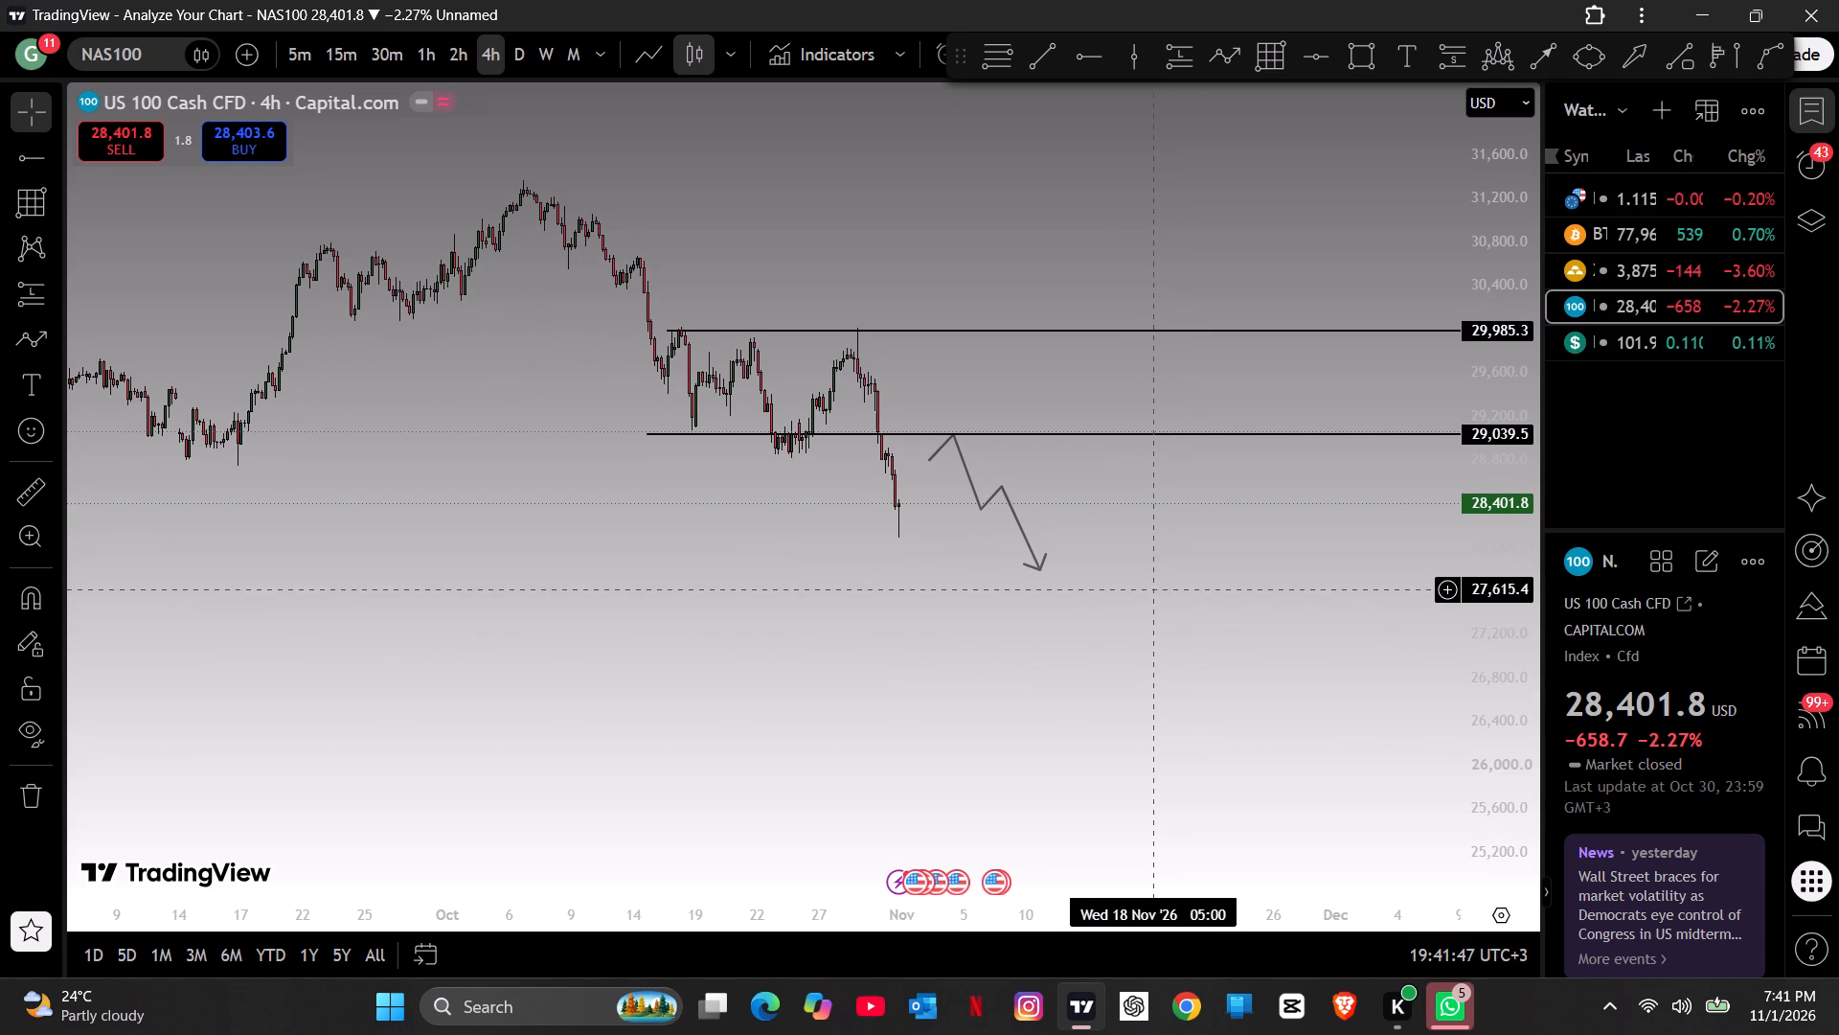
drag(1034, 562, 1048, 590)
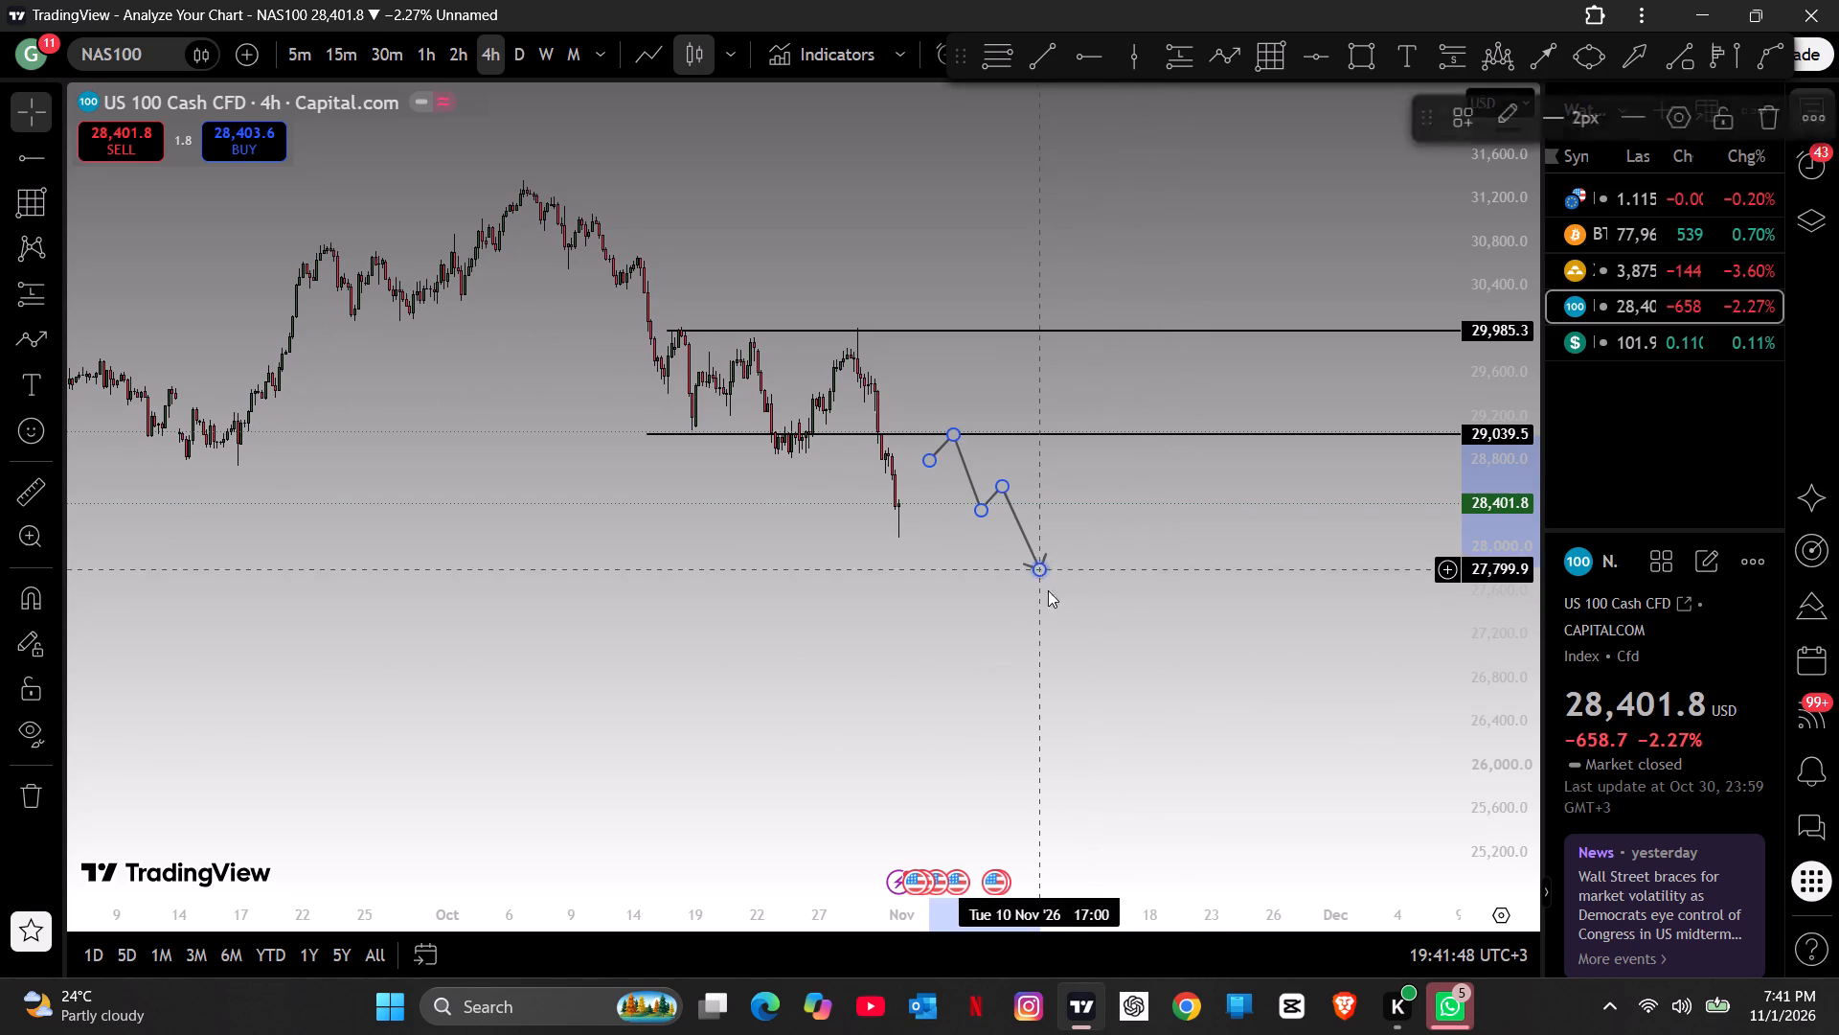
drag(1048, 590, 1070, 728)
click(1209, 632)
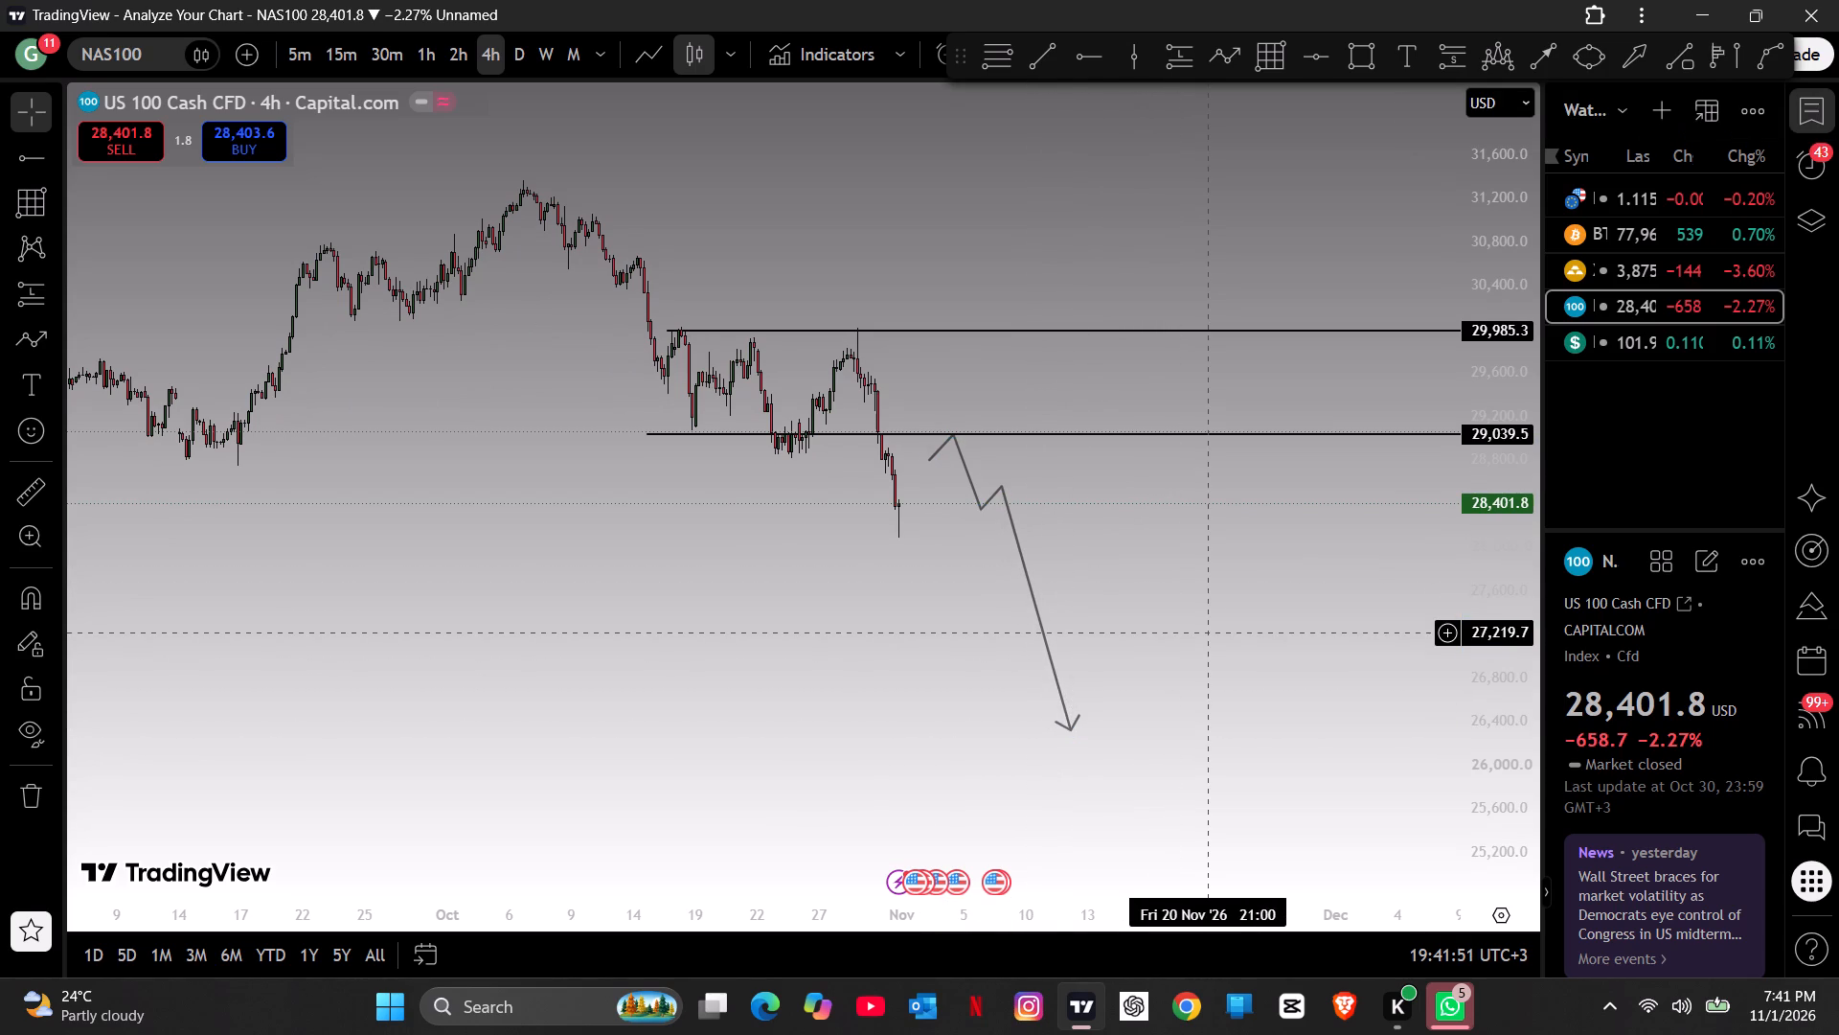
Switch the chart symbol to BTCUSD, the Bitcoin spot crypto listing.
click(122, 48)
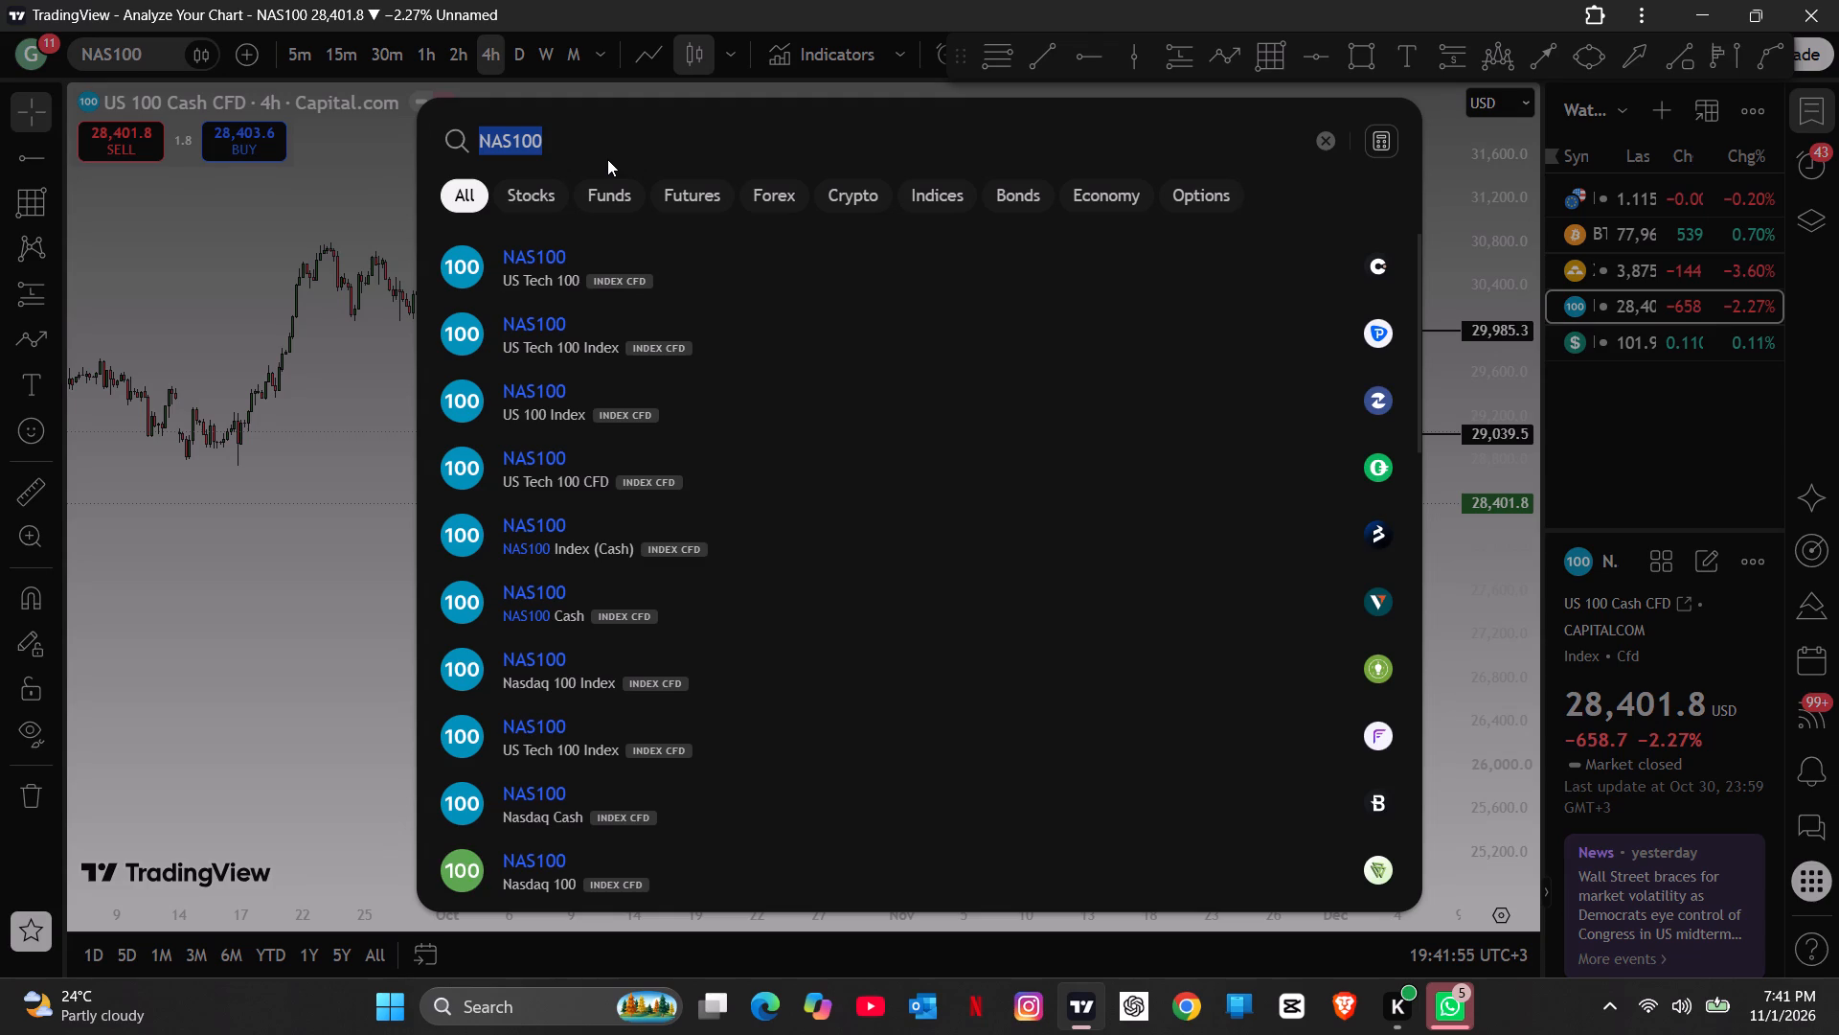
key(BackSpace)
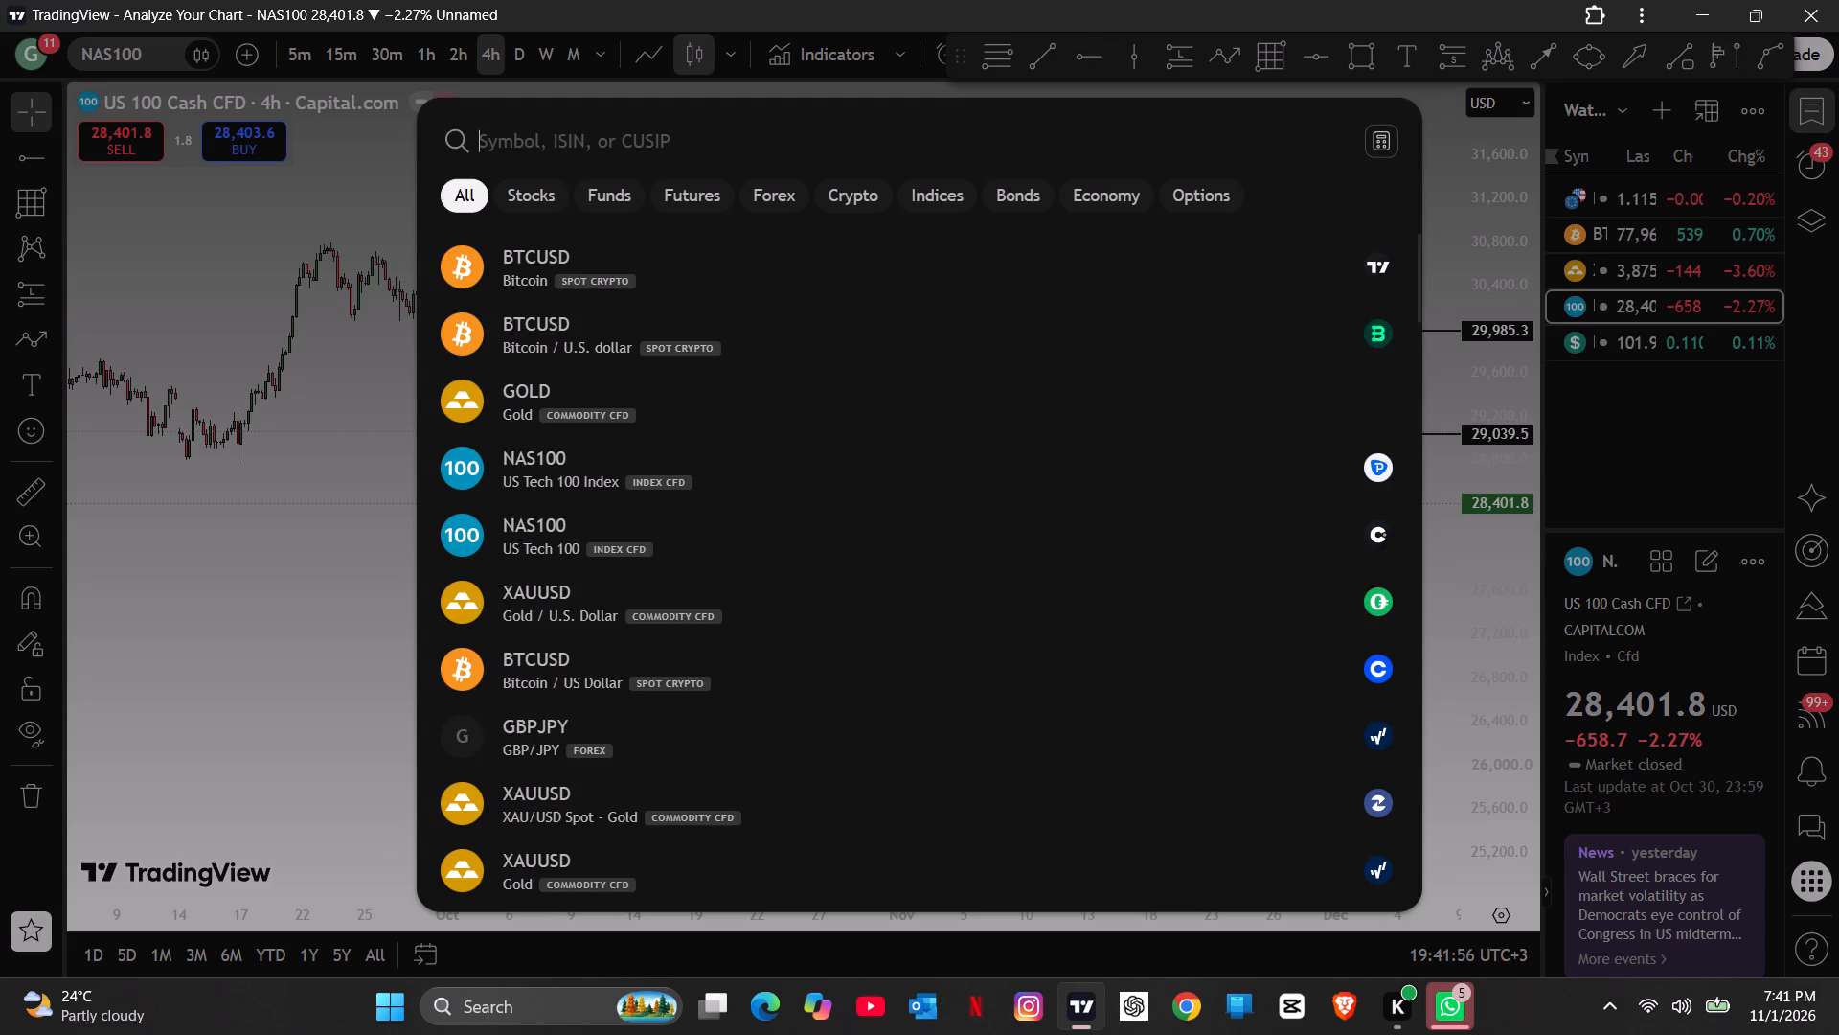
key(b)
text(tcusd)
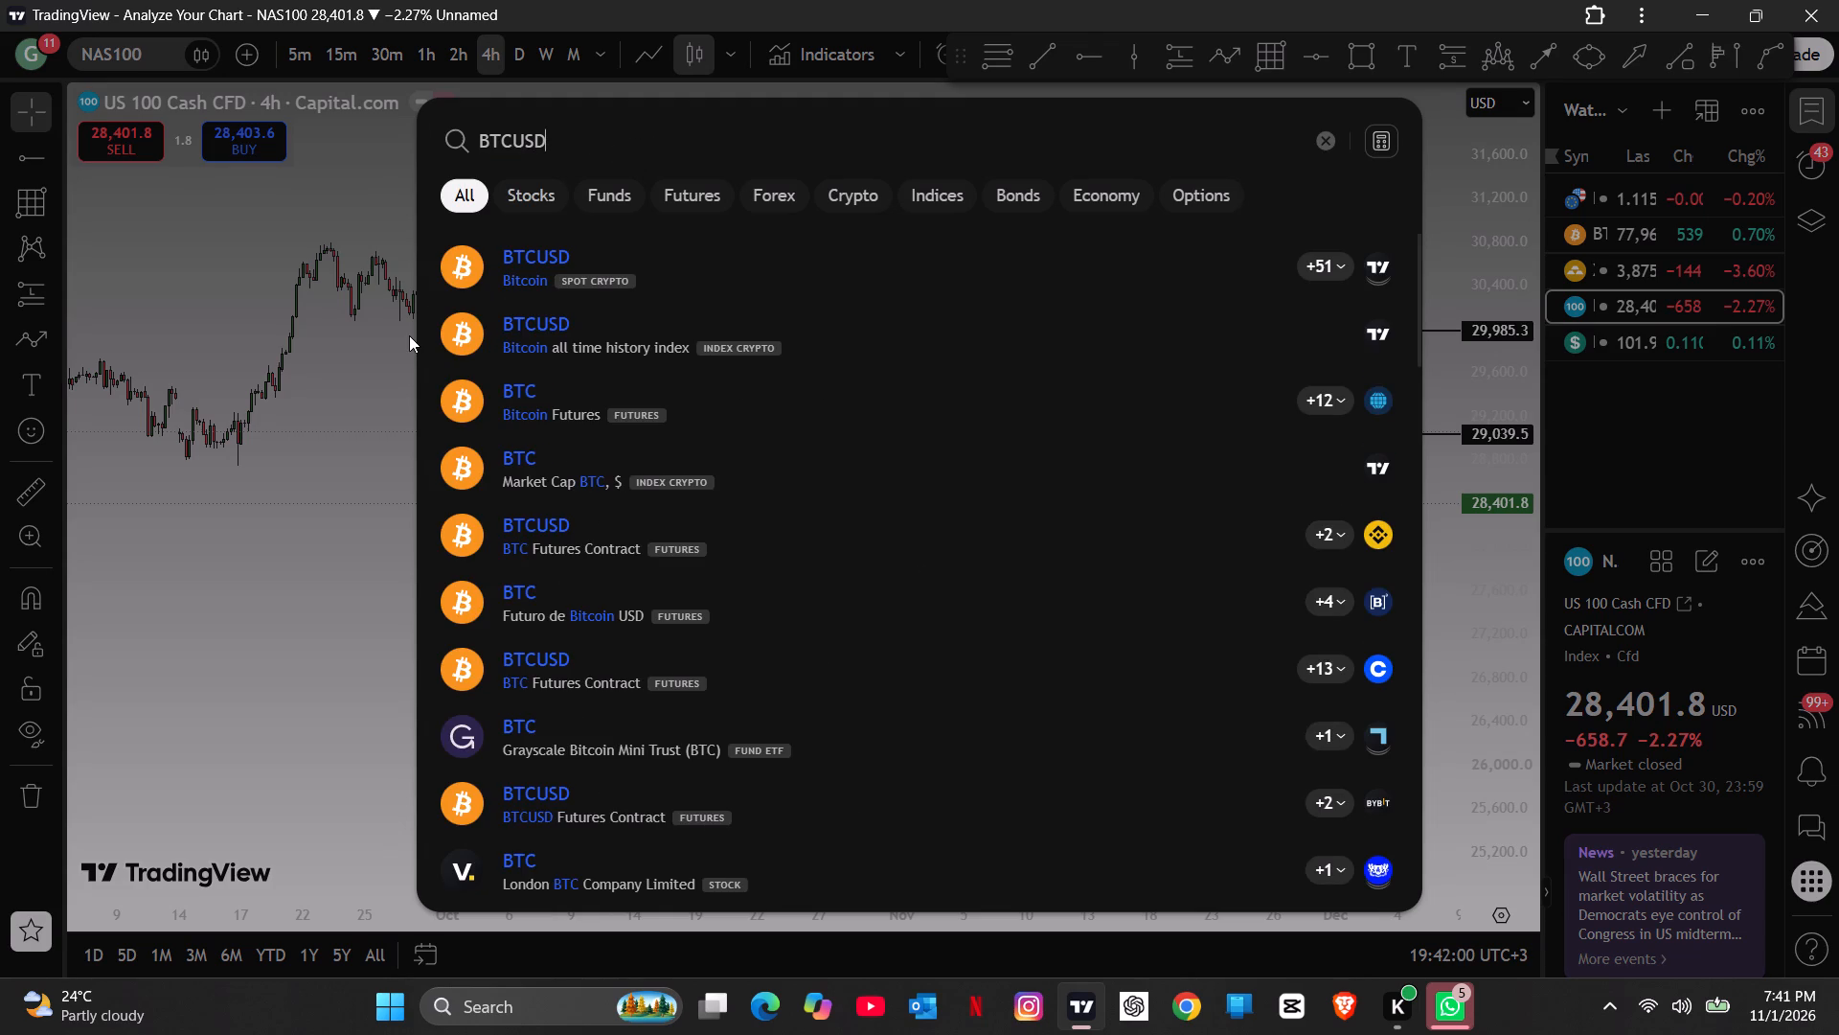
click(1061, 287)
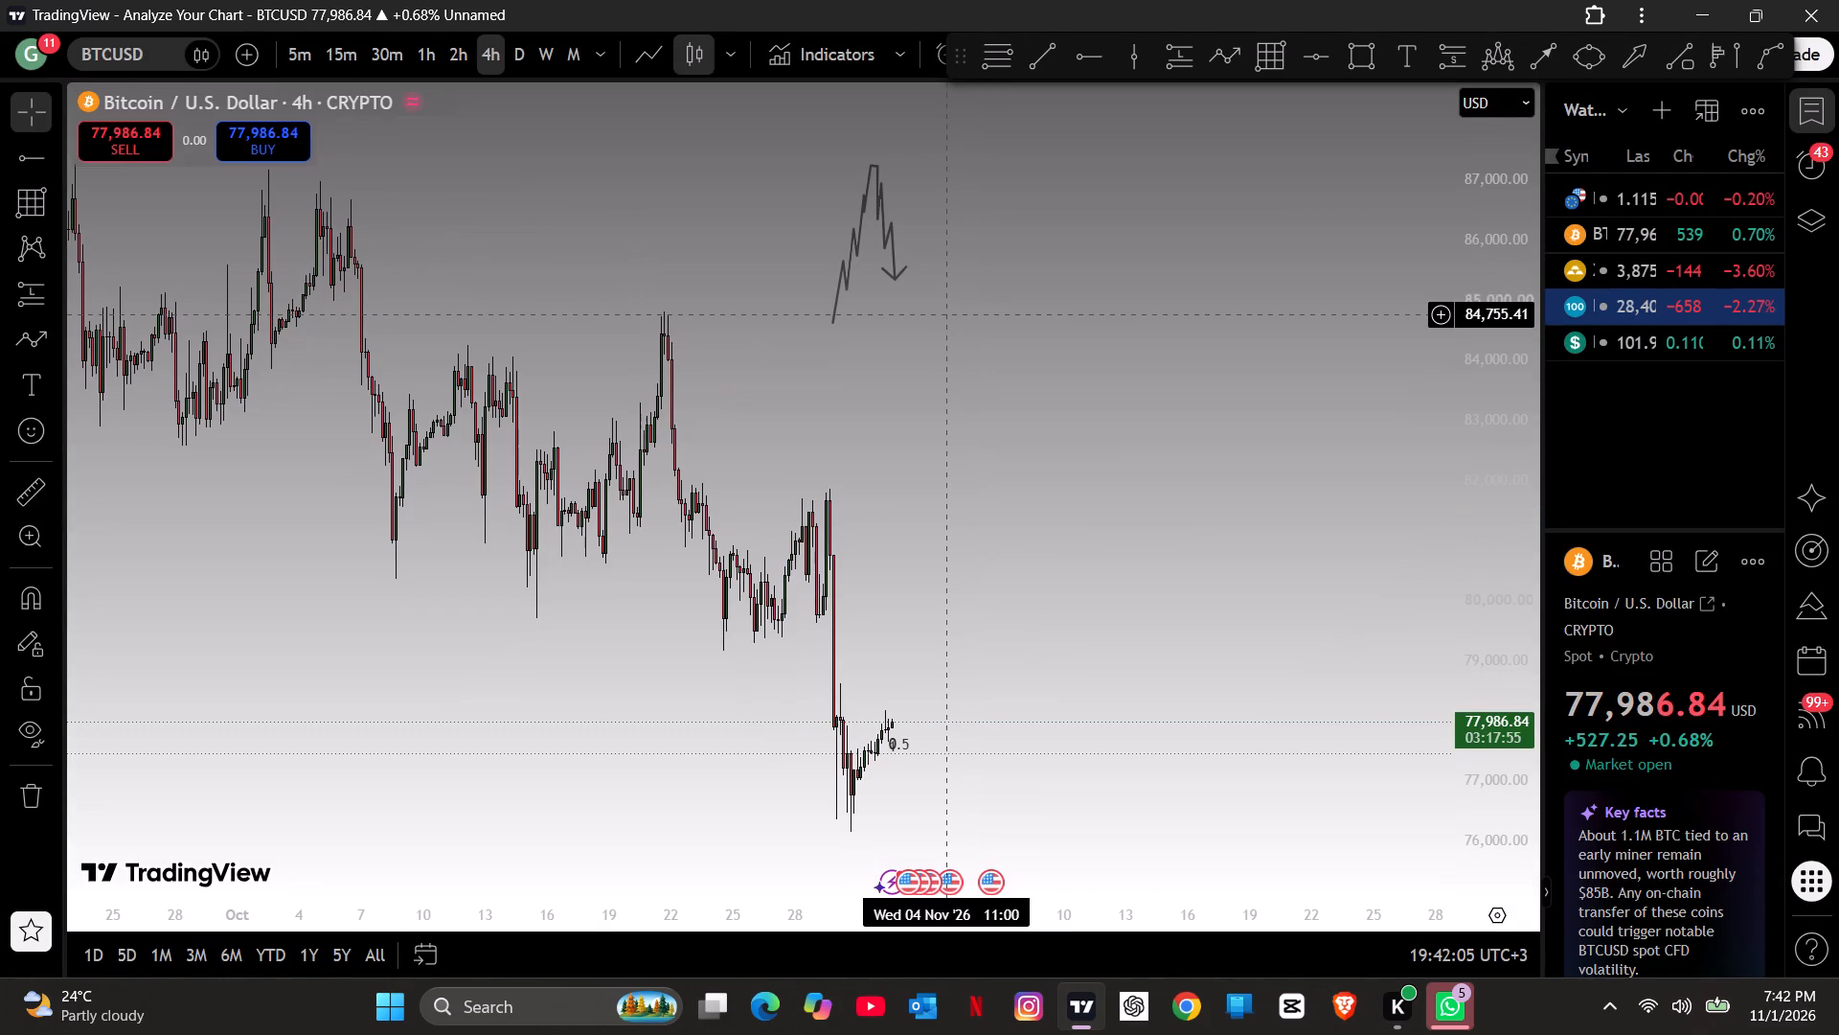
Remove the two existing drawings from the BTCUSD chart.
right_click(947, 314)
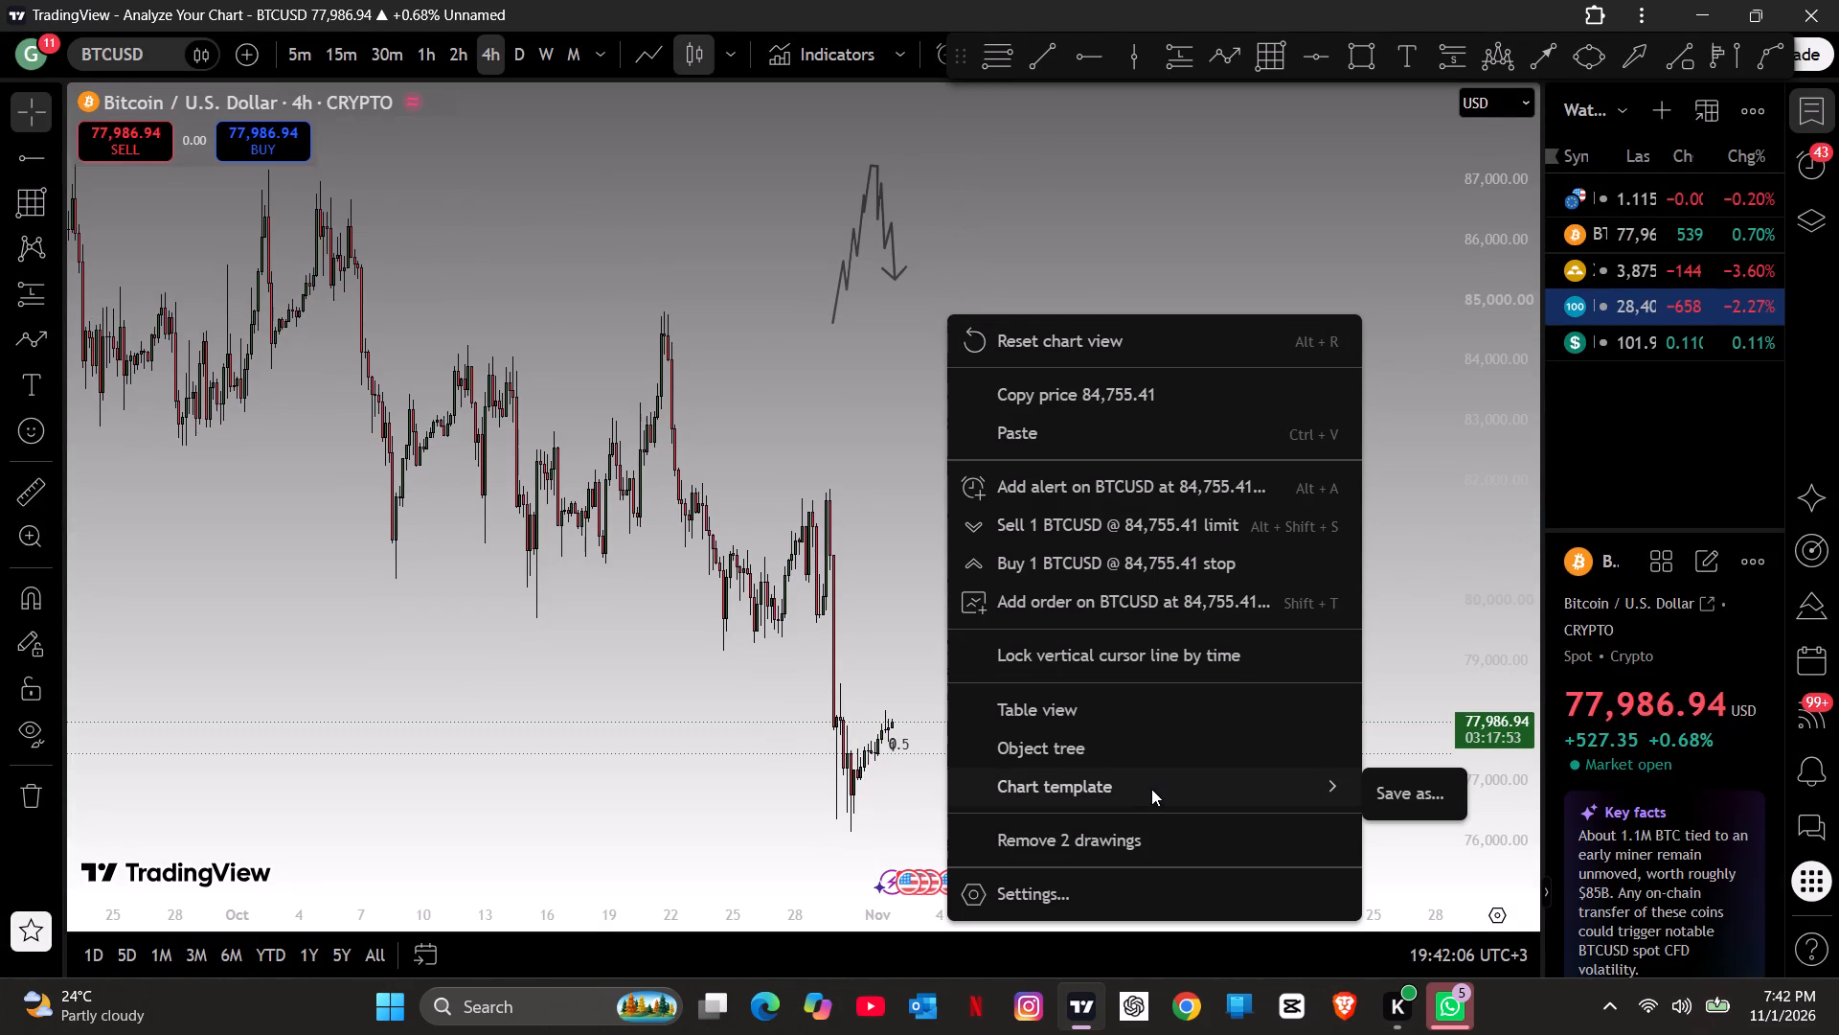
click(1123, 829)
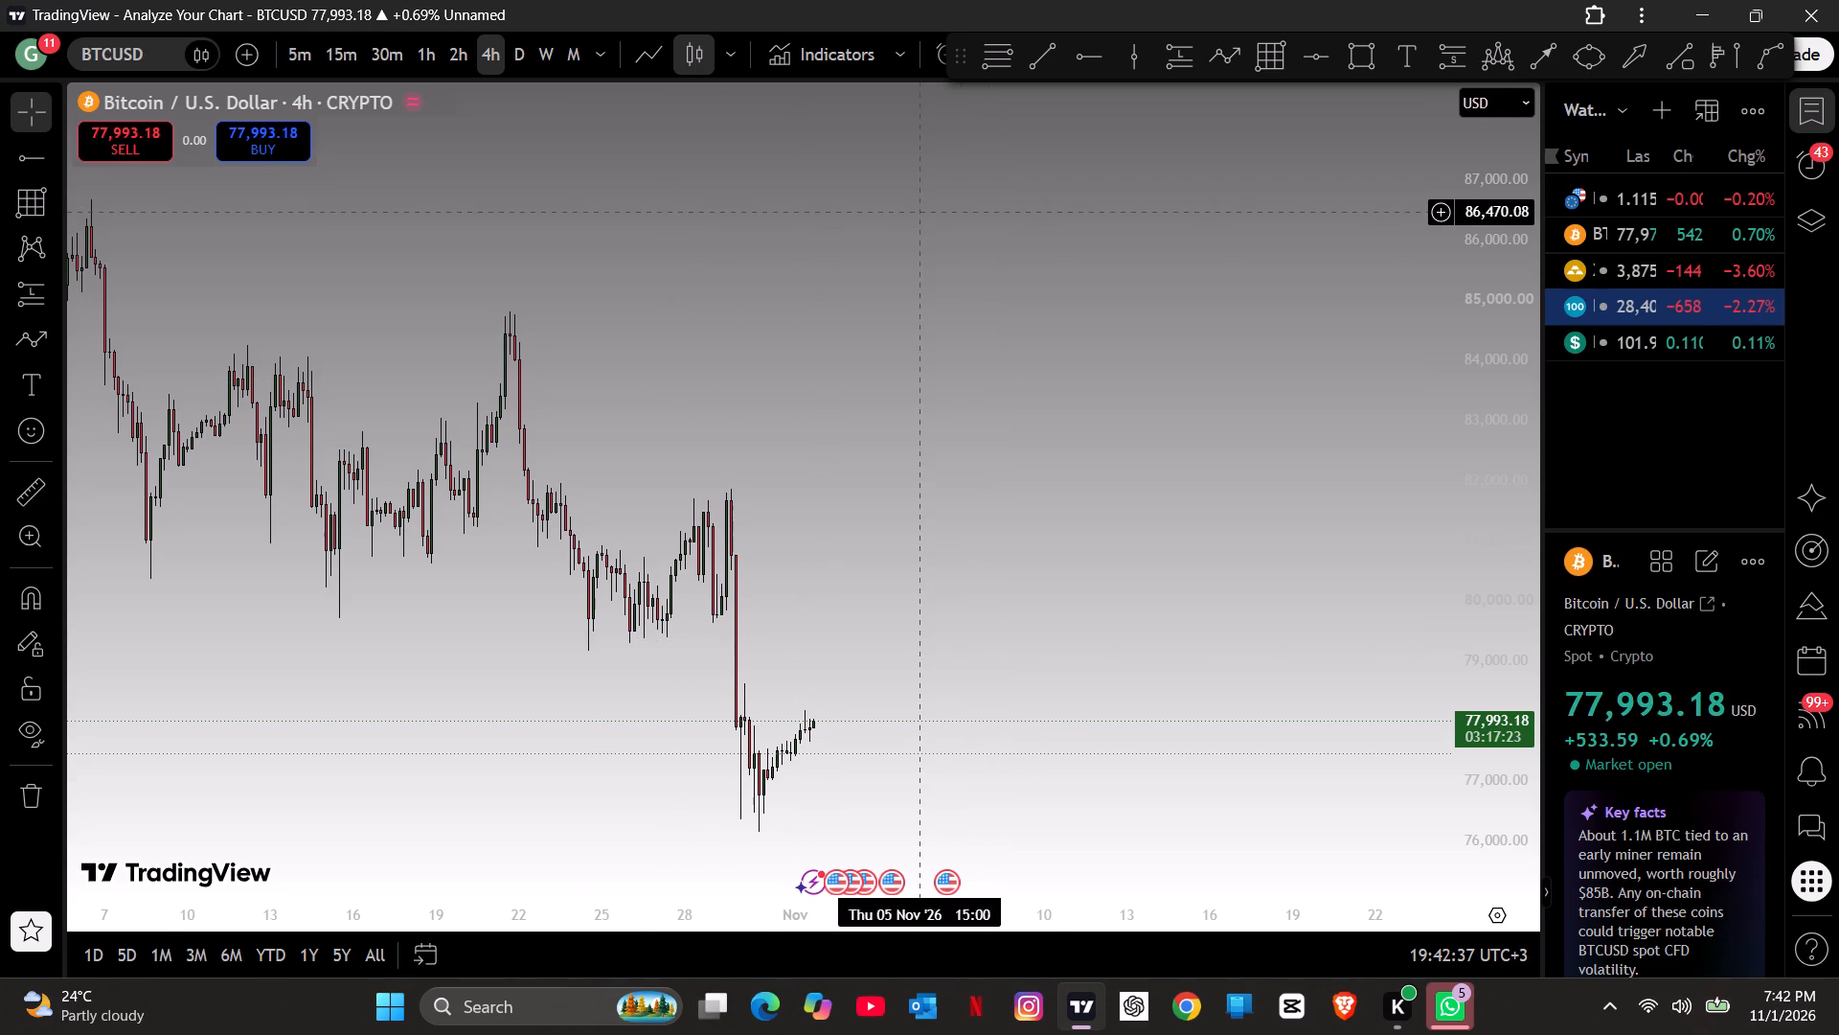
Draw a horizontal ray on the BTCUSD chart and place it at about 80,628, starting at the 8 October low.
click(1078, 63)
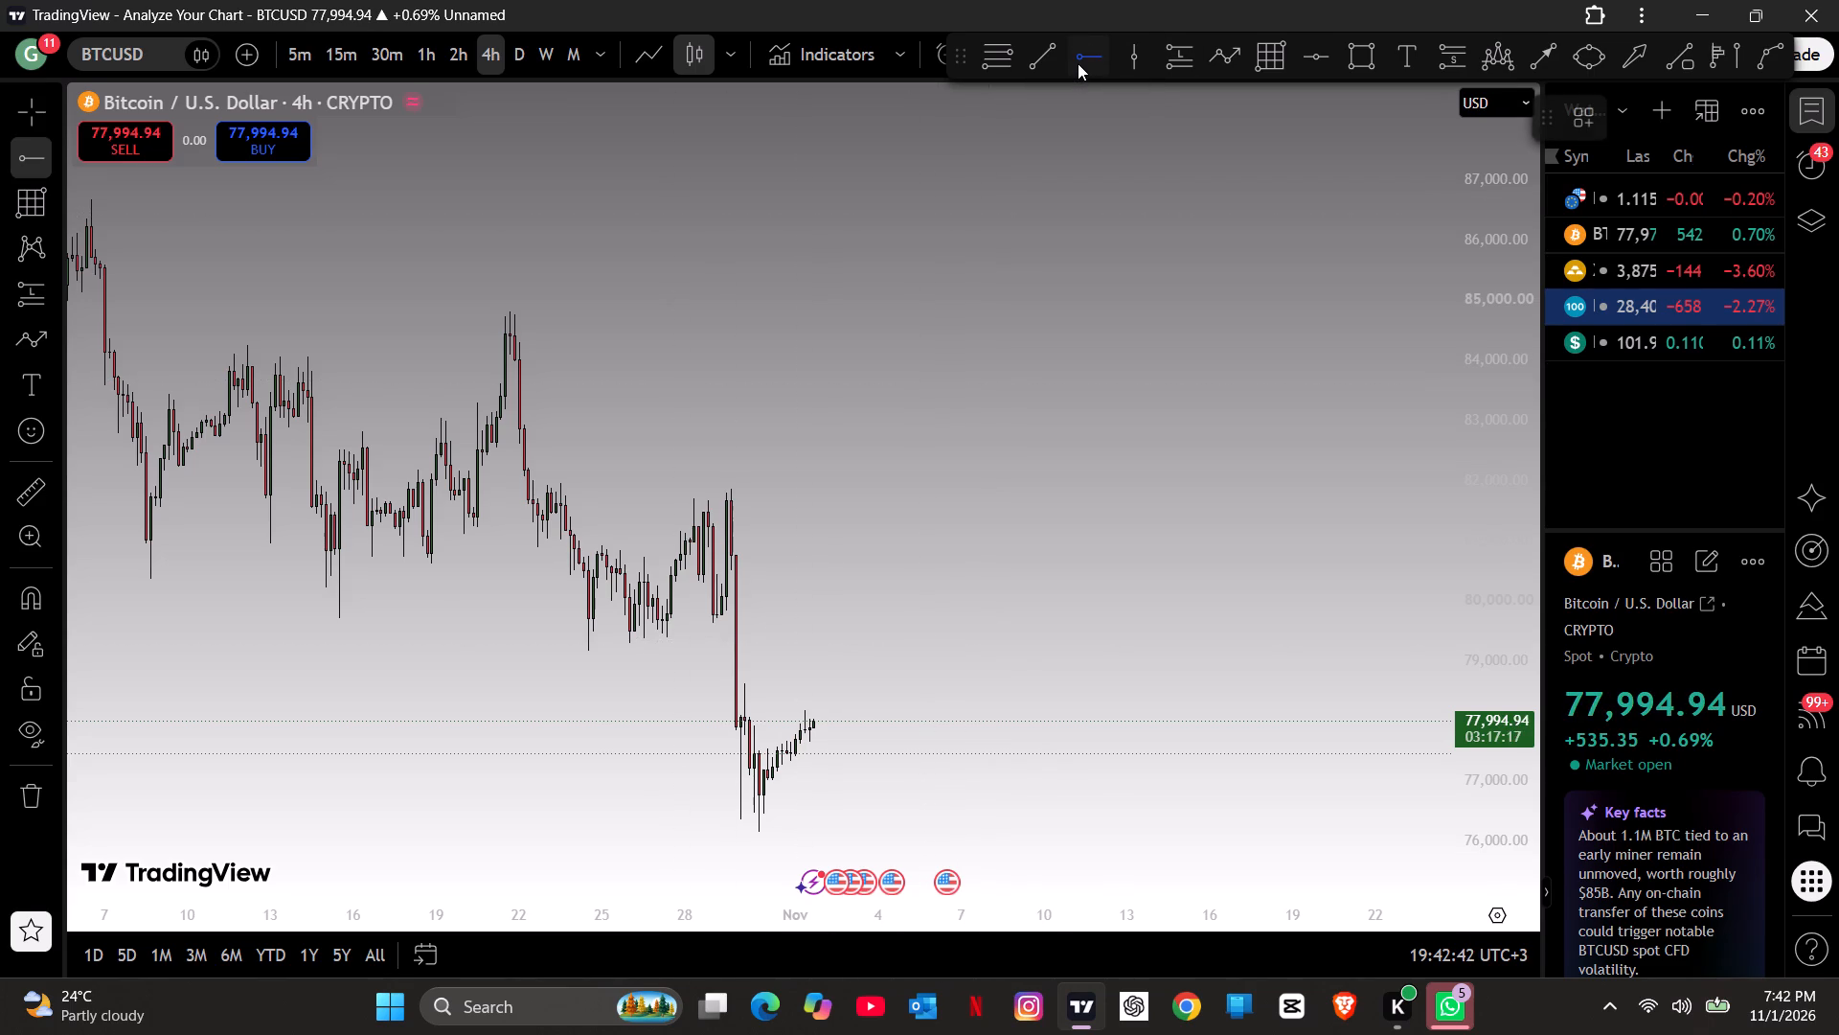
click(873, 380)
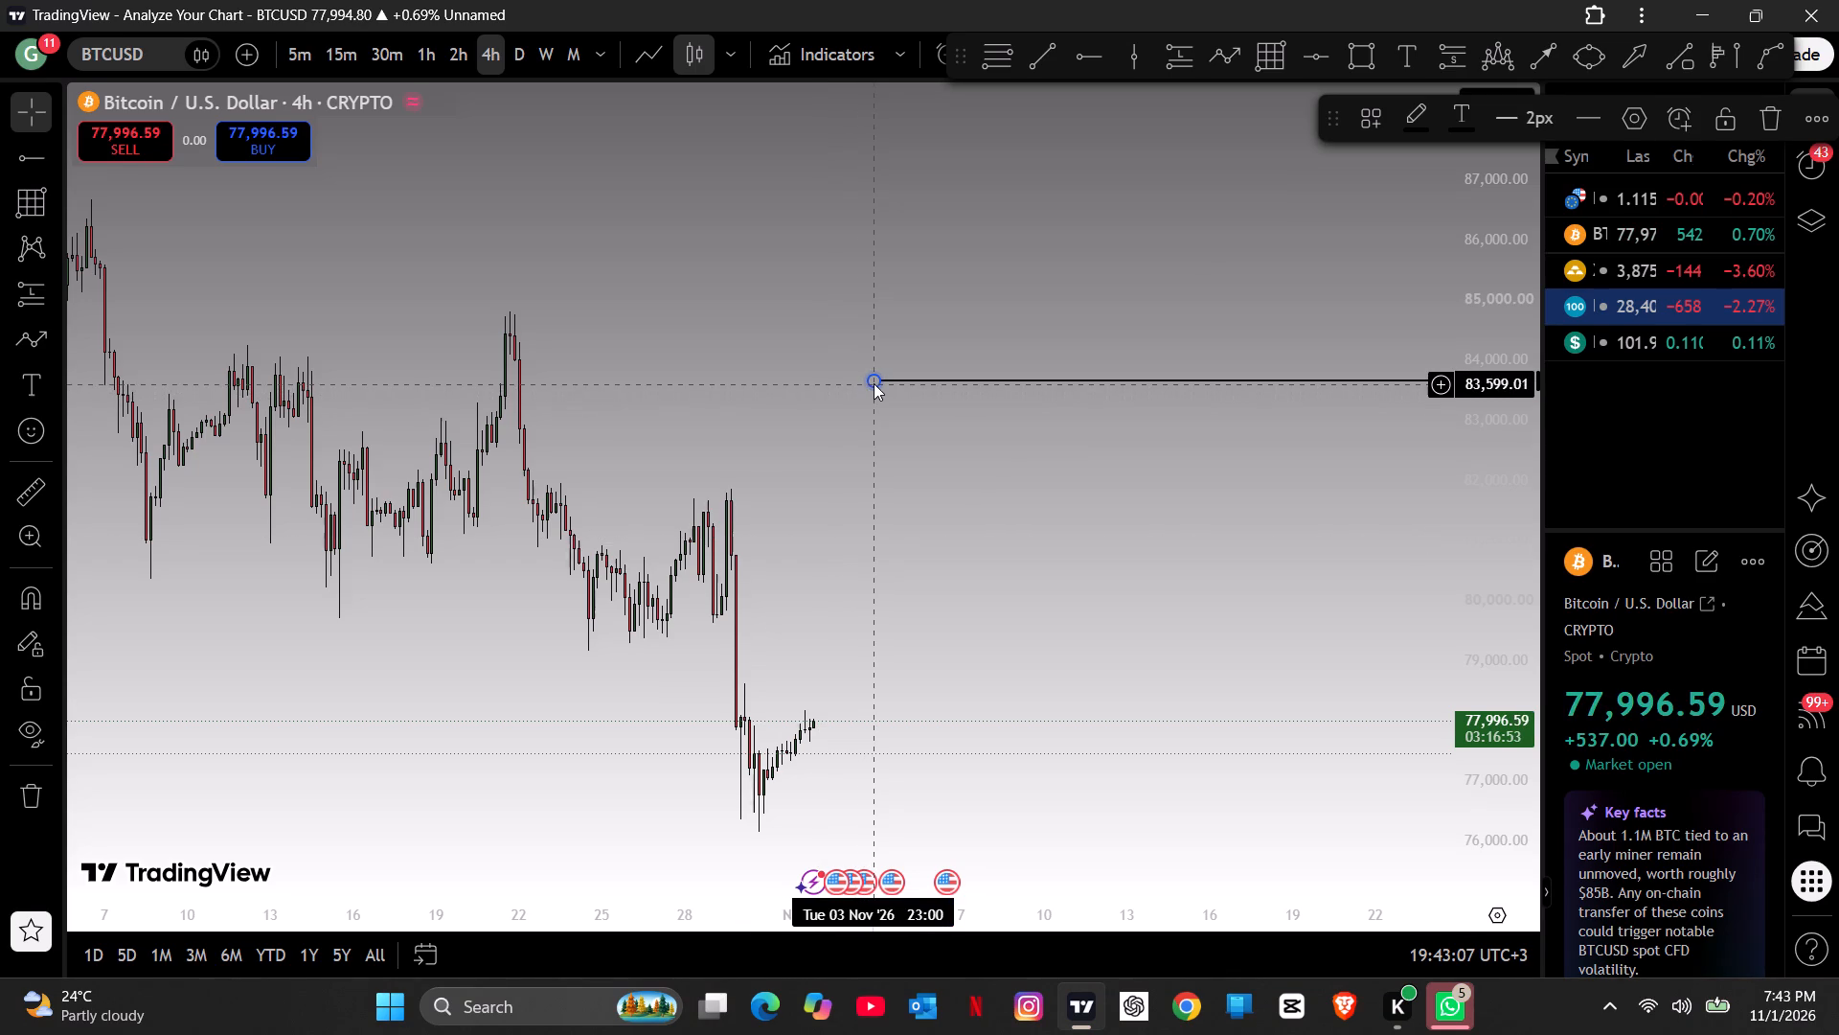
drag(874, 383, 528, 642)
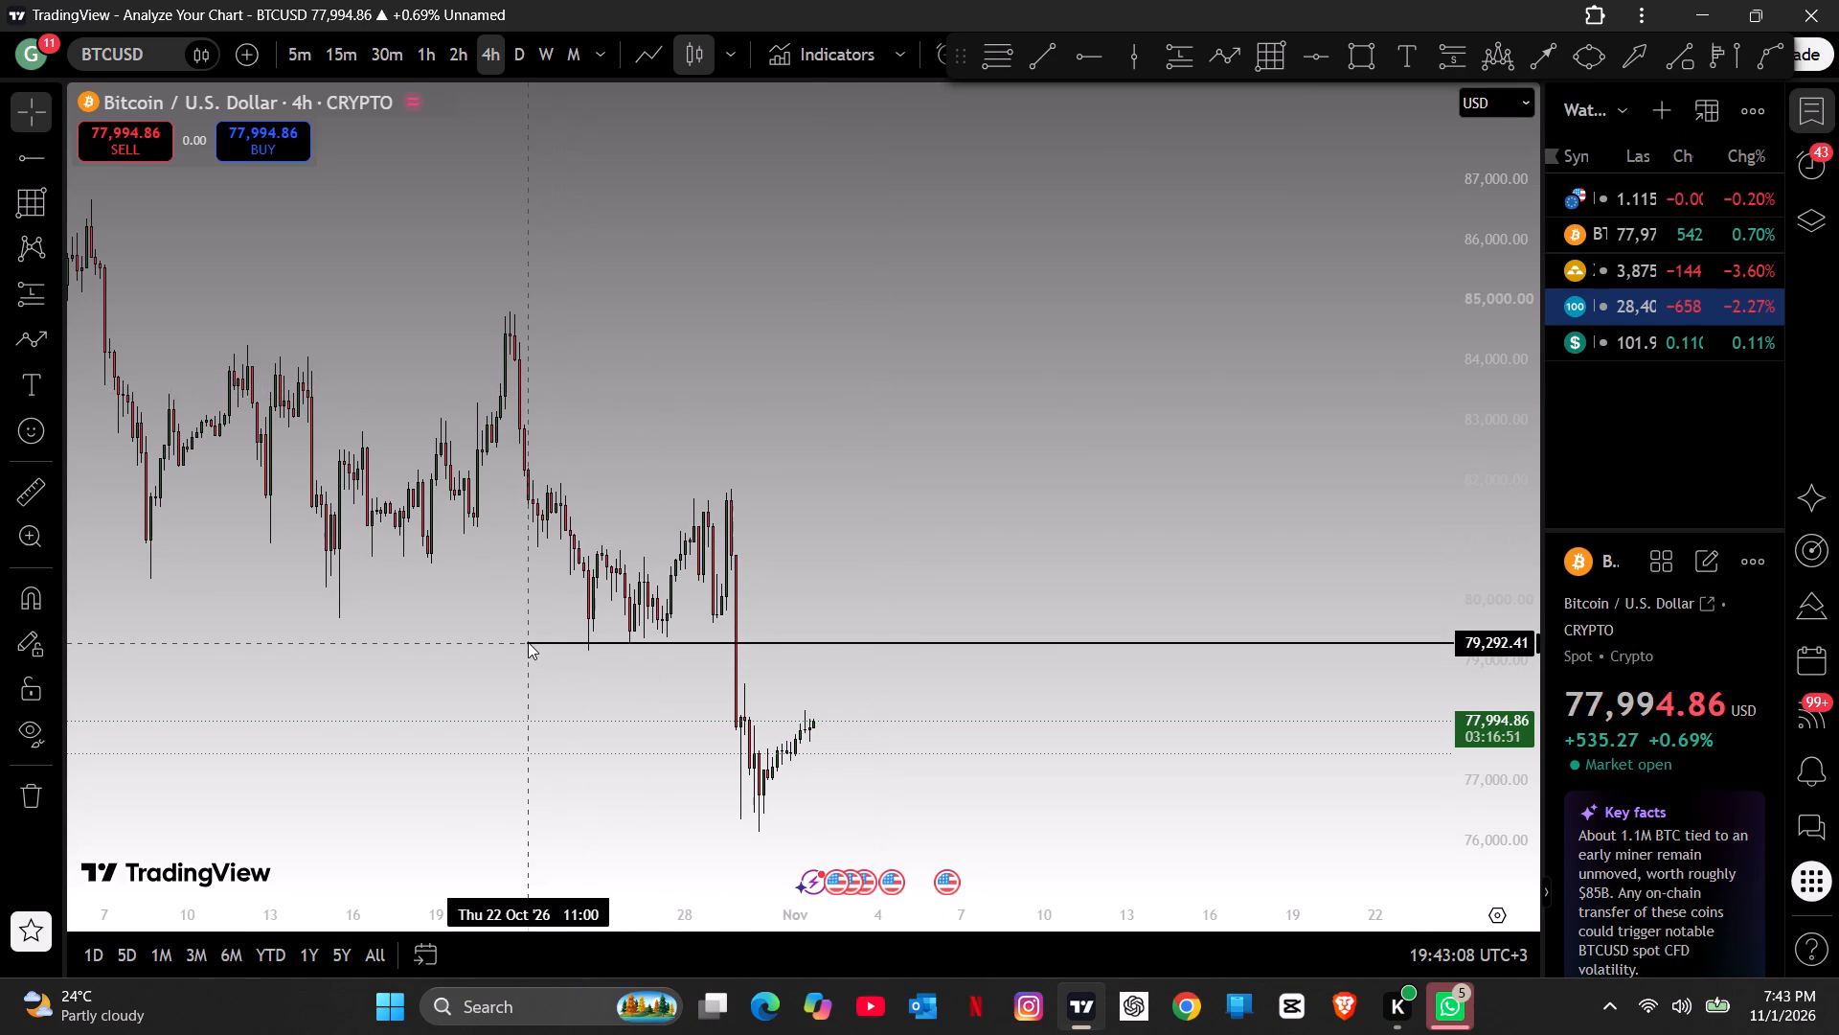
drag(528, 642, 140, 563)
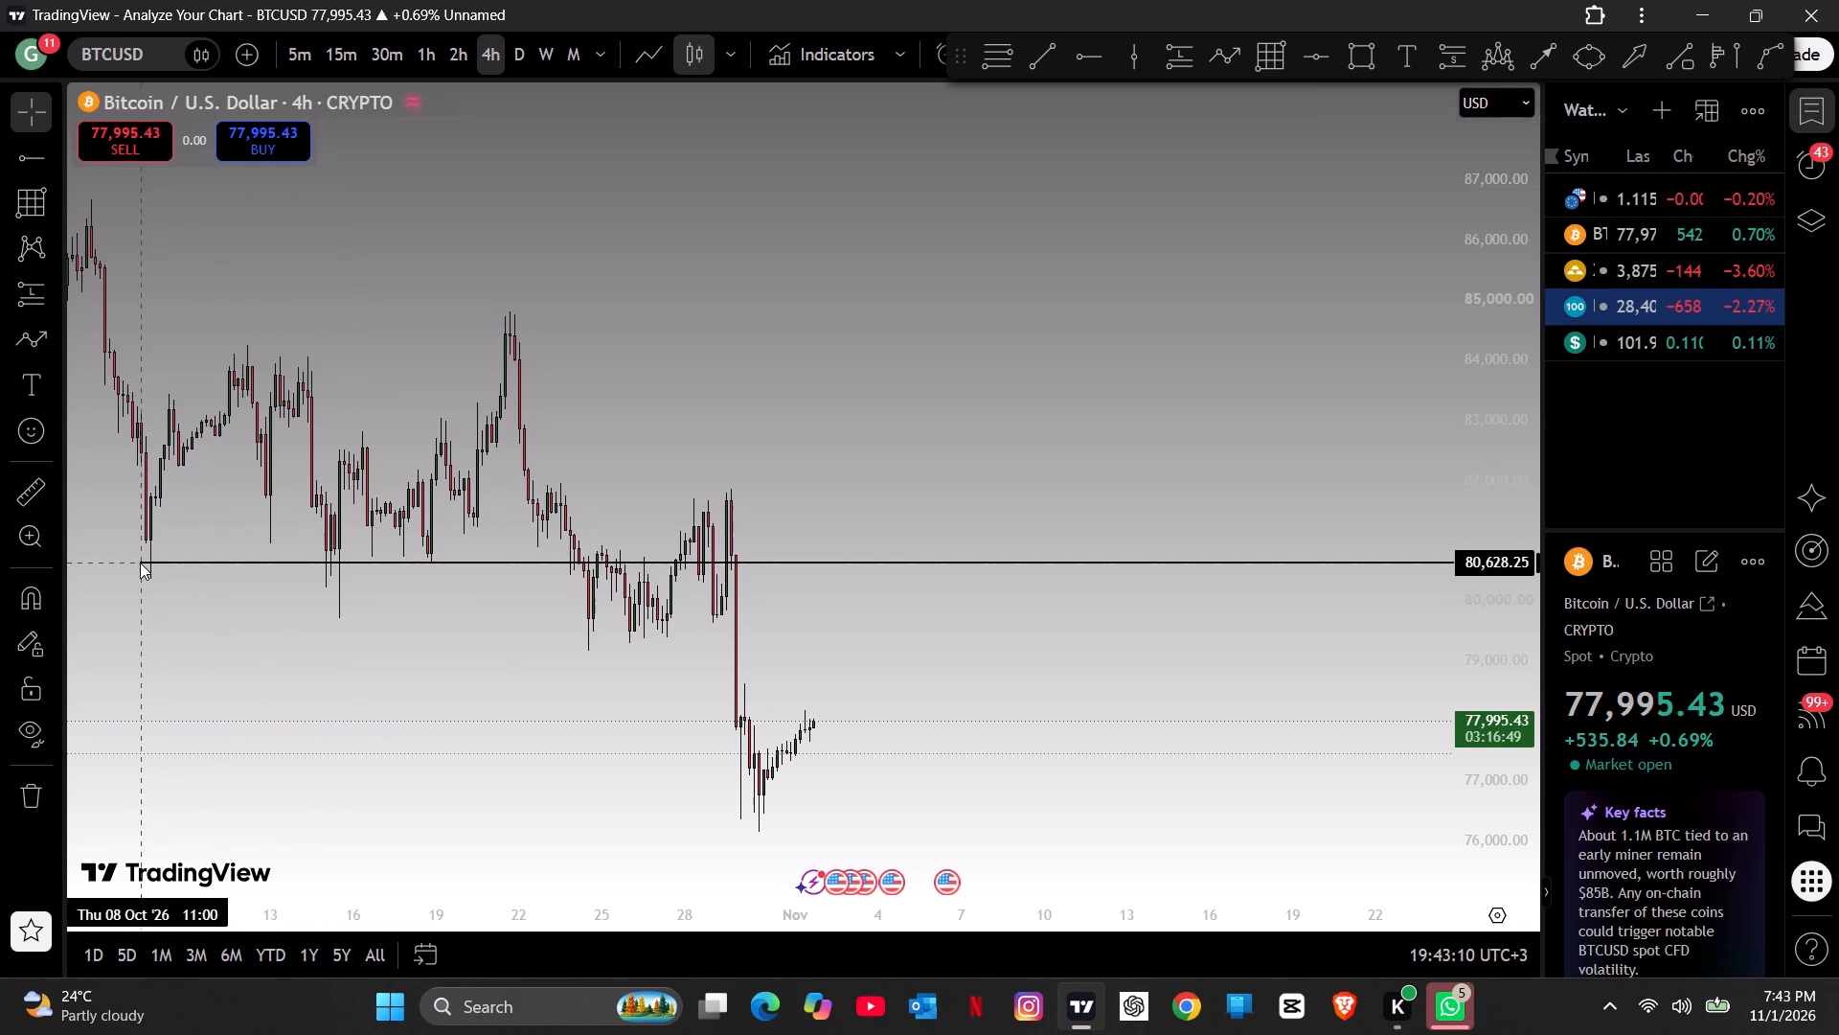
scroll(140, 563, right, 1)
click(656, 498)
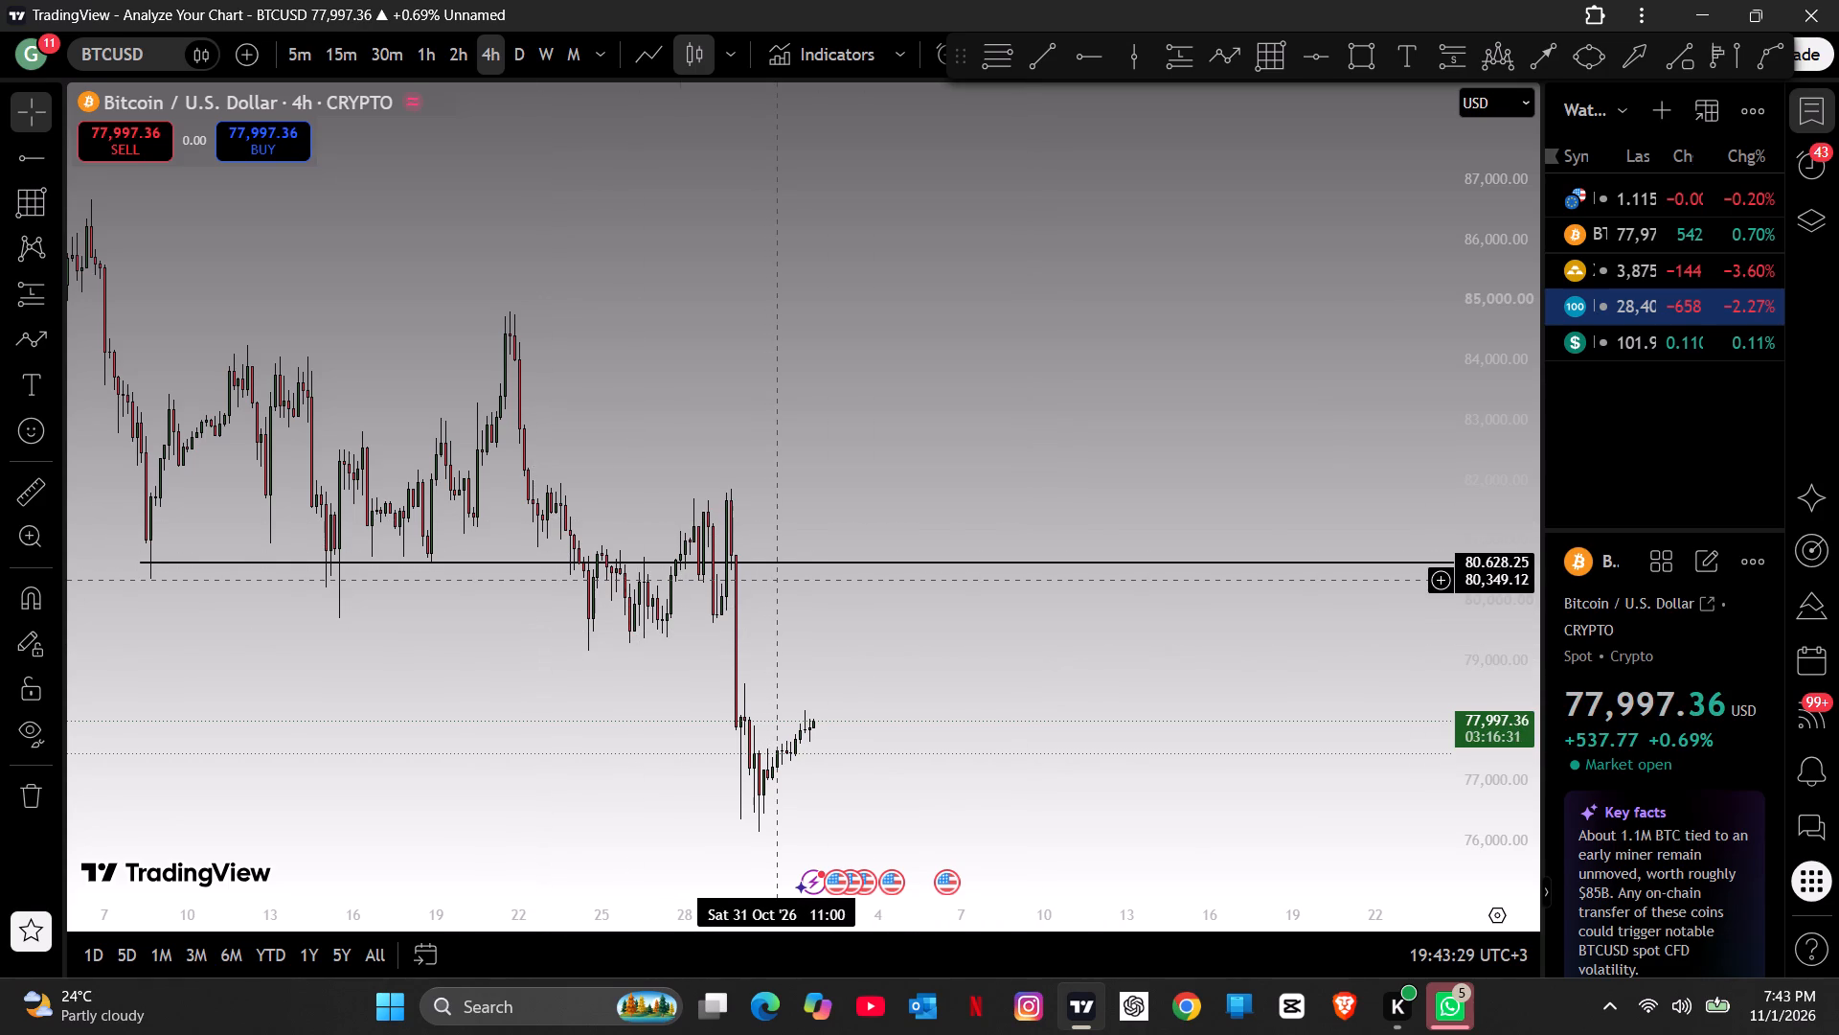
Move the horizontal ray to about 79,352 along the late-October lows, just before the sharp drop.
drag(779, 600, 793, 599)
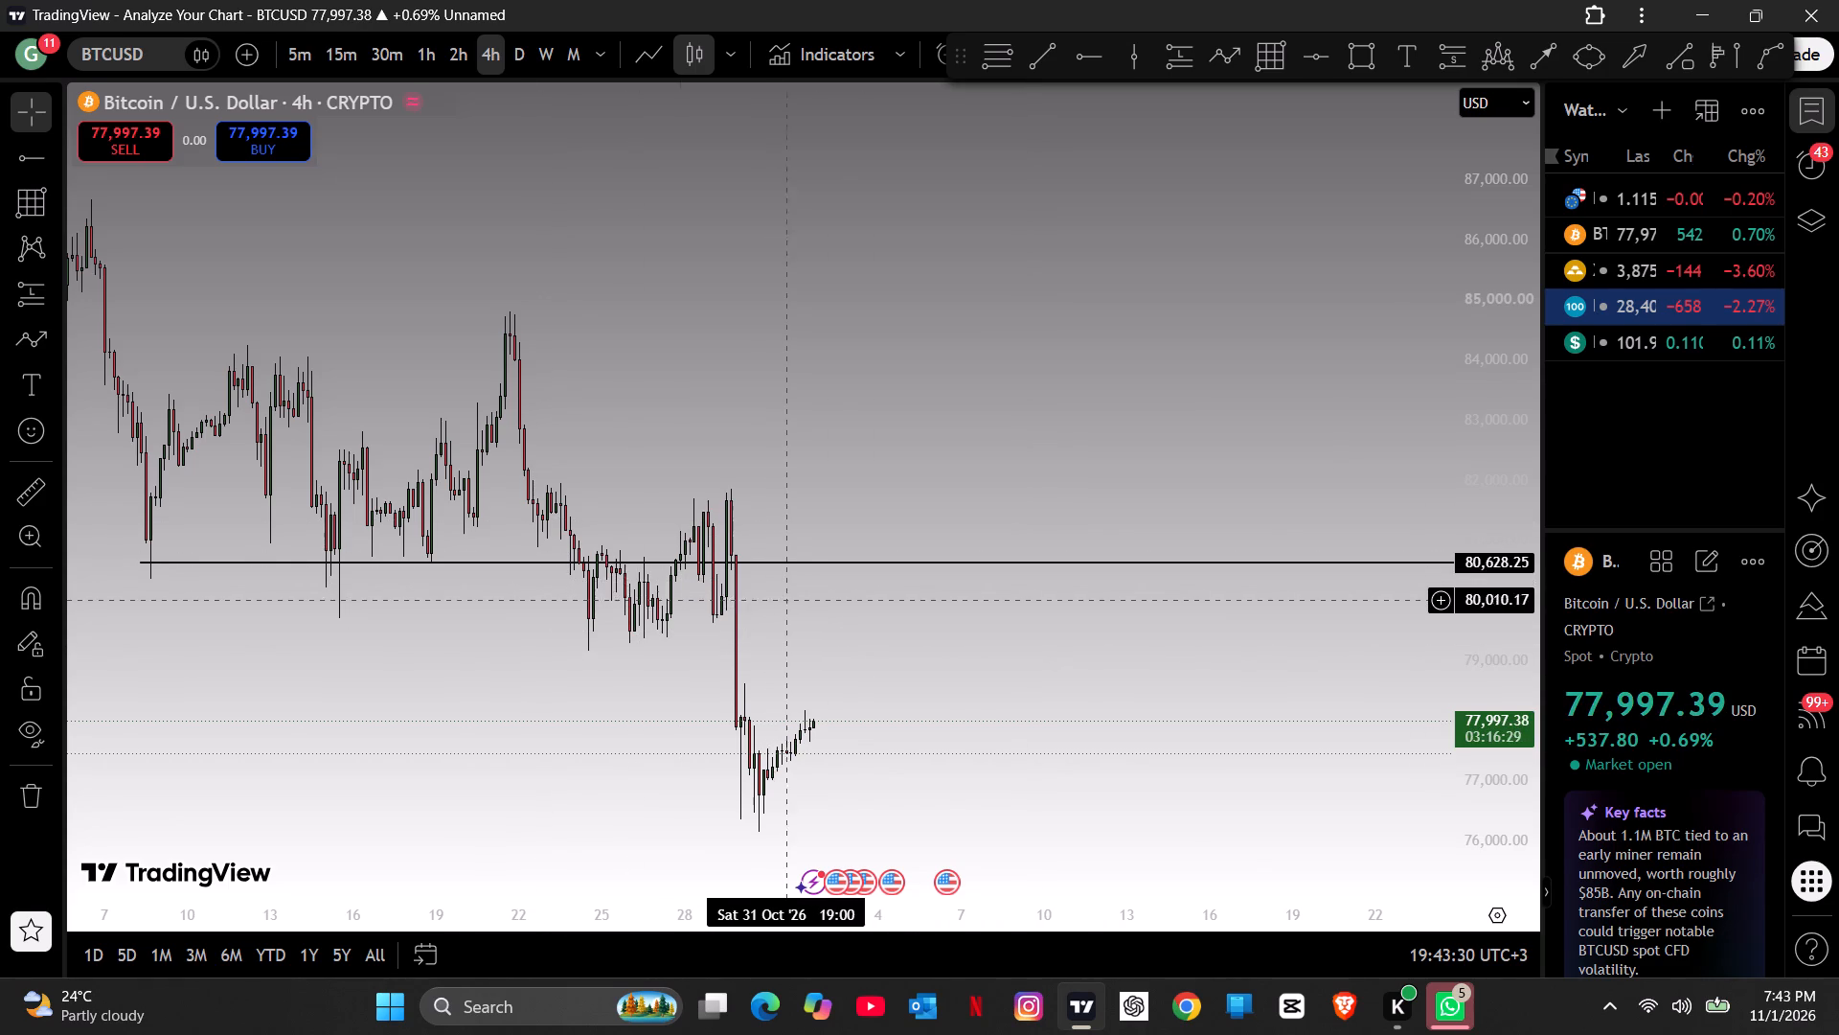
drag(793, 599, 1212, 371)
drag(1108, 412, 836, 547)
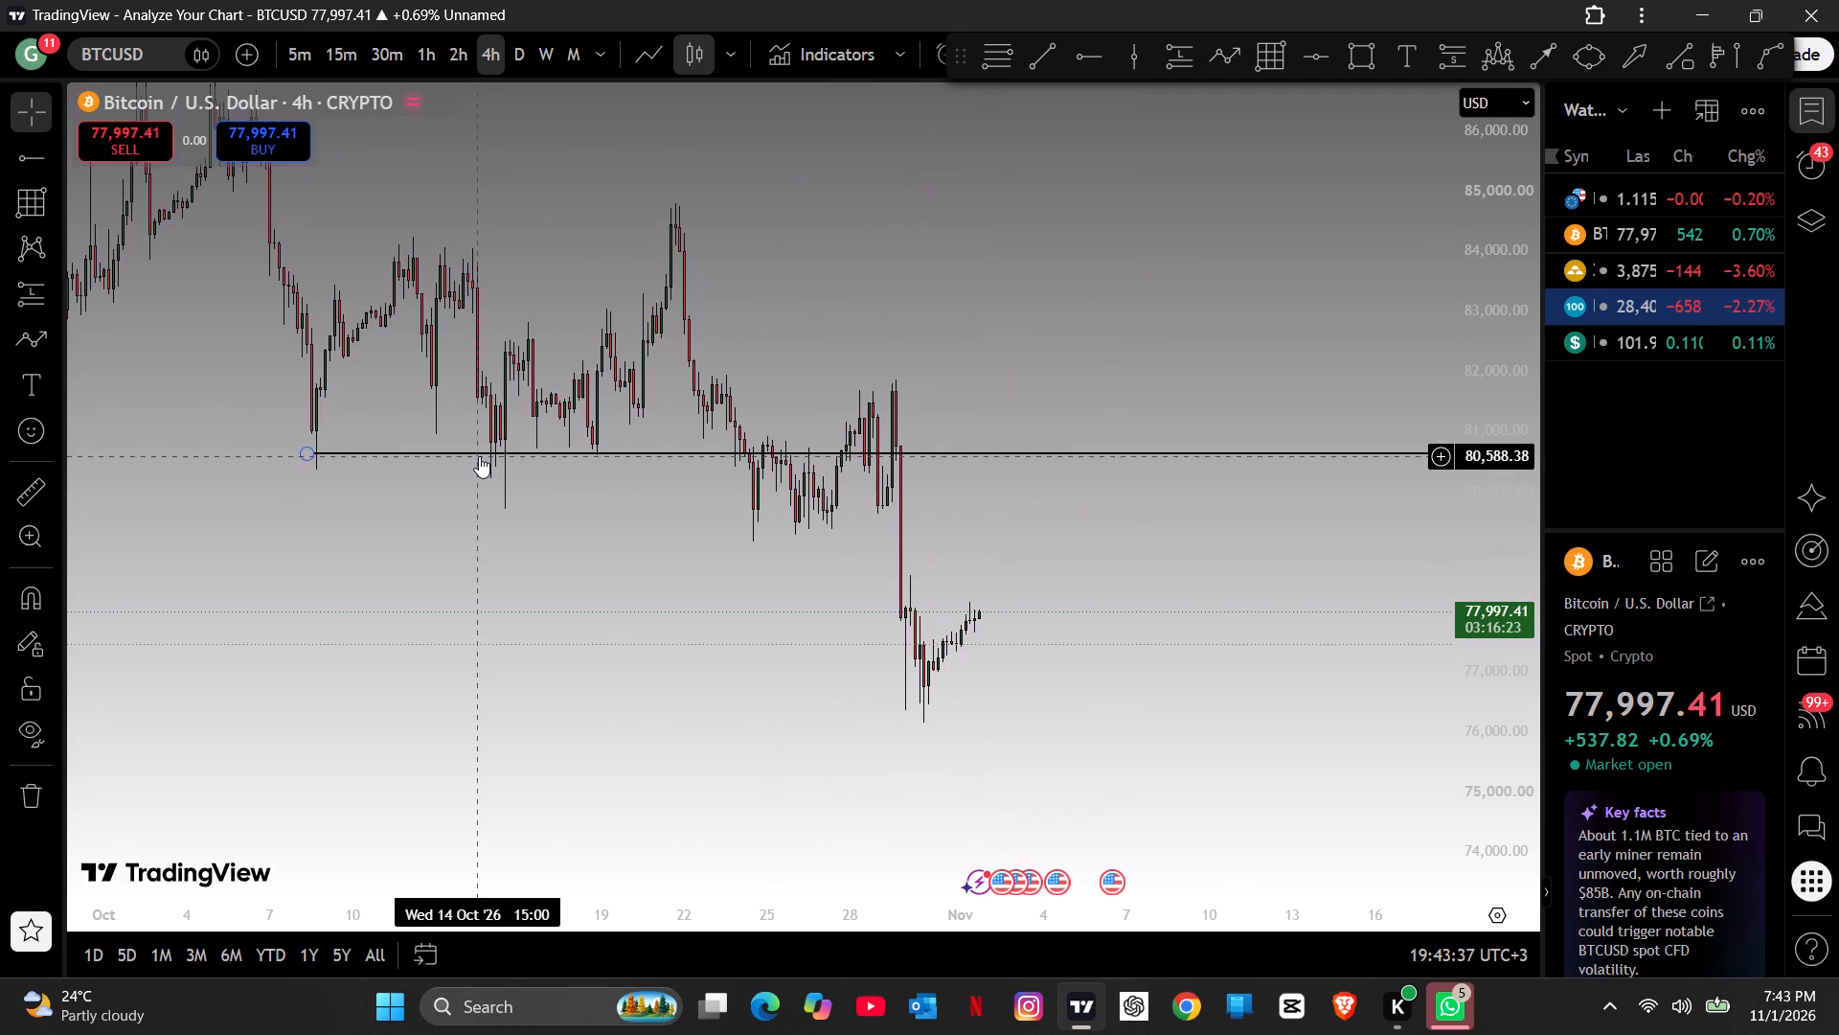
drag(306, 451, 789, 535)
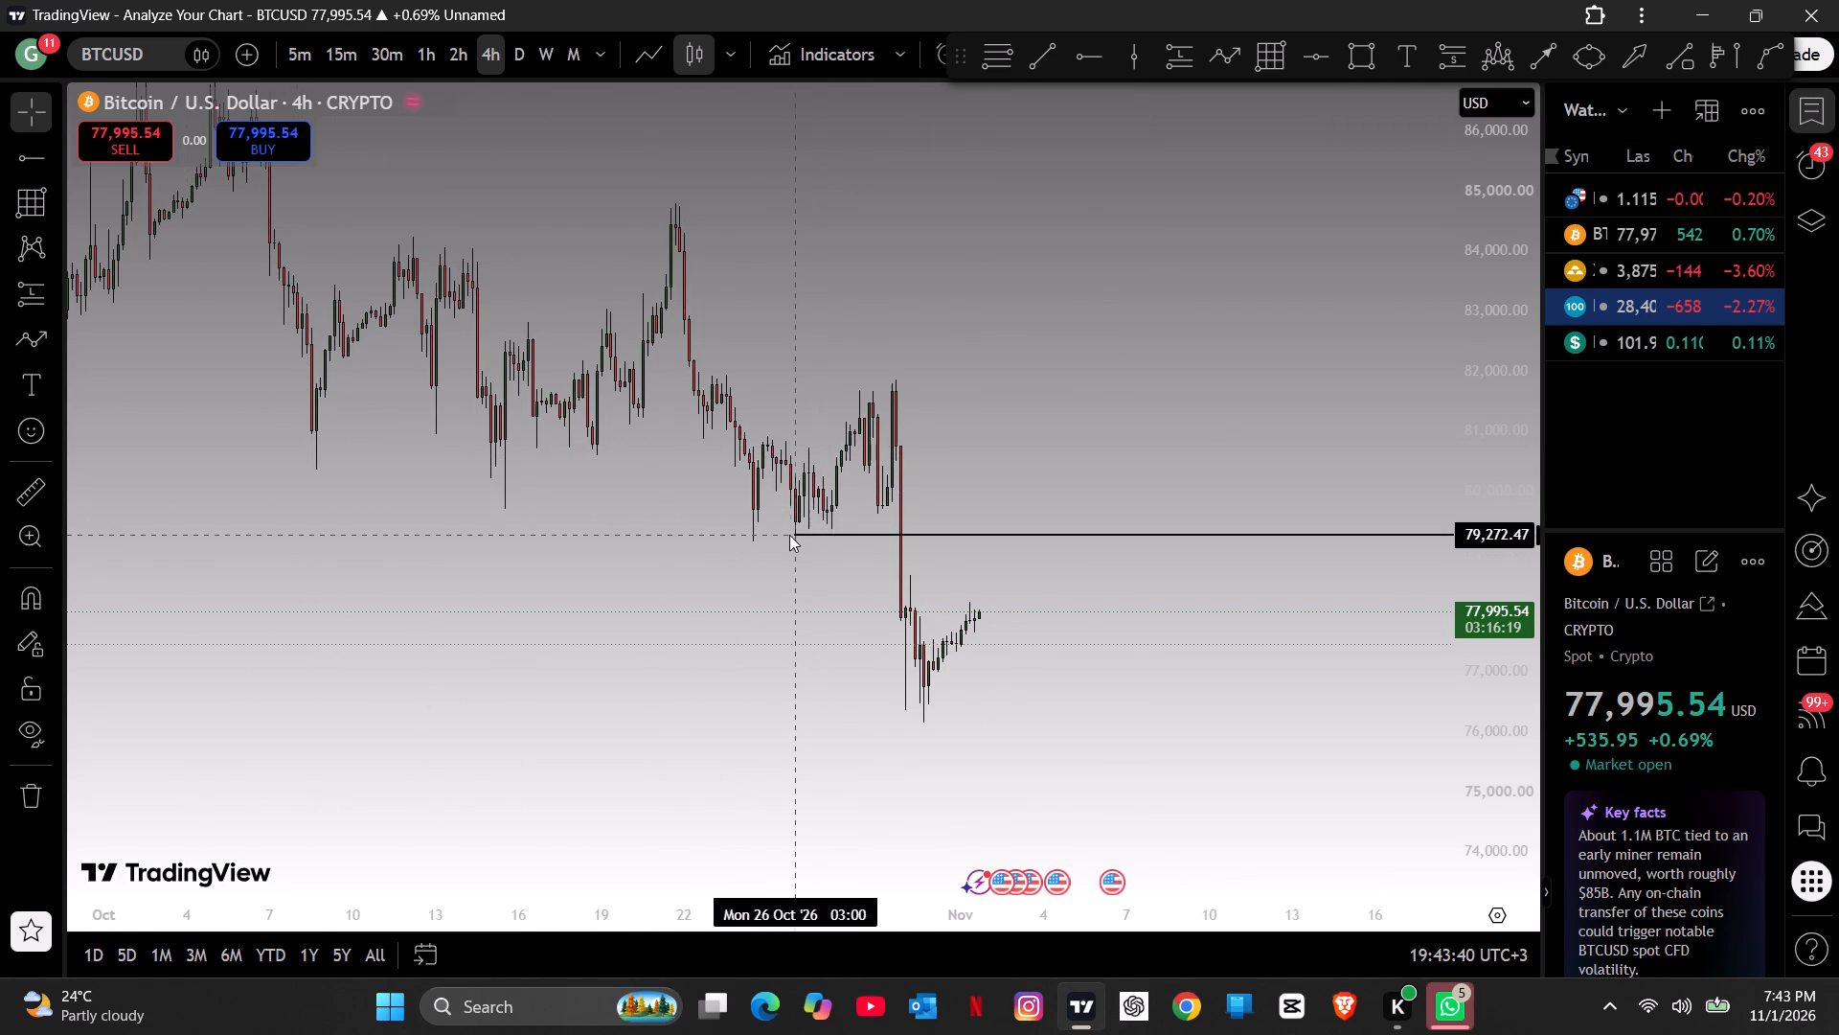
drag(789, 535, 749, 530)
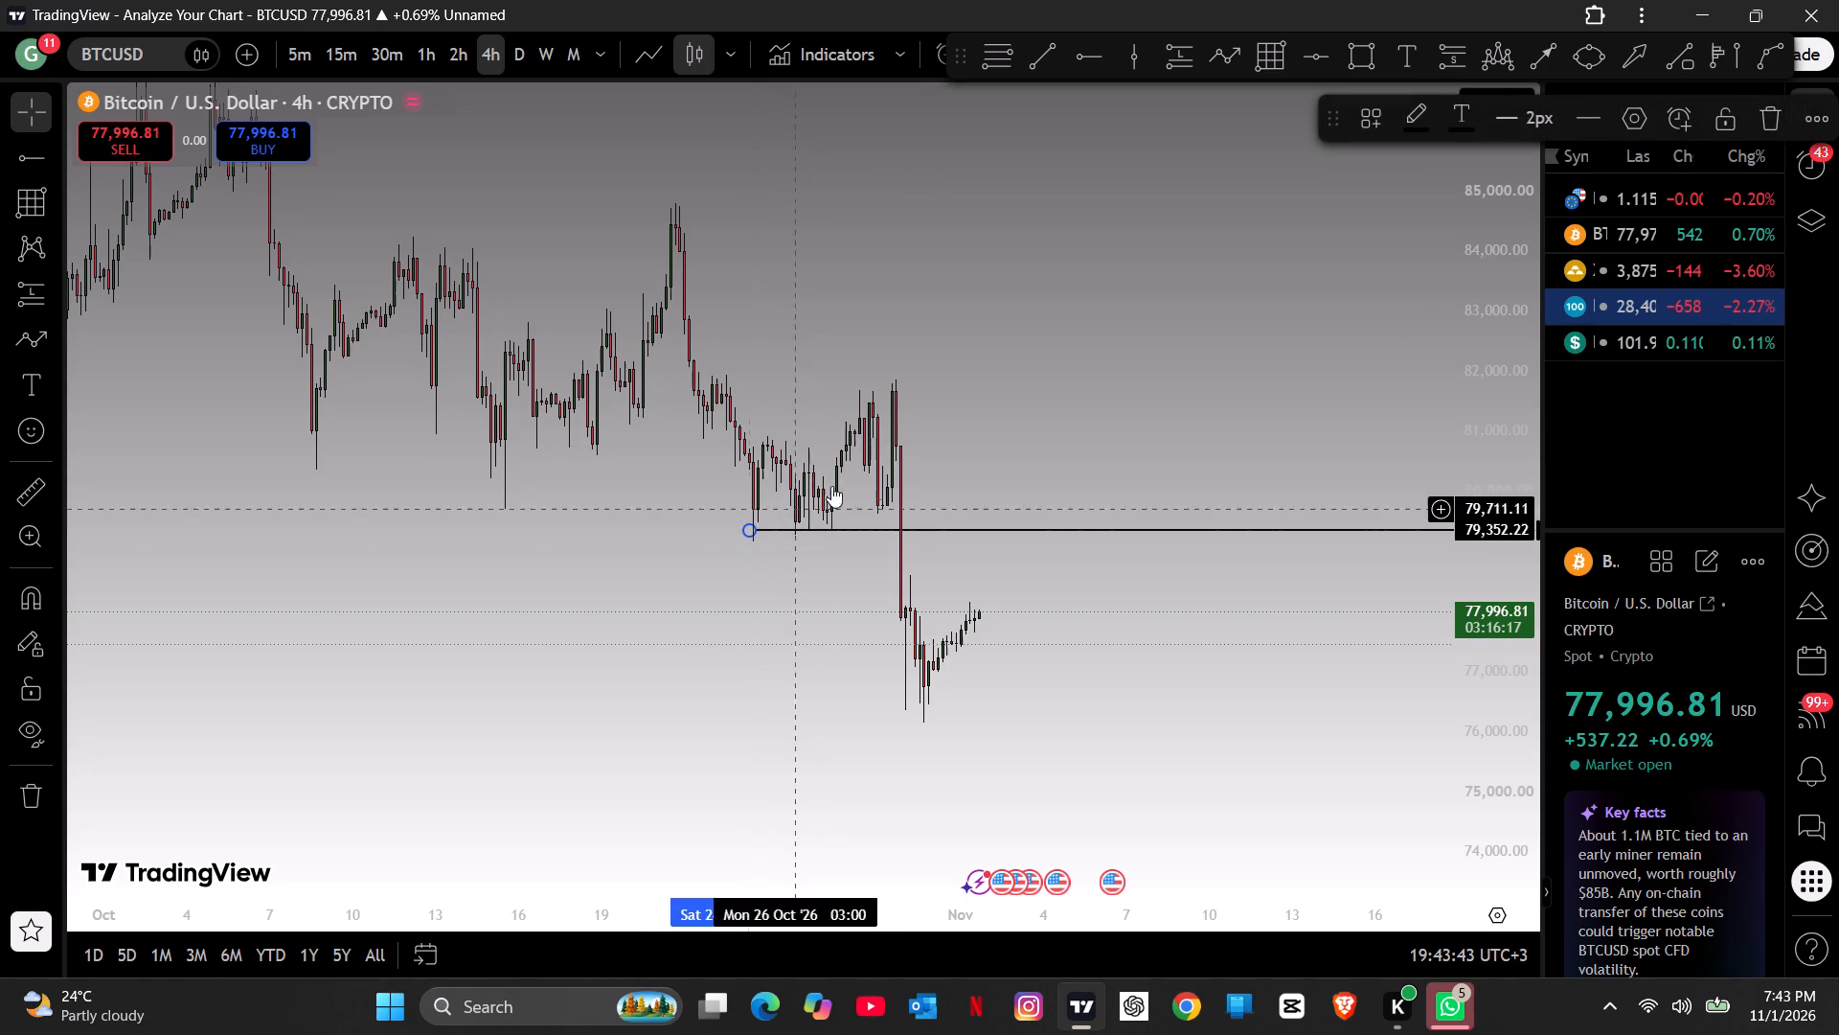
click(946, 419)
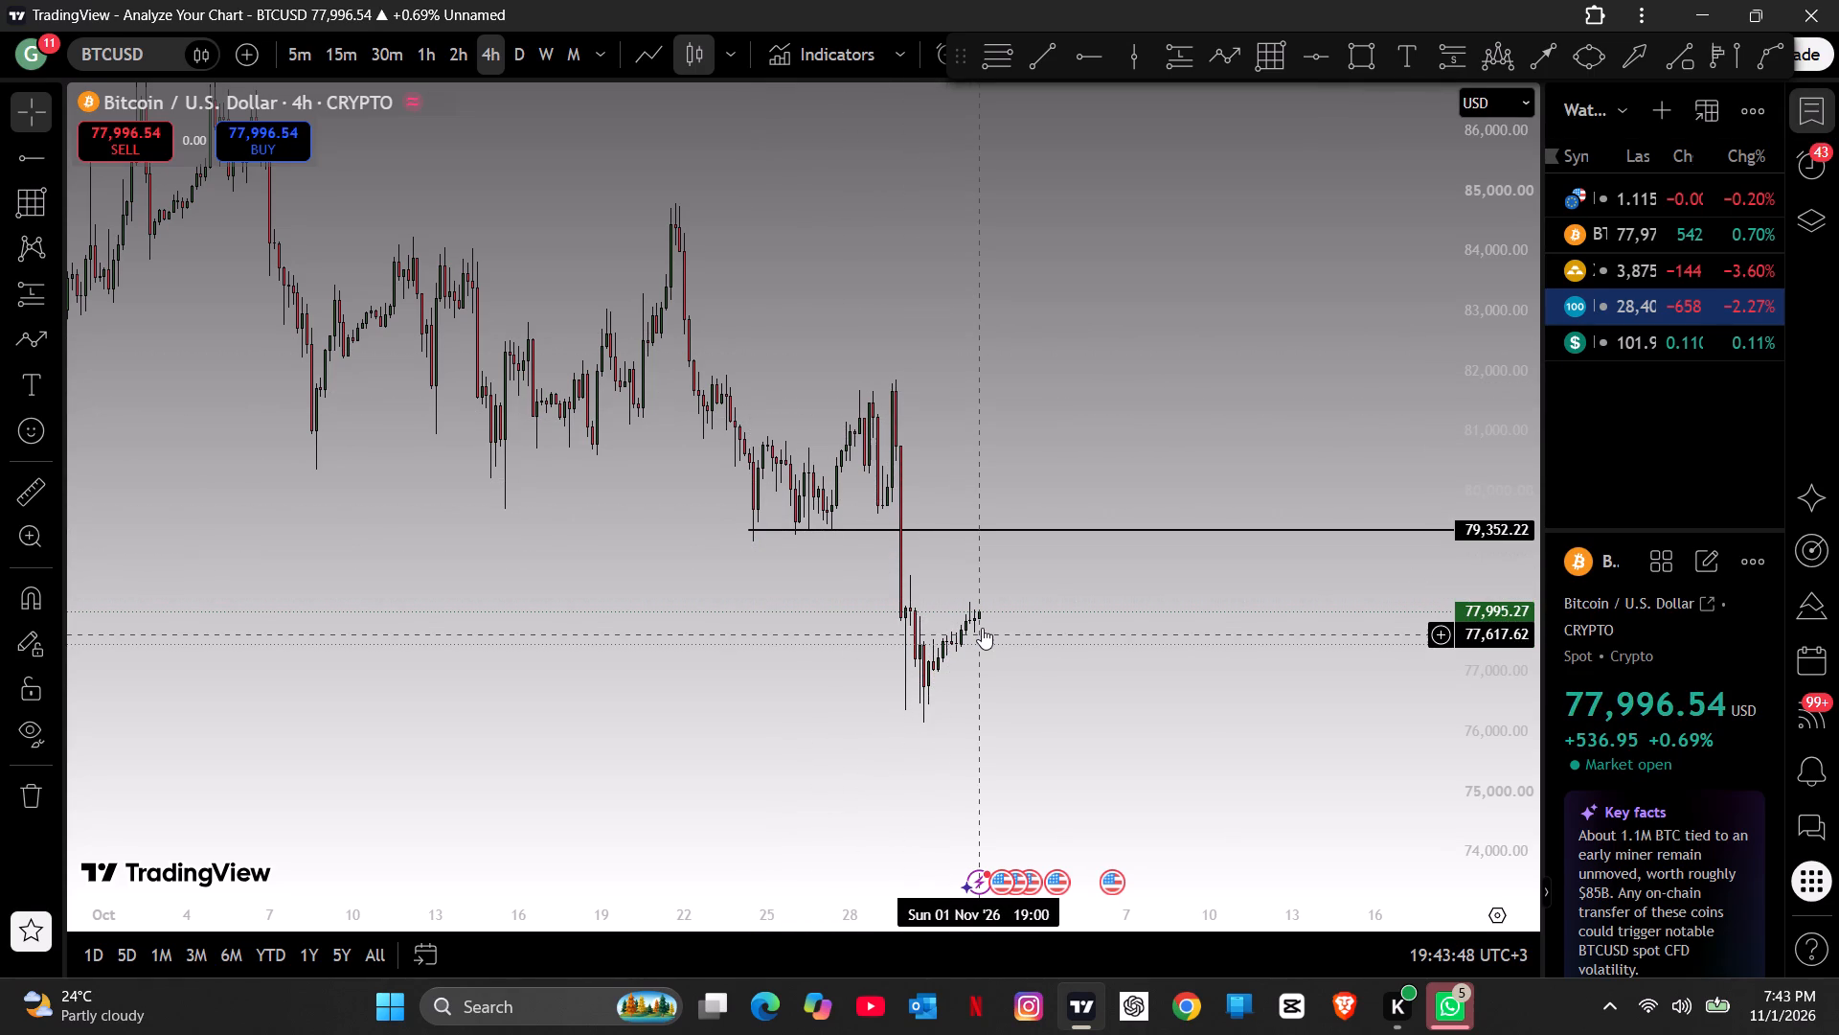
Draw a path from about 78,400 up to the ray, down to about 77,100, up to 78,100 and down to about 74,600.
click(1216, 54)
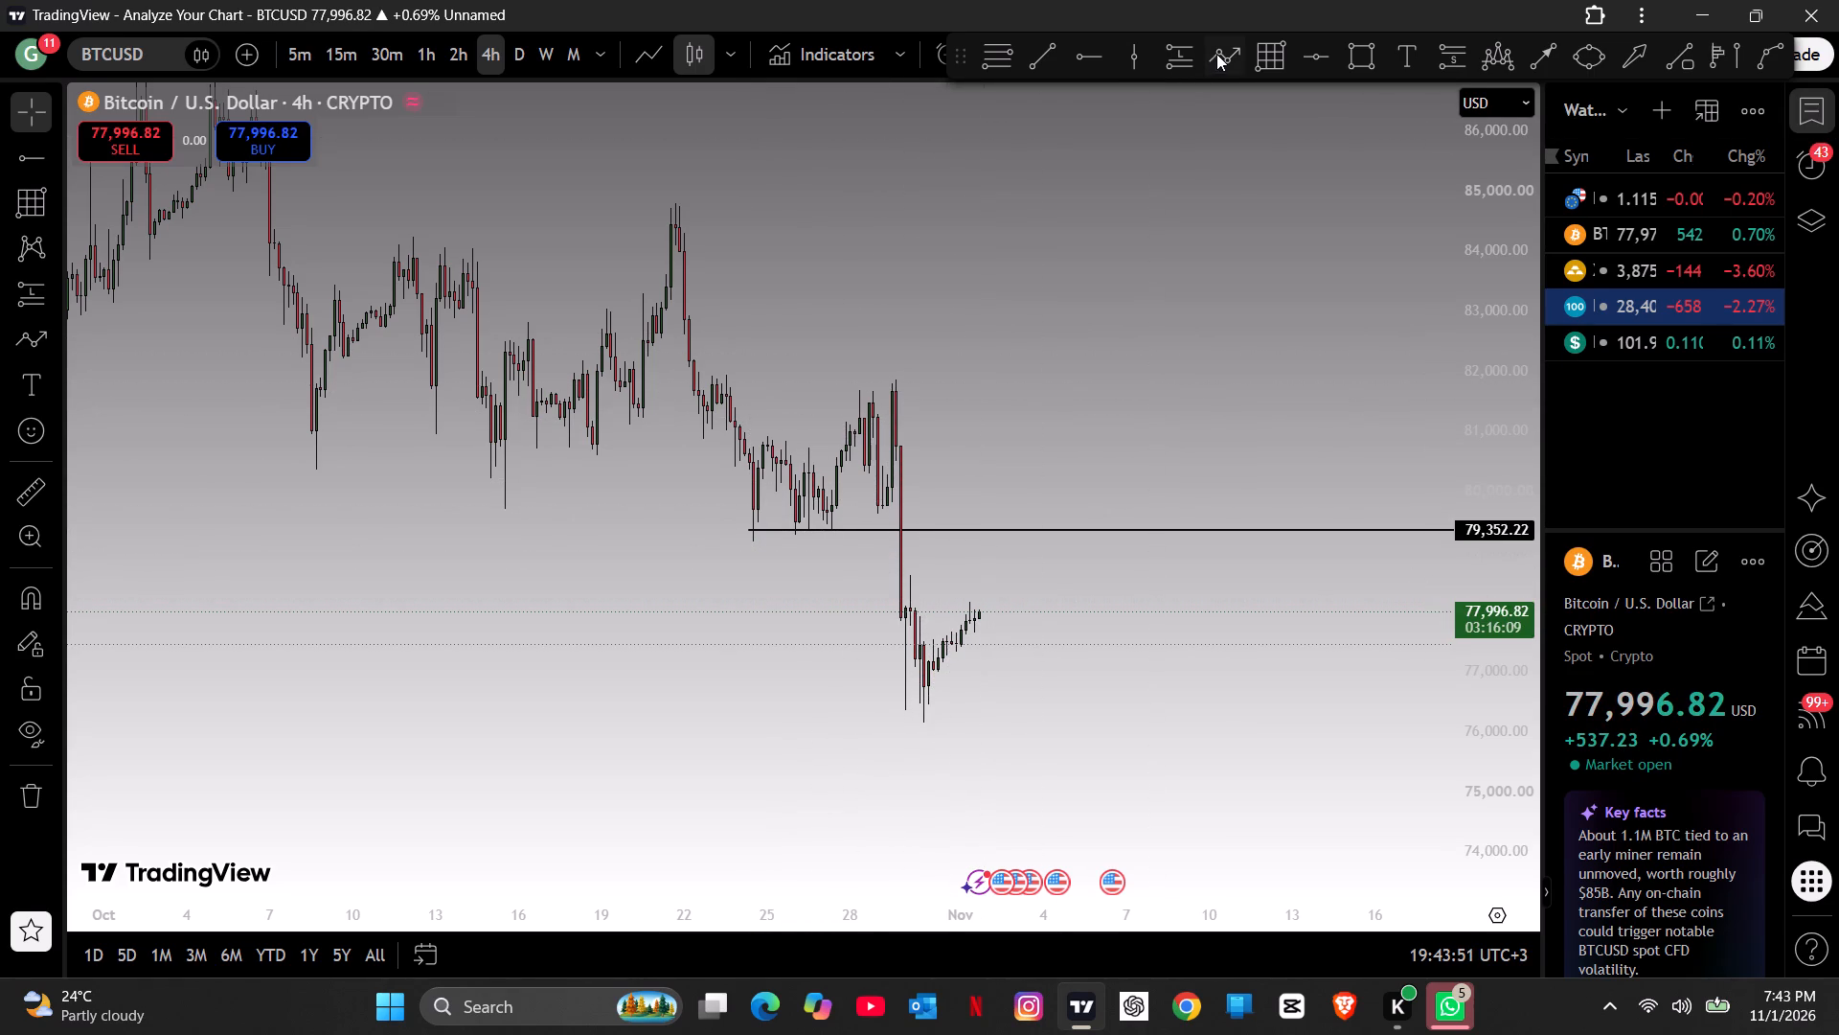
click(990, 586)
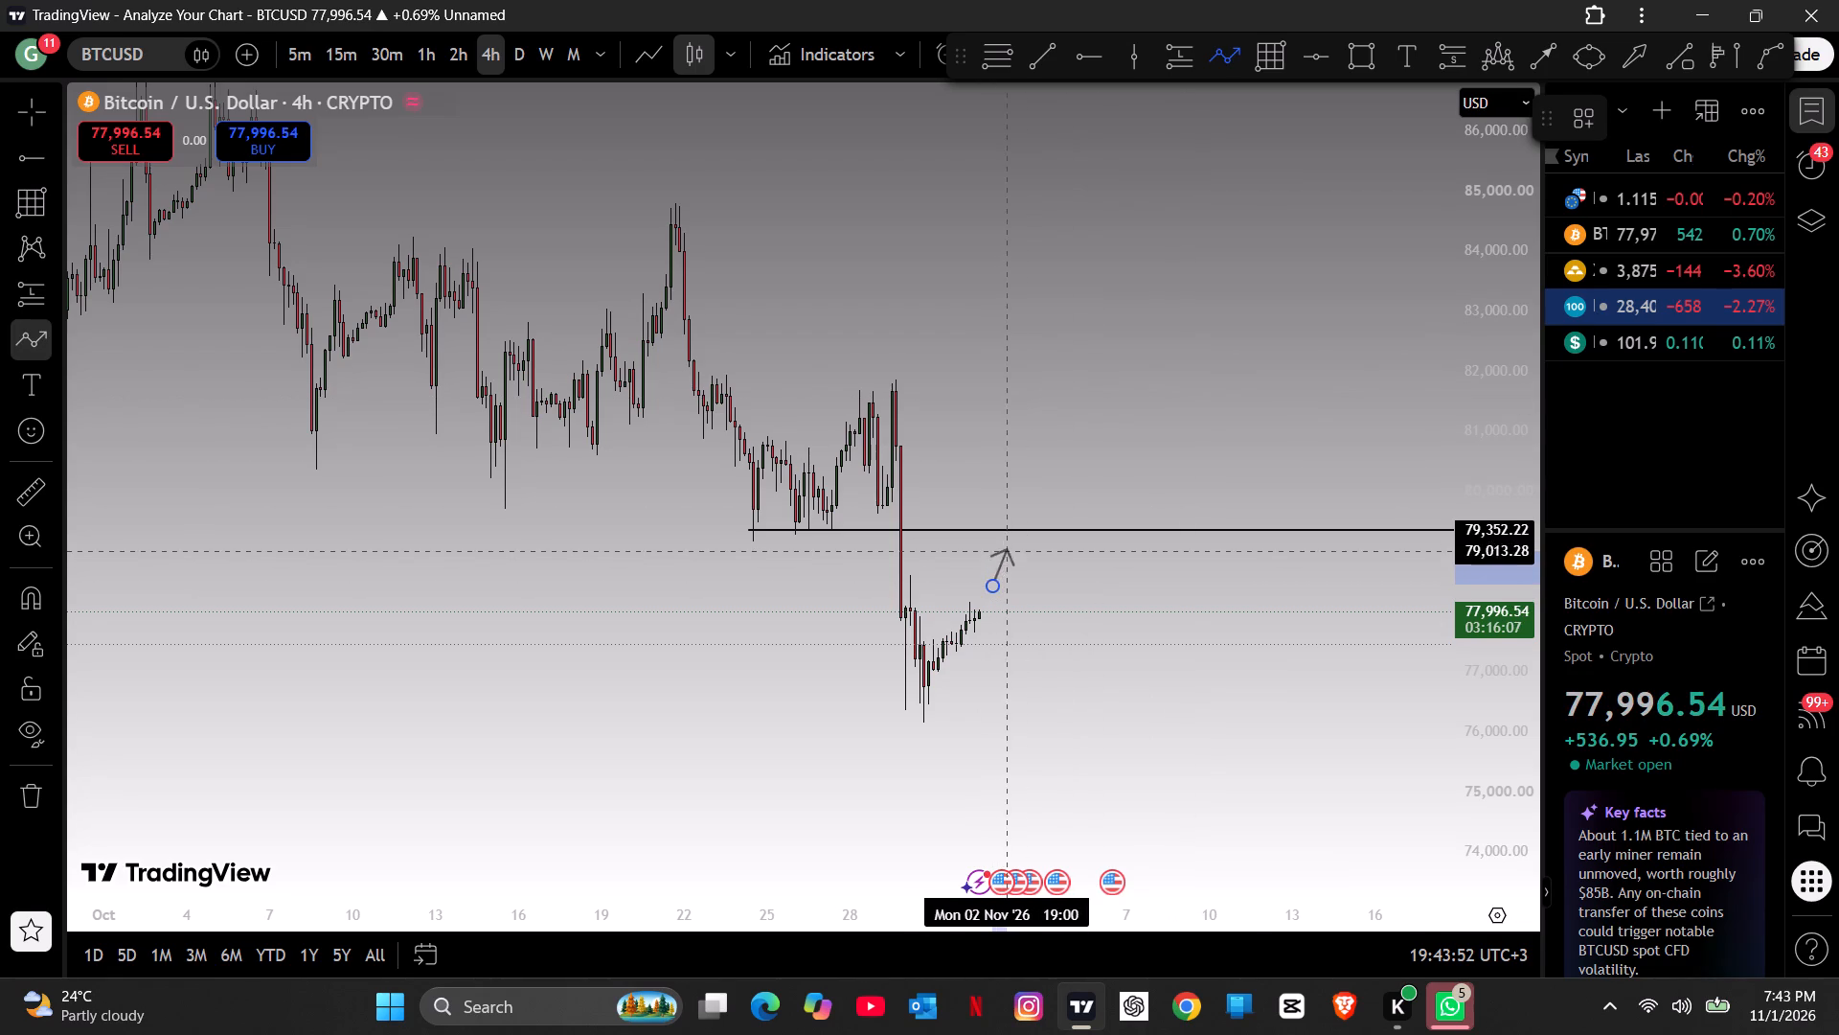
click(1030, 527)
click(1076, 665)
click(1100, 606)
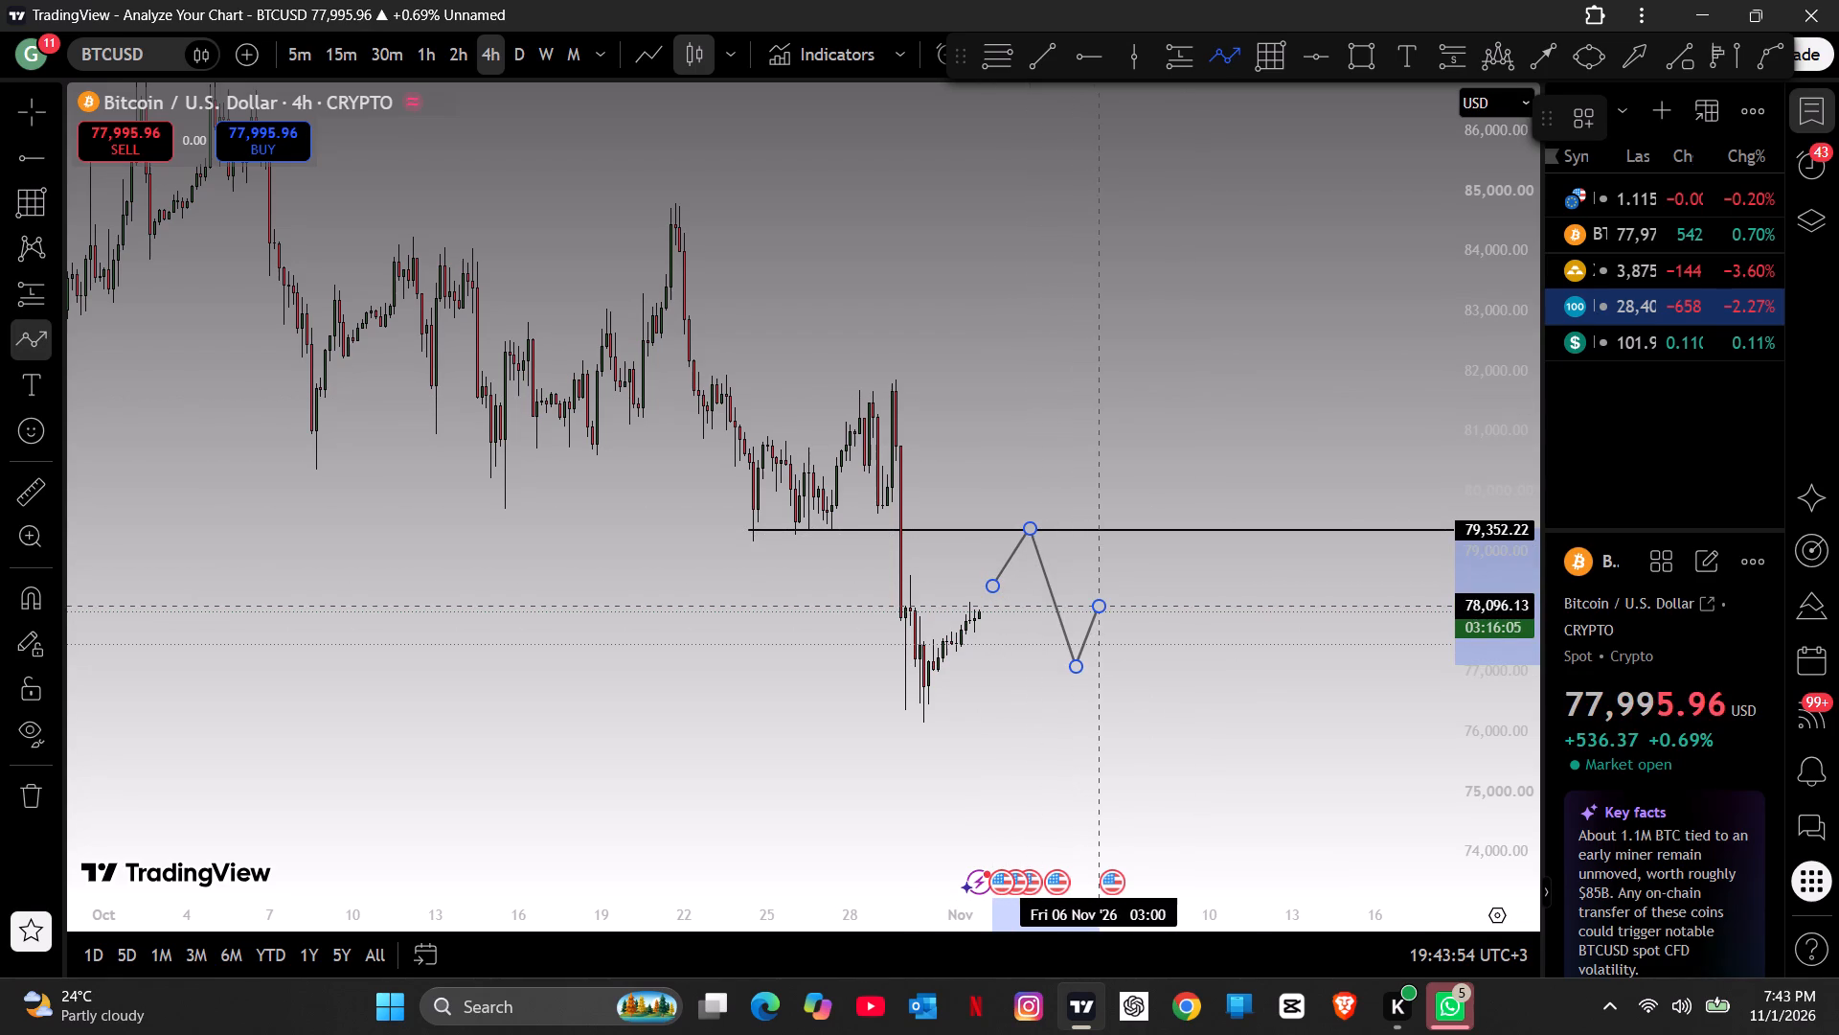
double_click(1185, 816)
click(1225, 709)
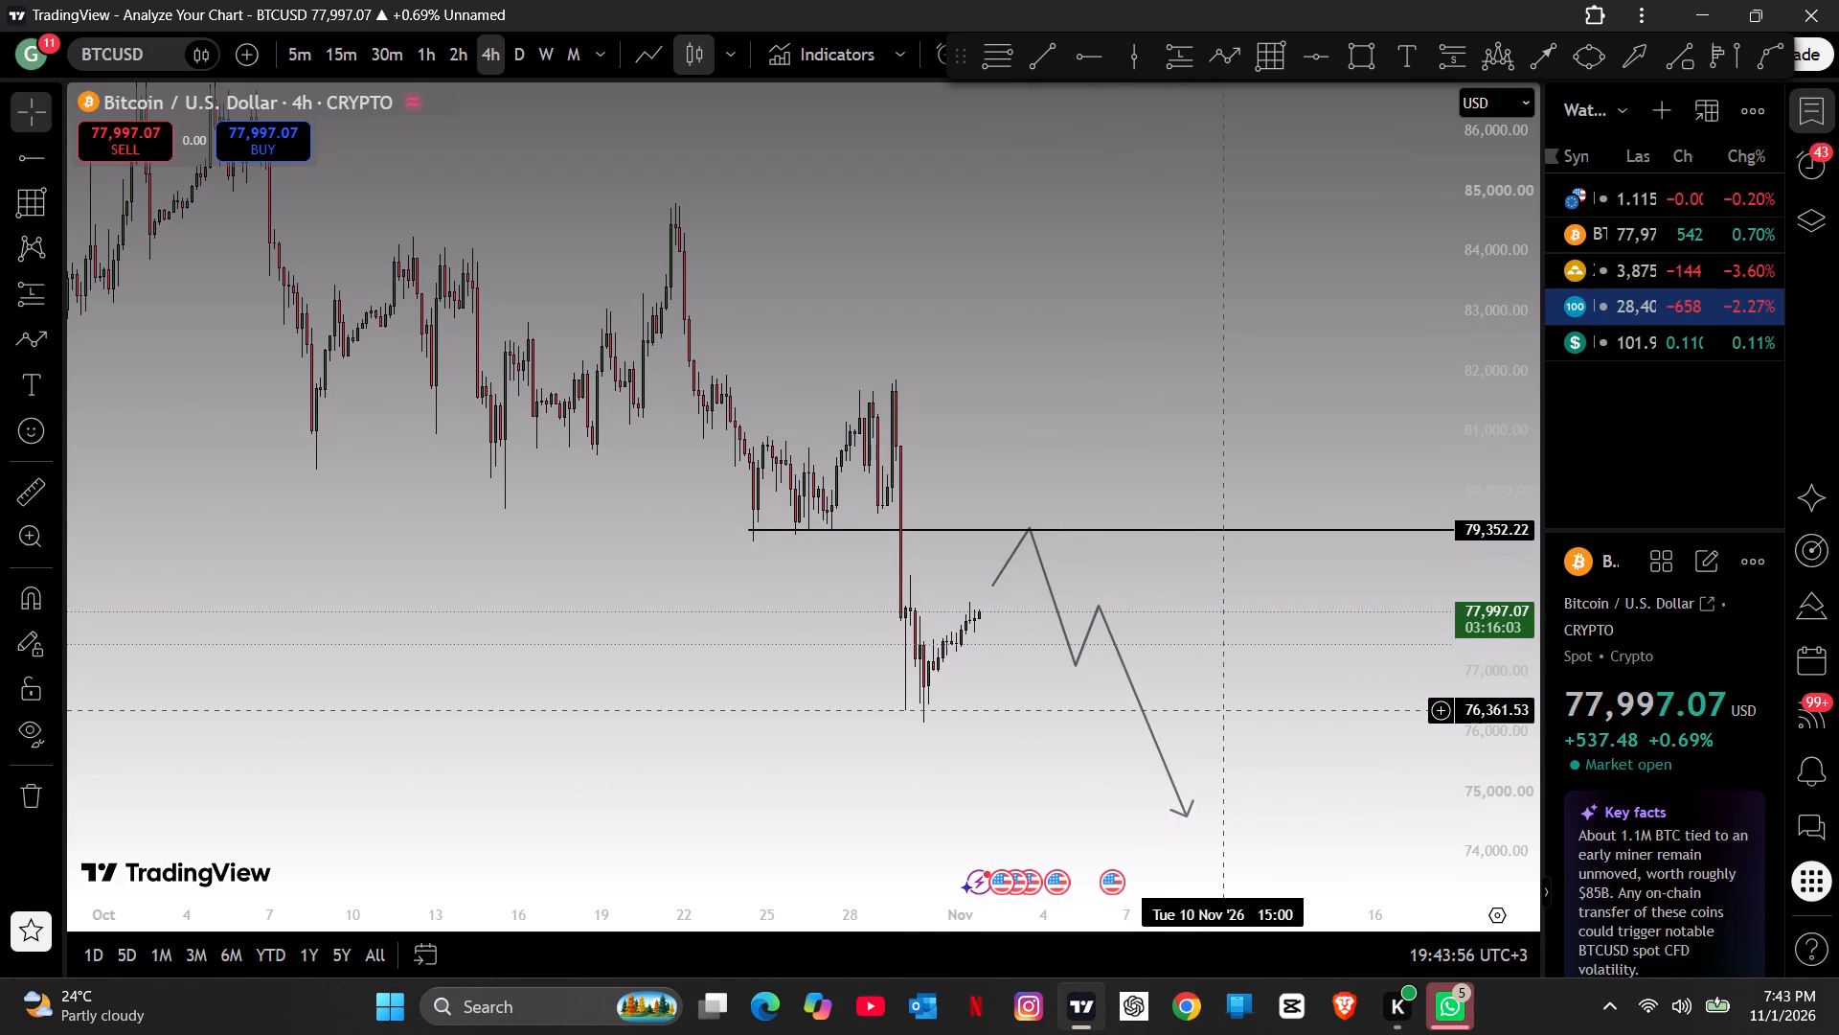
drag(1232, 716, 1275, 586)
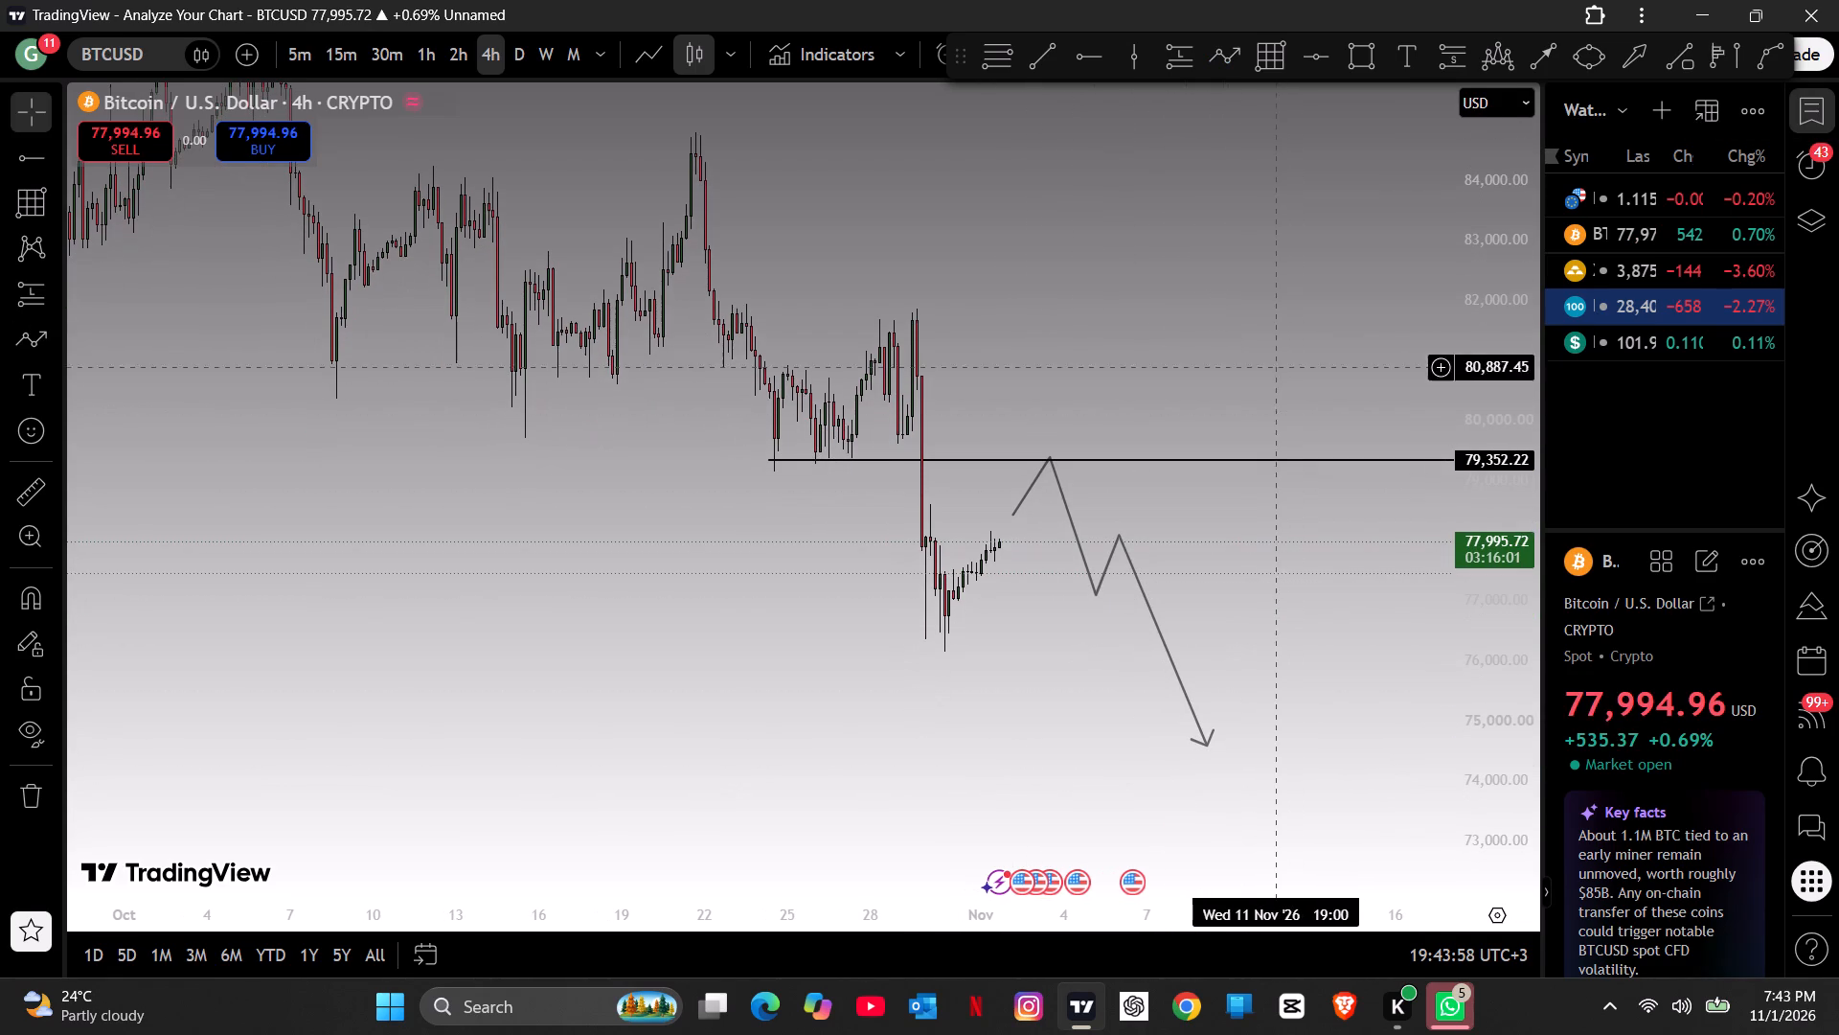
Search for XAUUSD and switch the chart to the TVC Gold symbol.
click(172, 50)
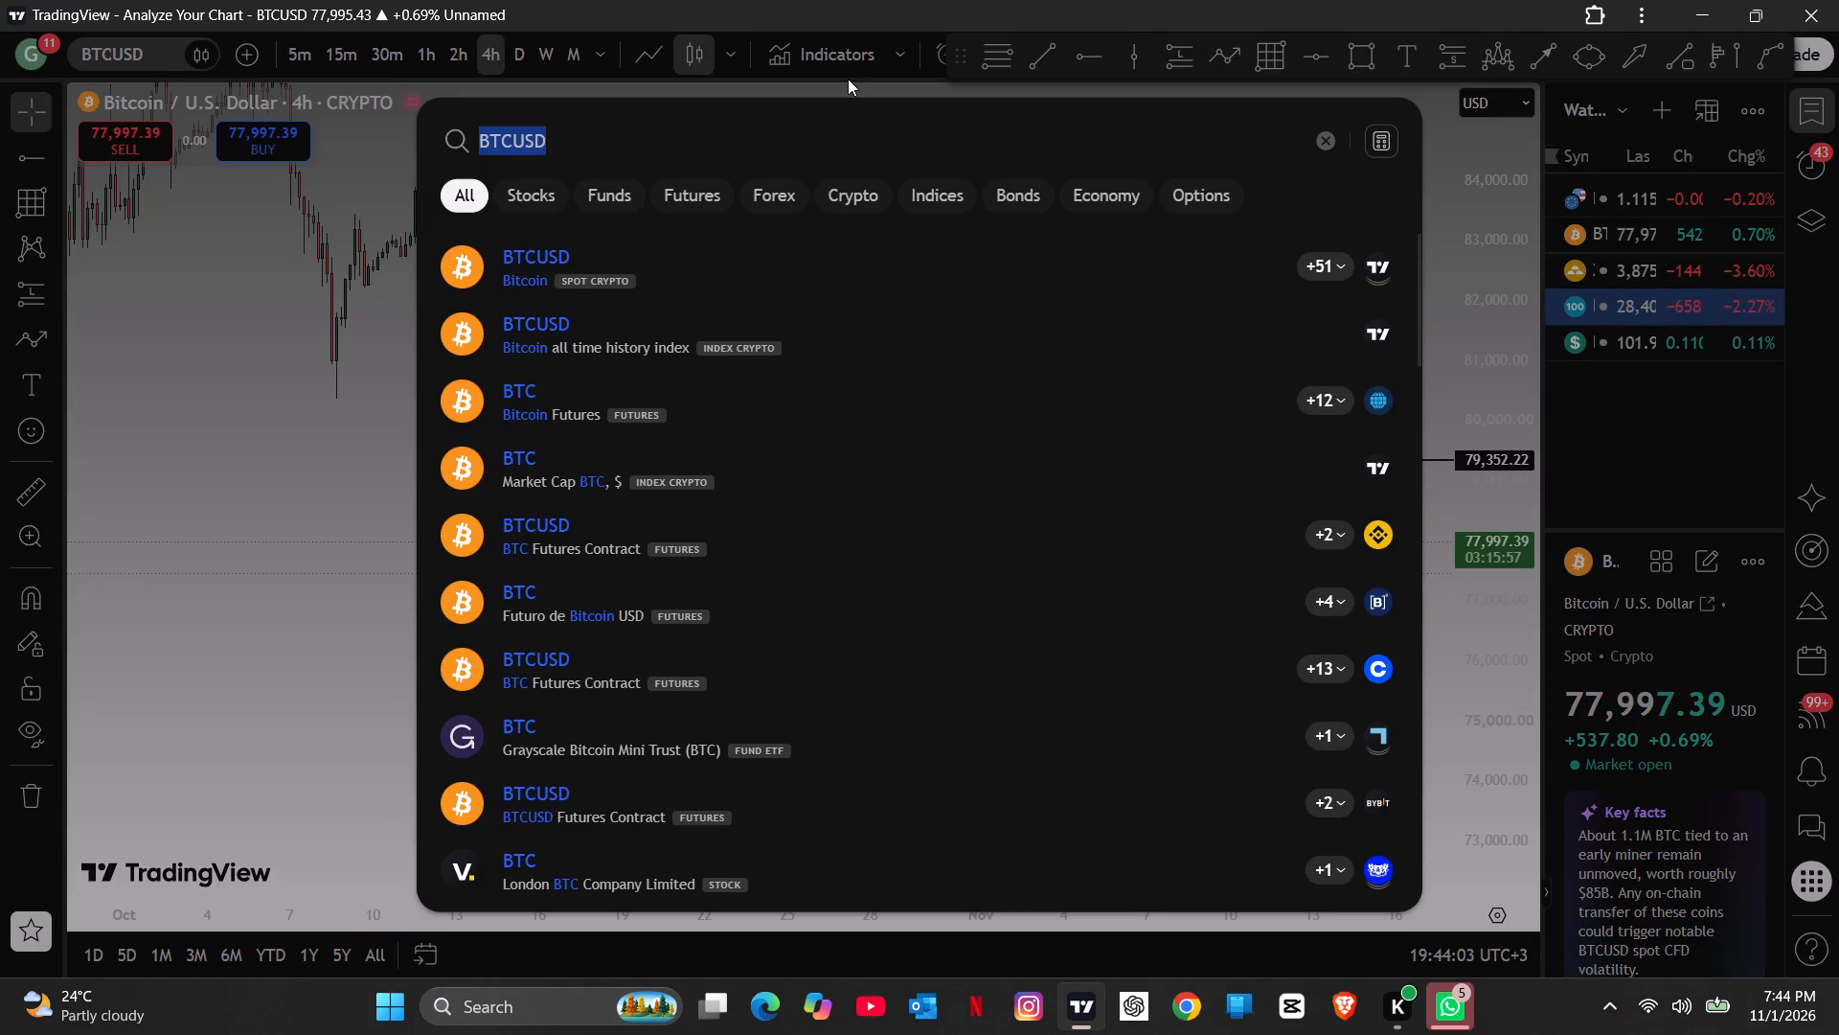
click(832, 137)
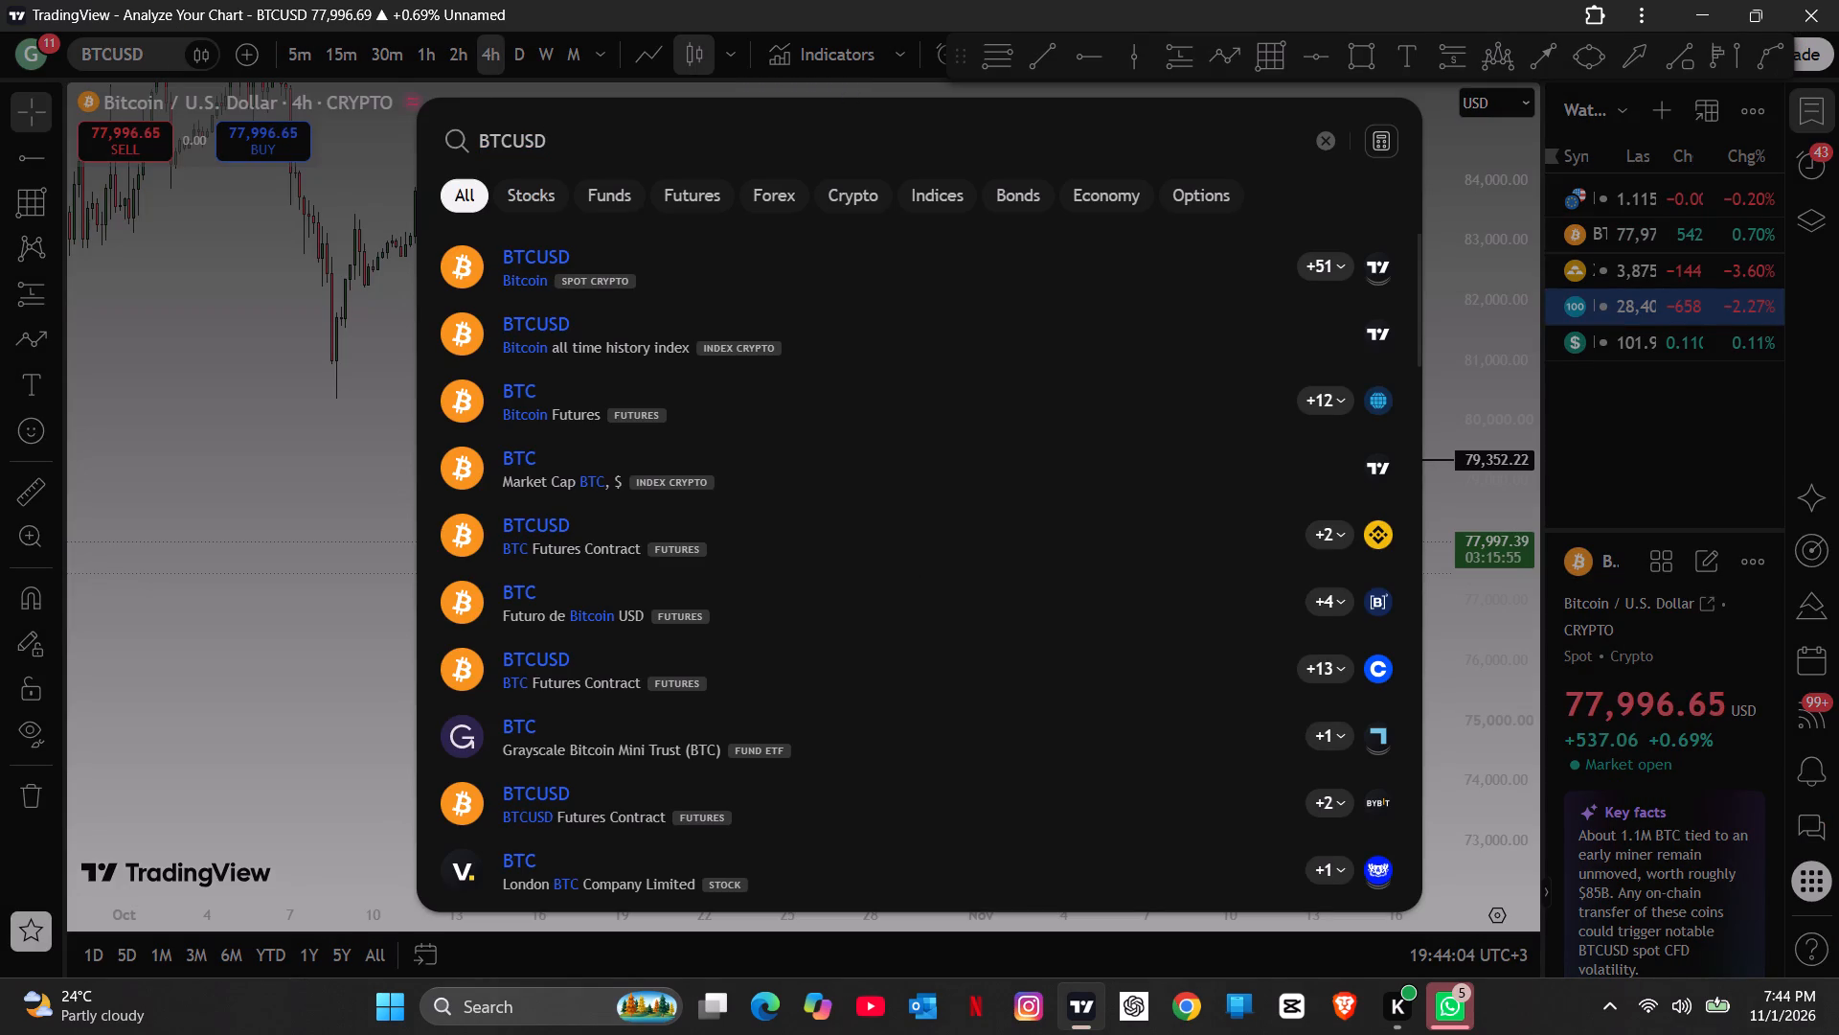
key(BackSpace)
key(BackSpace)
key(BackSpace)
key(BackSpace)
key(BackSpace)
key(BackSpace)
key(BackSpace)
key(BackSpace)
key(BackSpace)
key(BackSpace)
key(BackSpace)
key(BackSpace)
key(BackSpace)
key(BackSpace)
key(BackSpace)
key(BackSpace)
key(BackSpace)
key(BackSpace)
text(xauusd)
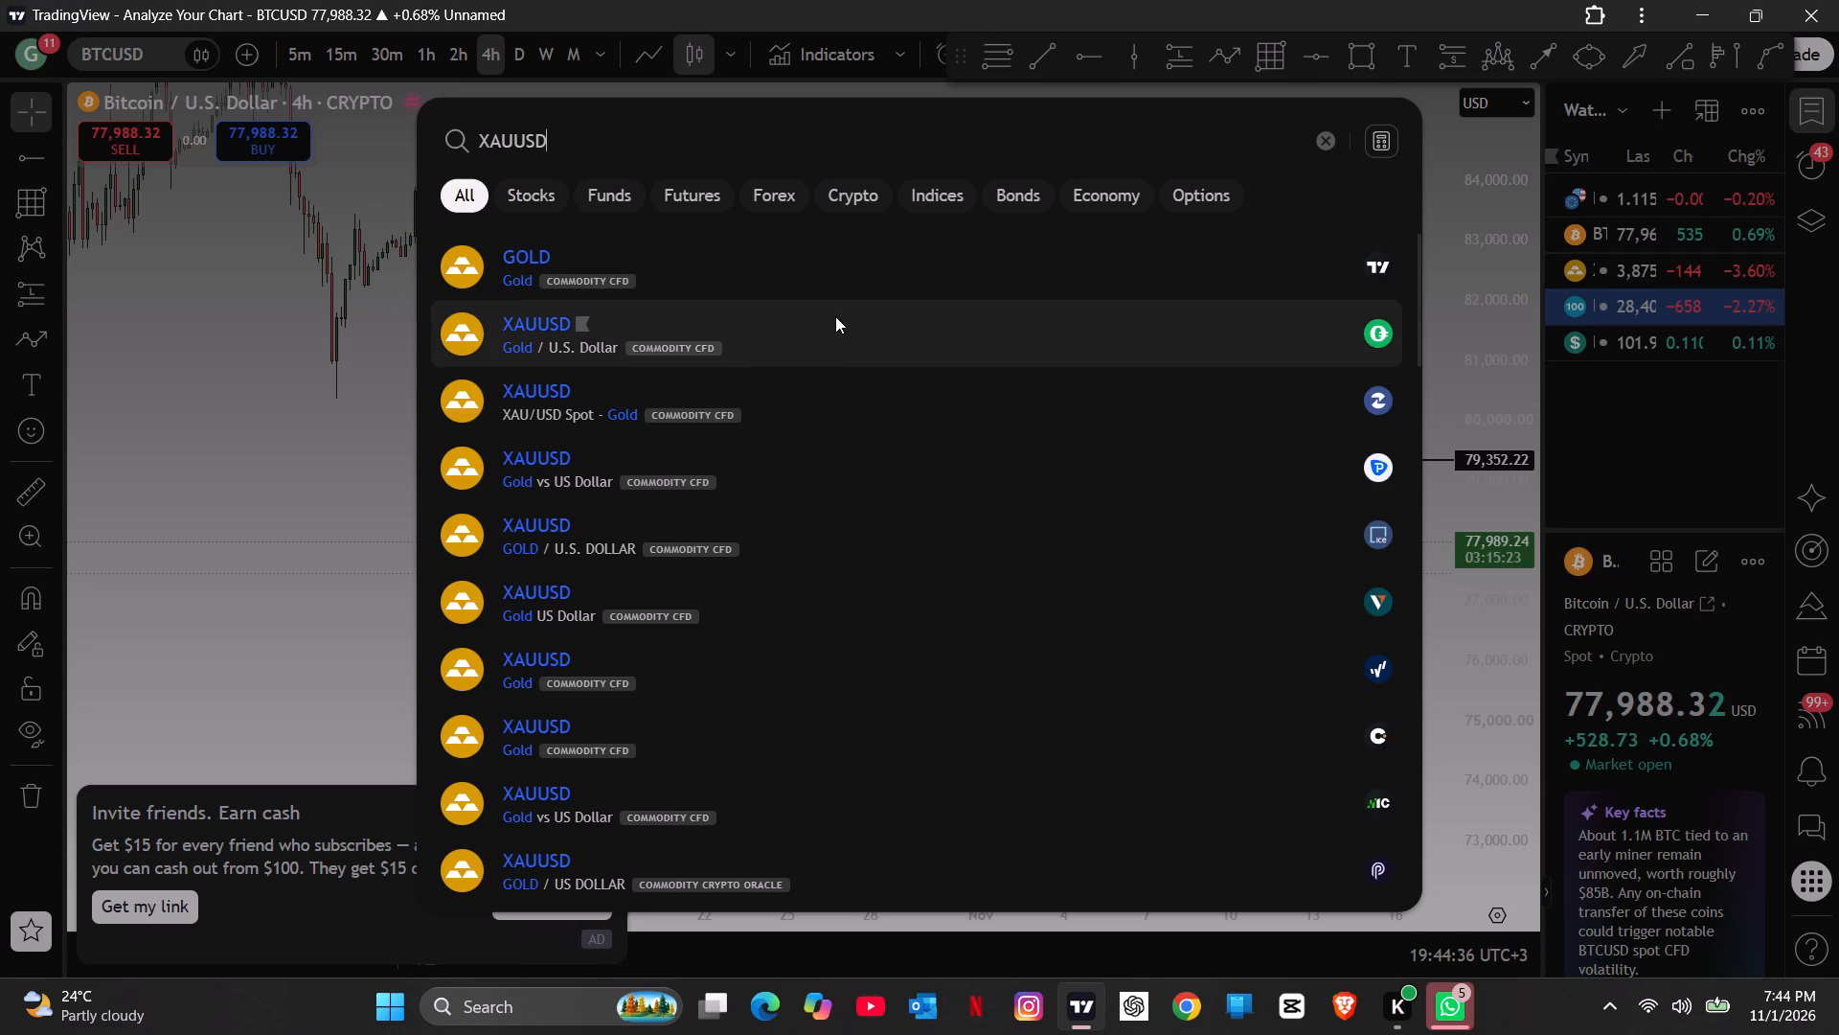
click(851, 286)
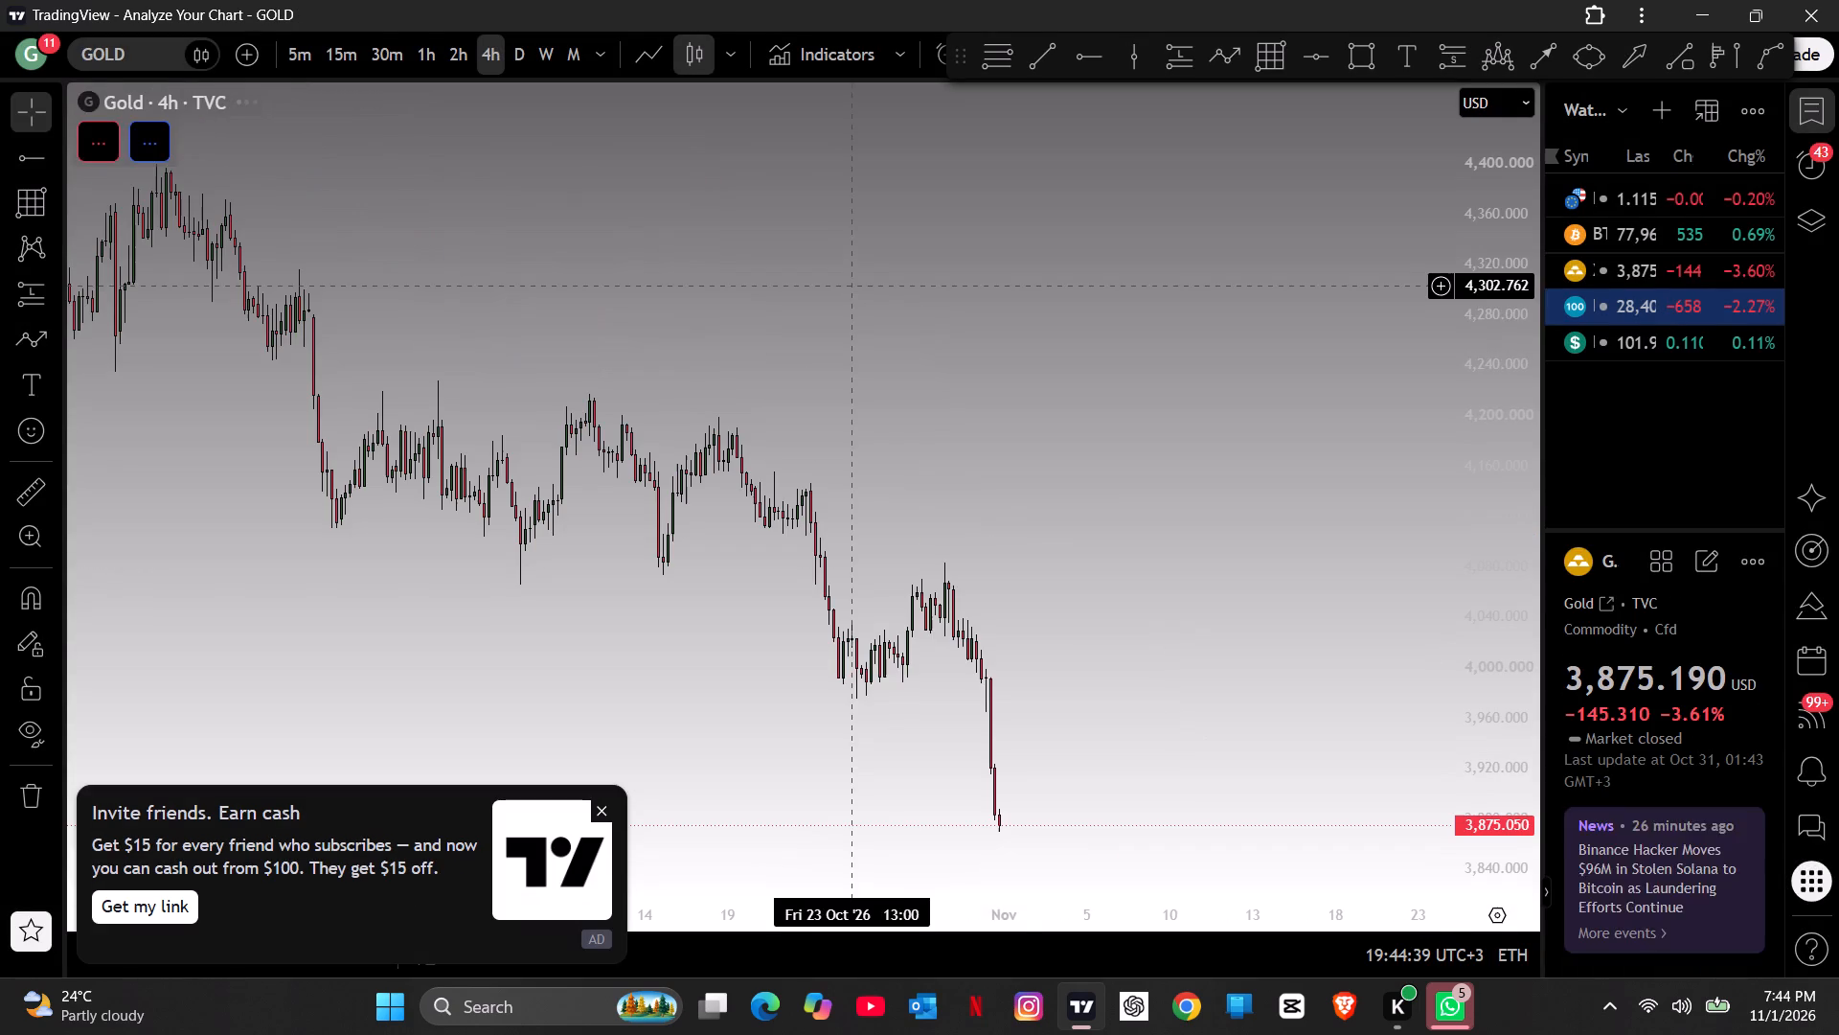
Draw a horizontal ray on the gold chart and place it at about 4,079 near the mid-October low, starting well before it.
drag(984, 471, 999, 289)
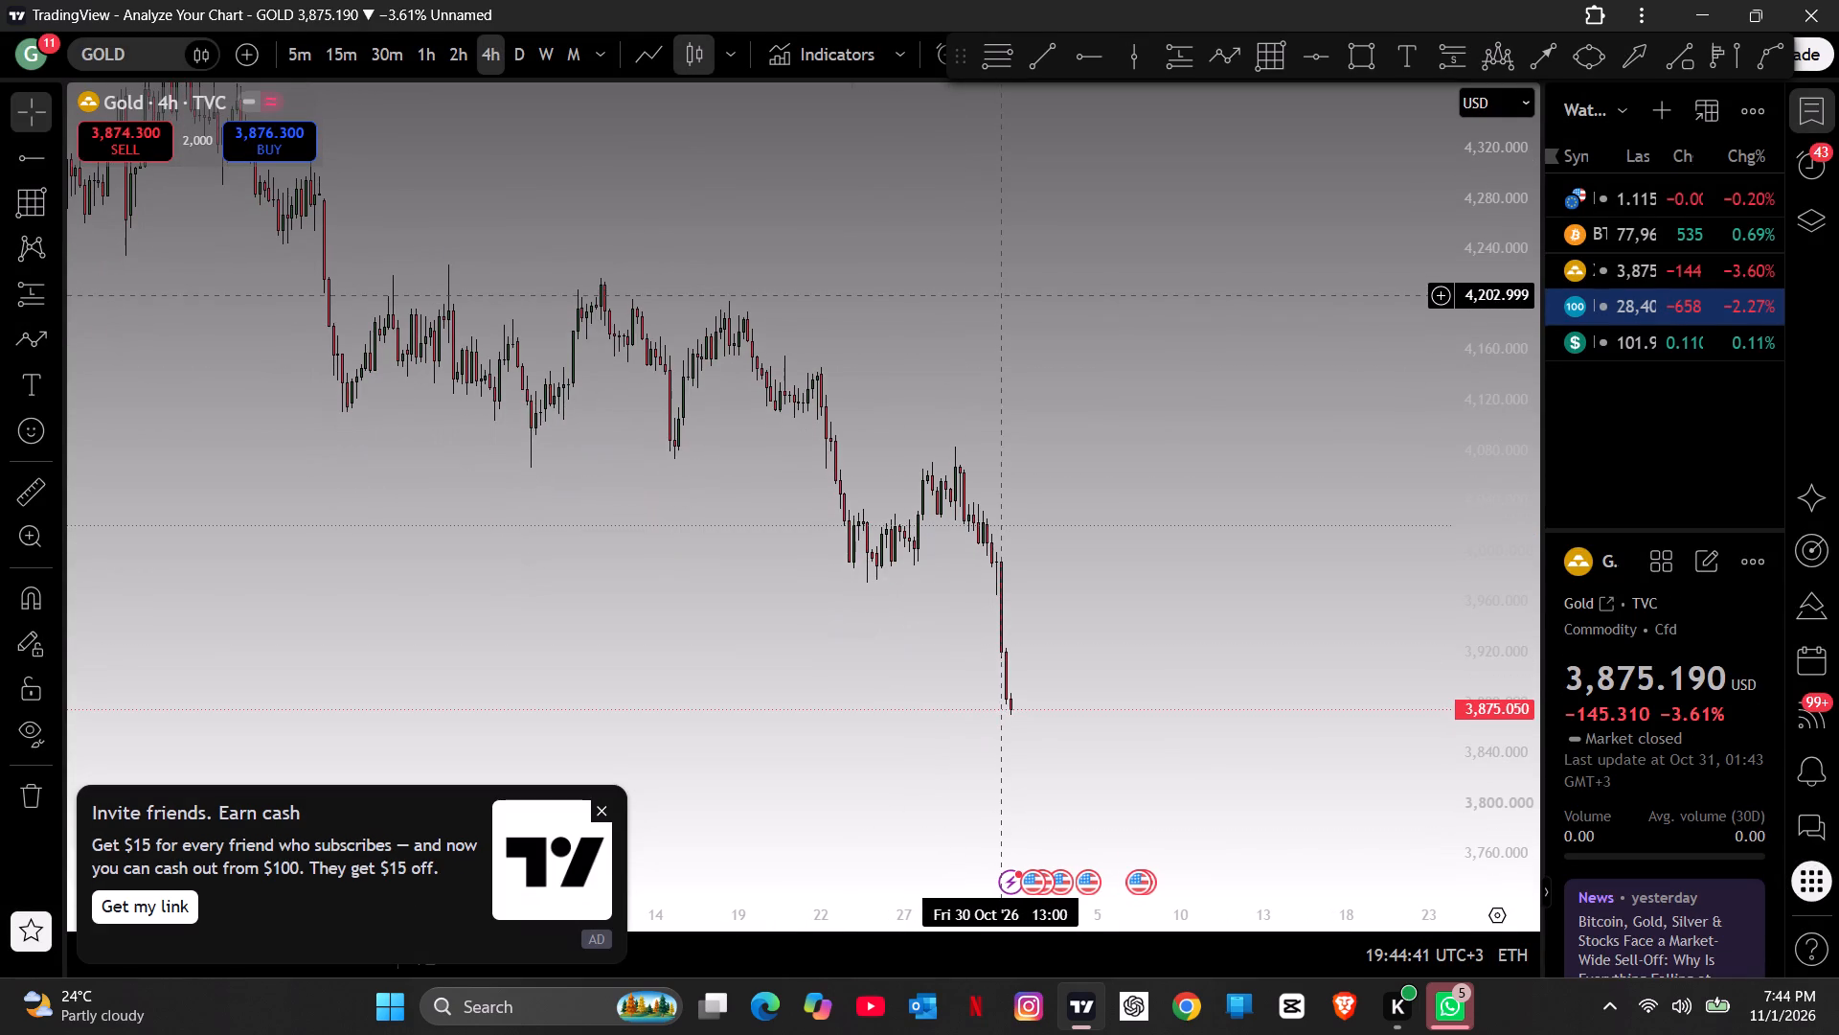
drag(1034, 382, 1017, 372)
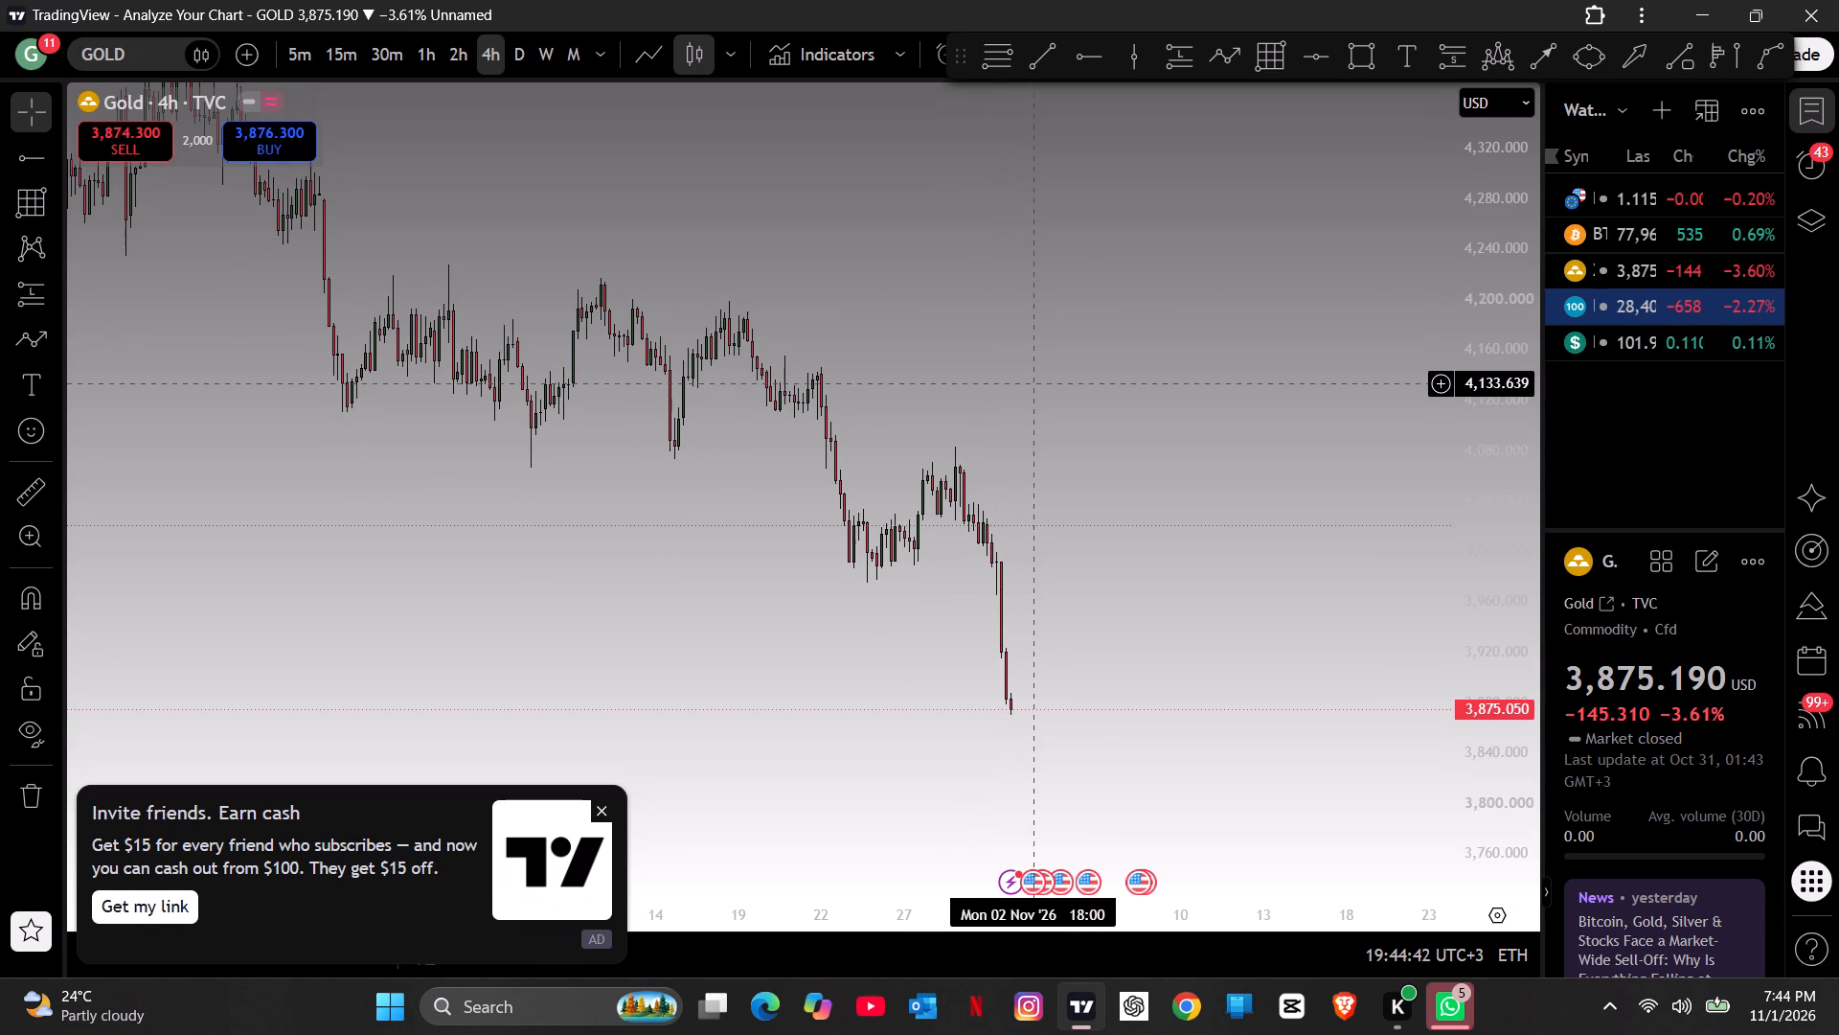
drag(1017, 372, 762, 285)
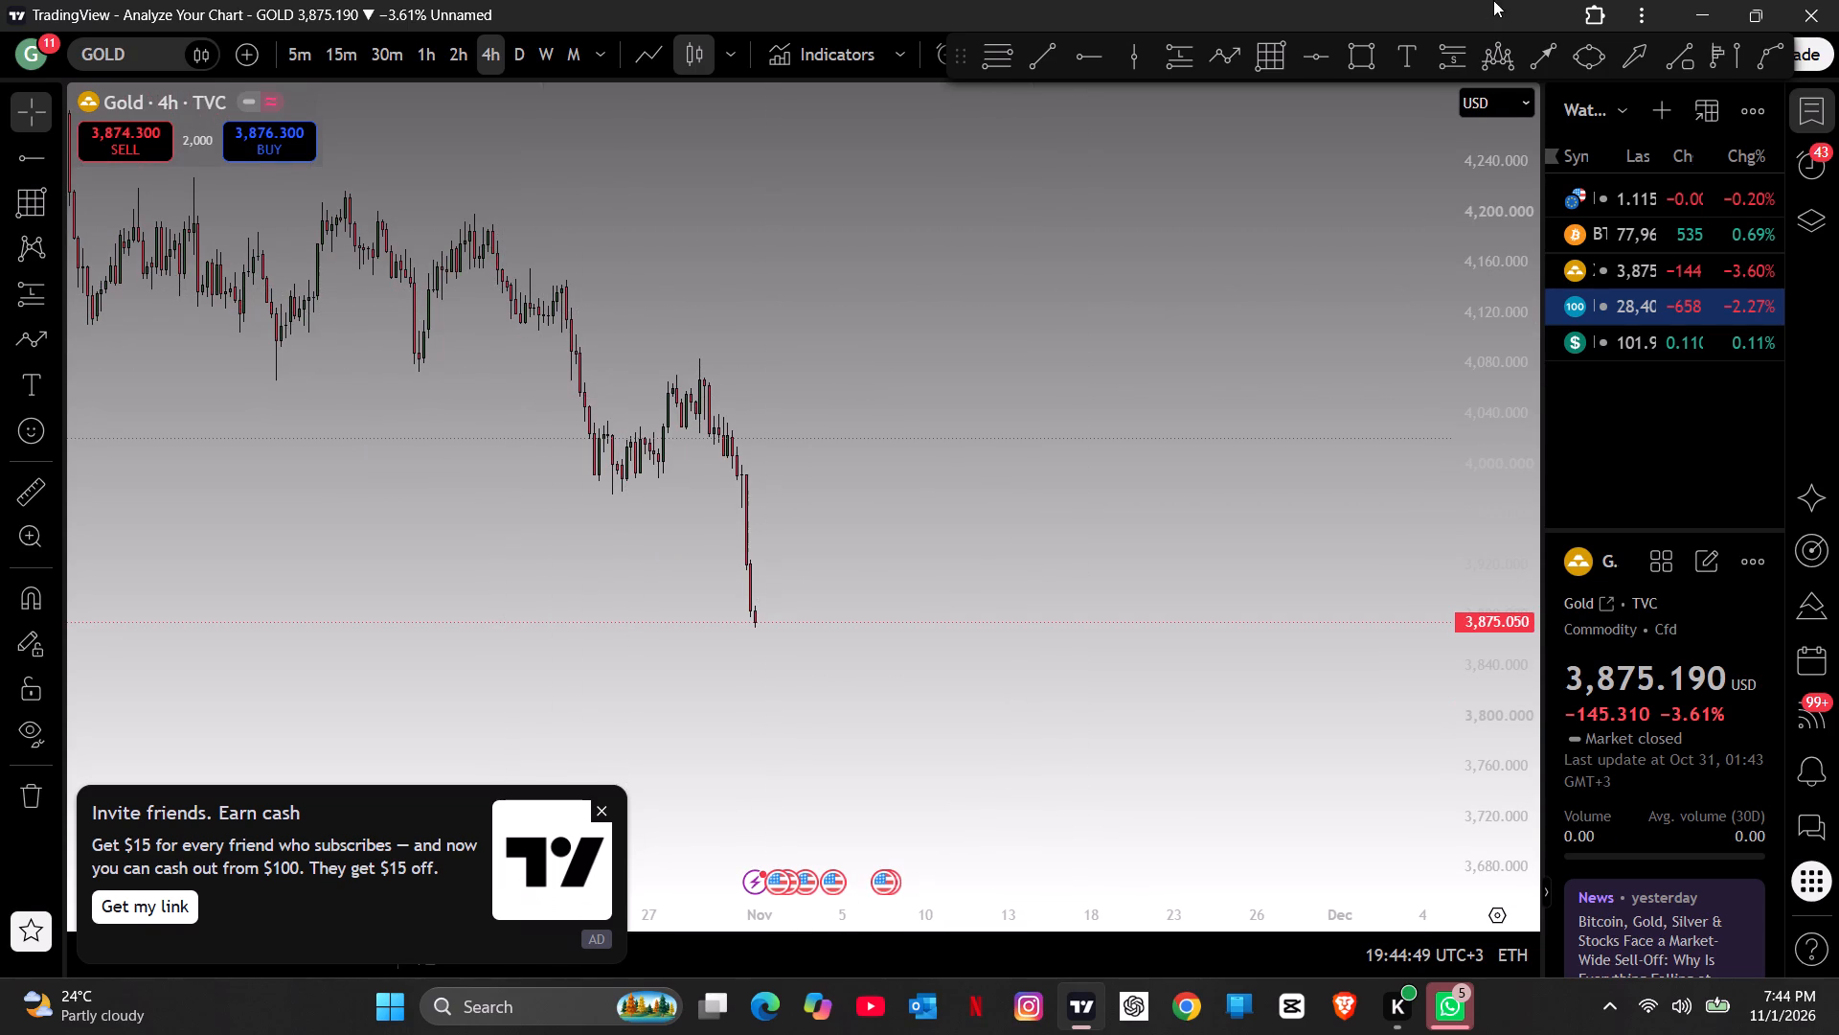
double_click(1081, 58)
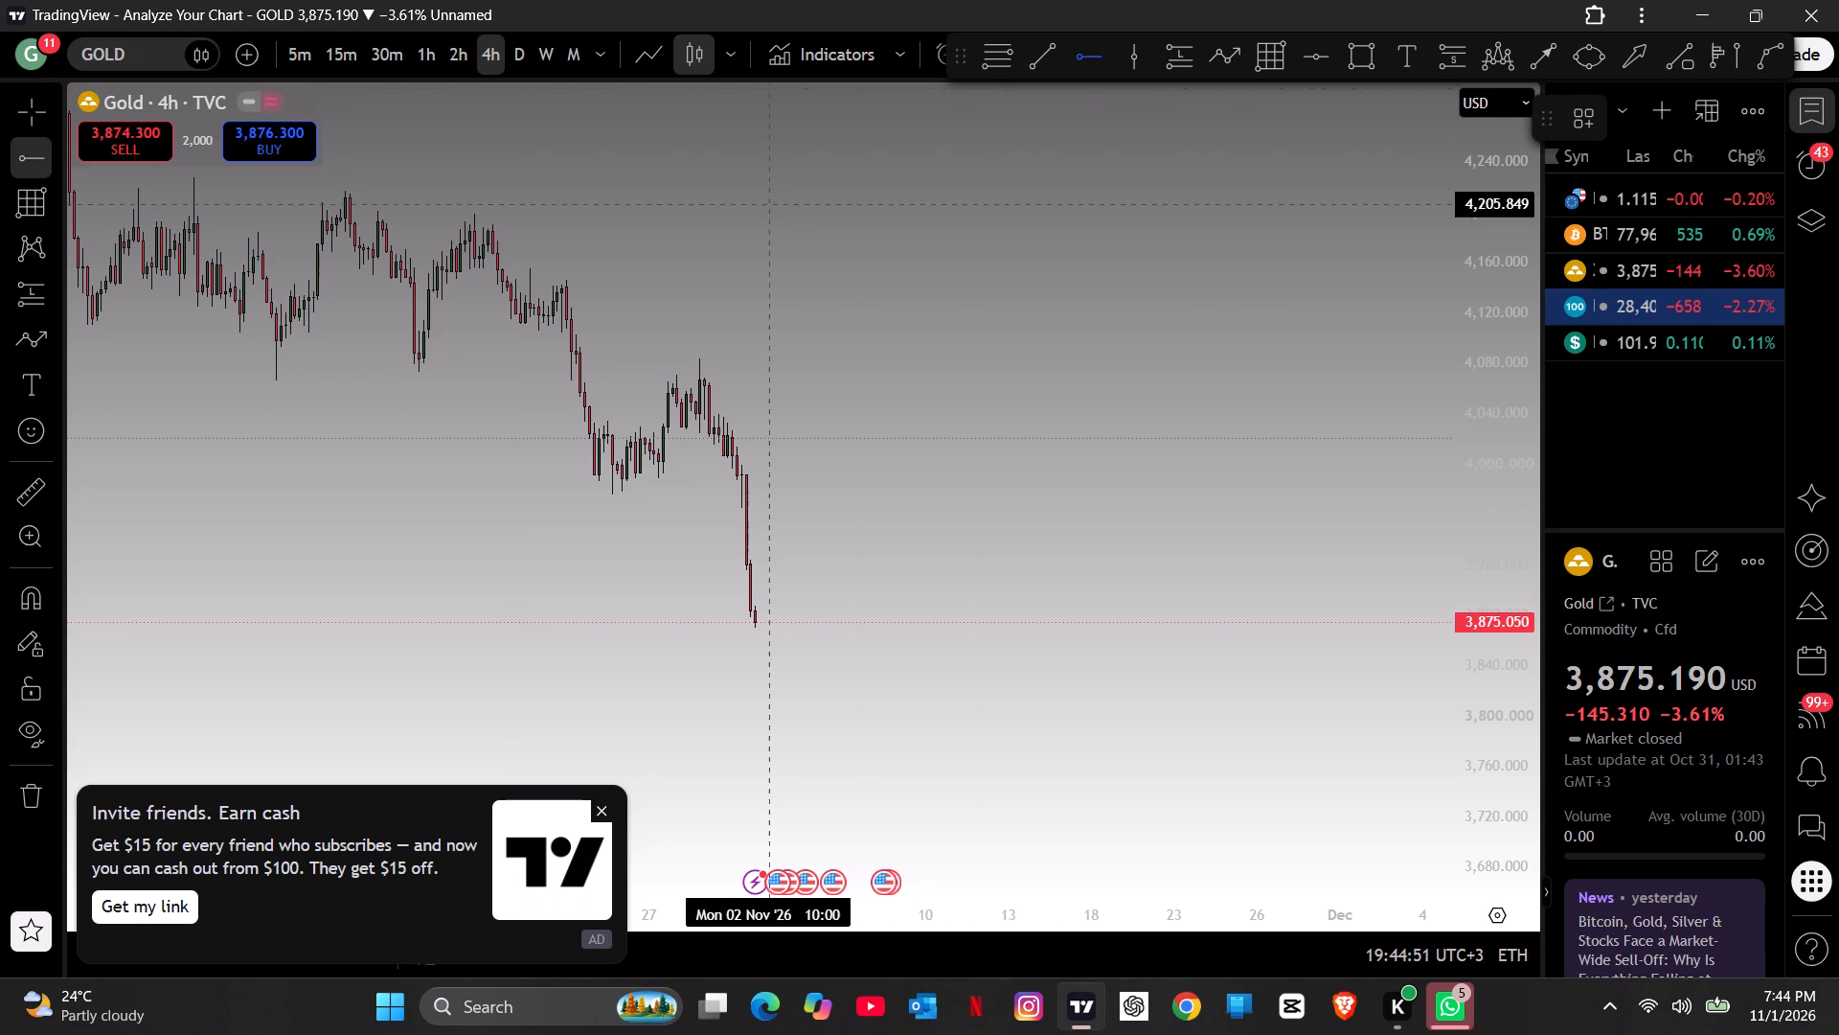
click(542, 348)
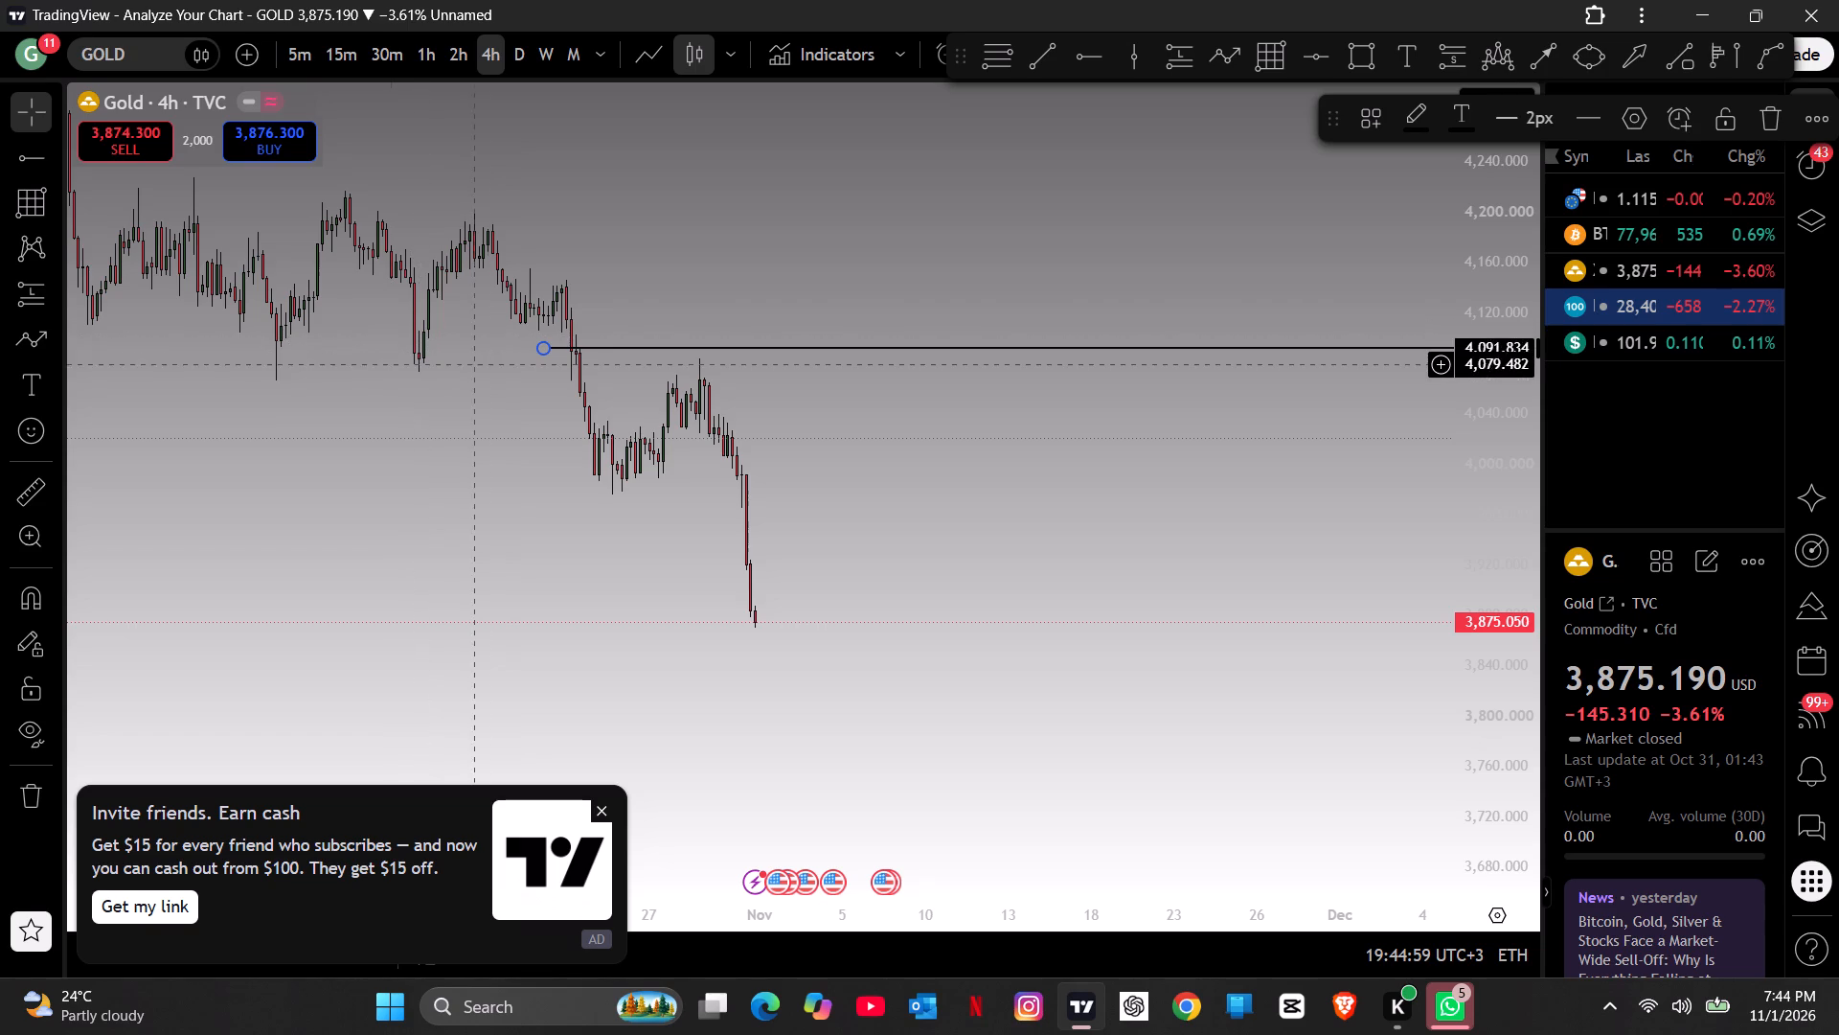
click(546, 354)
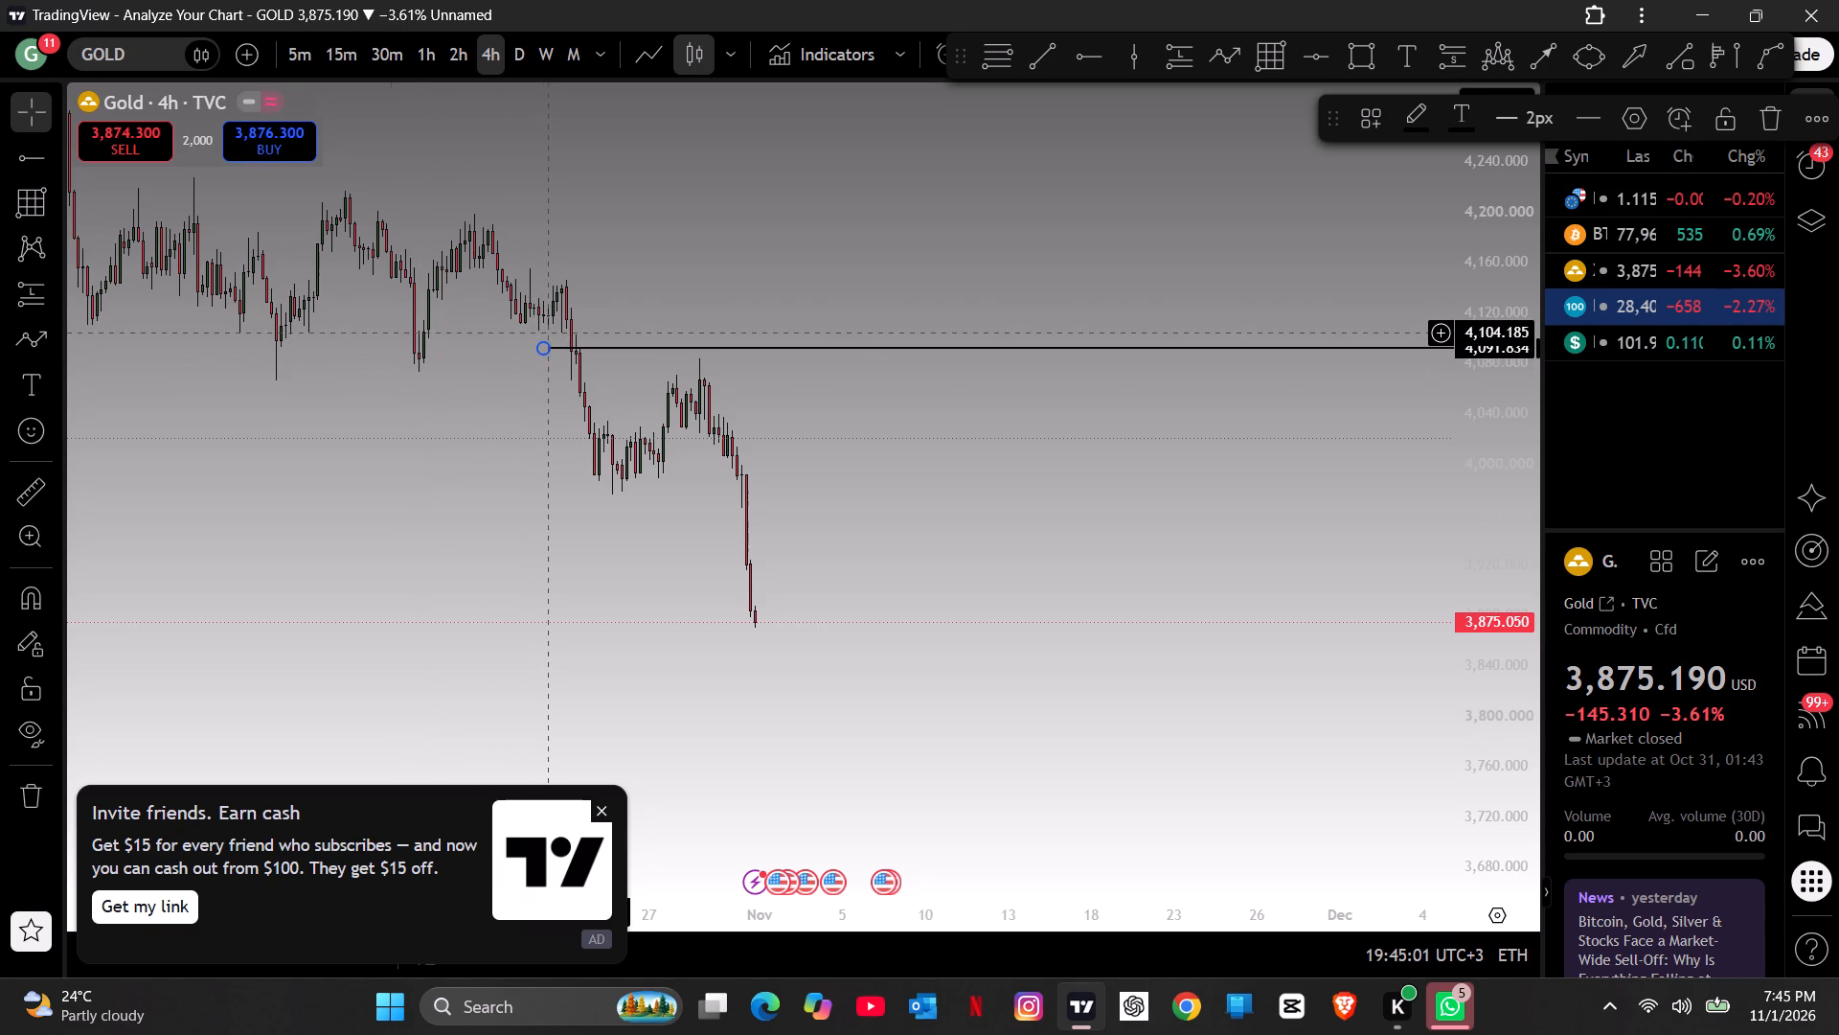
drag(543, 348, 389, 329)
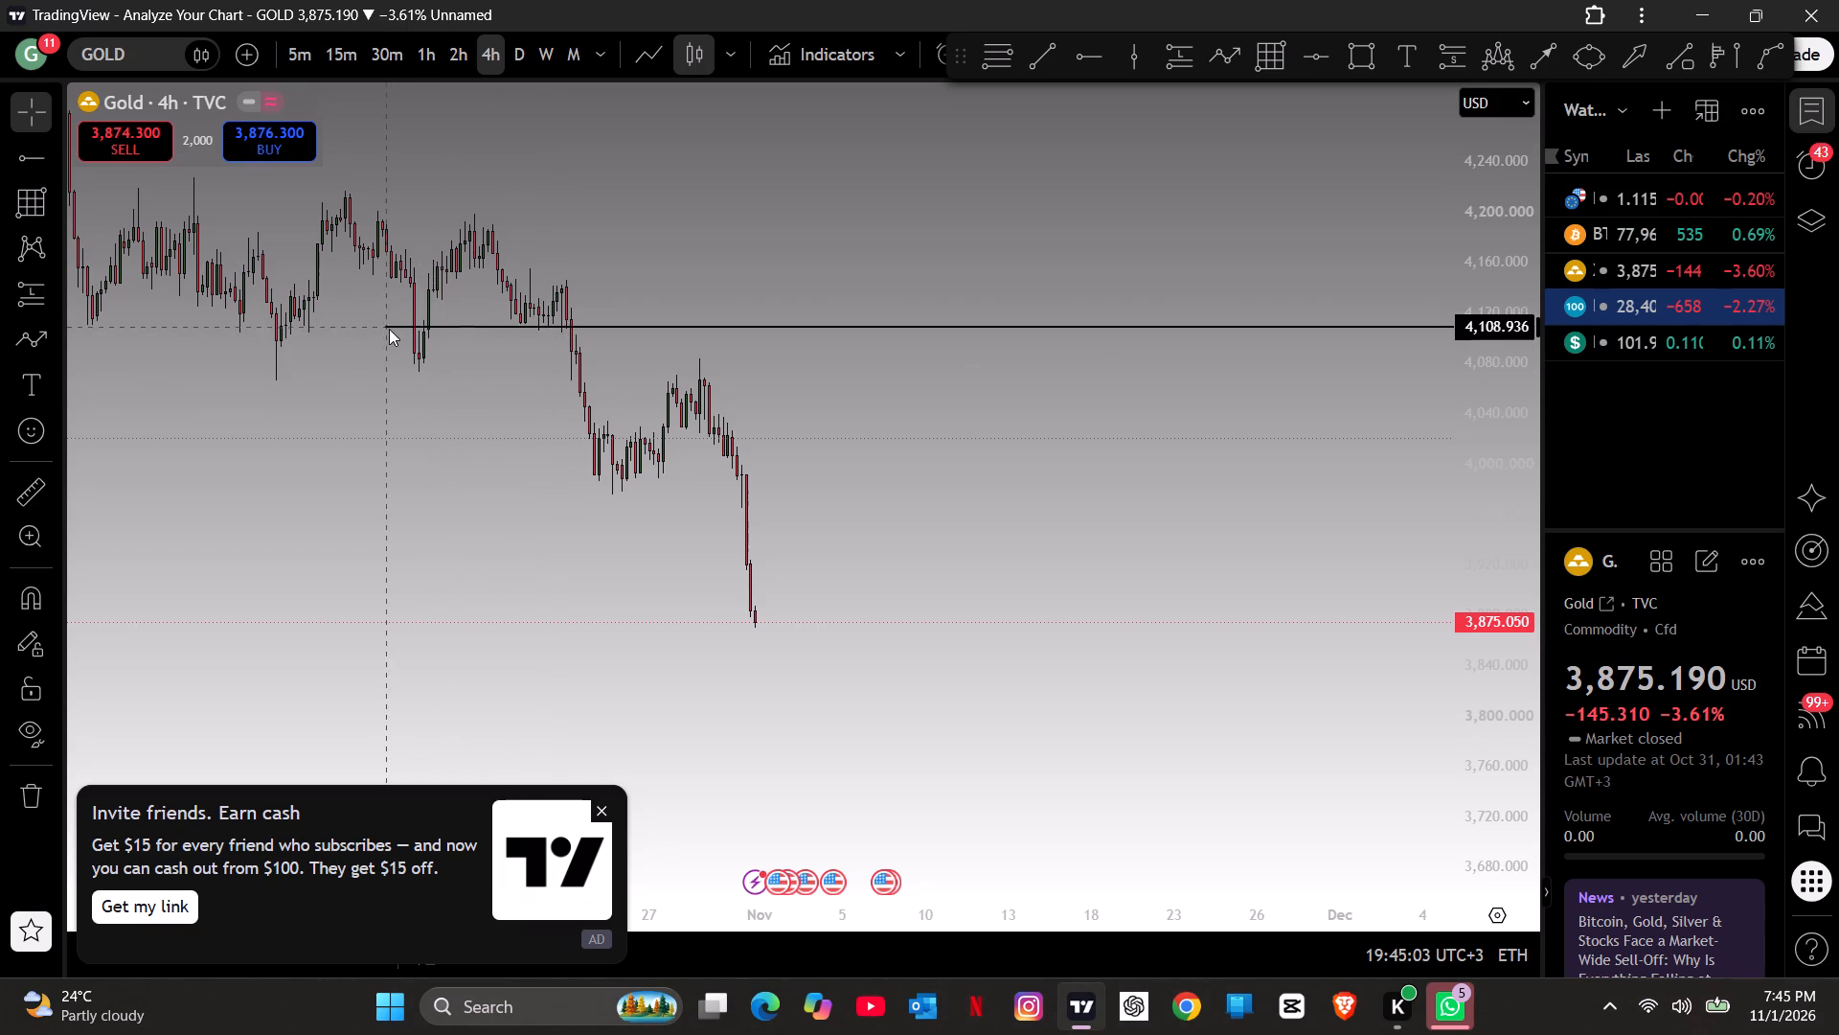
drag(389, 329, 140, 357)
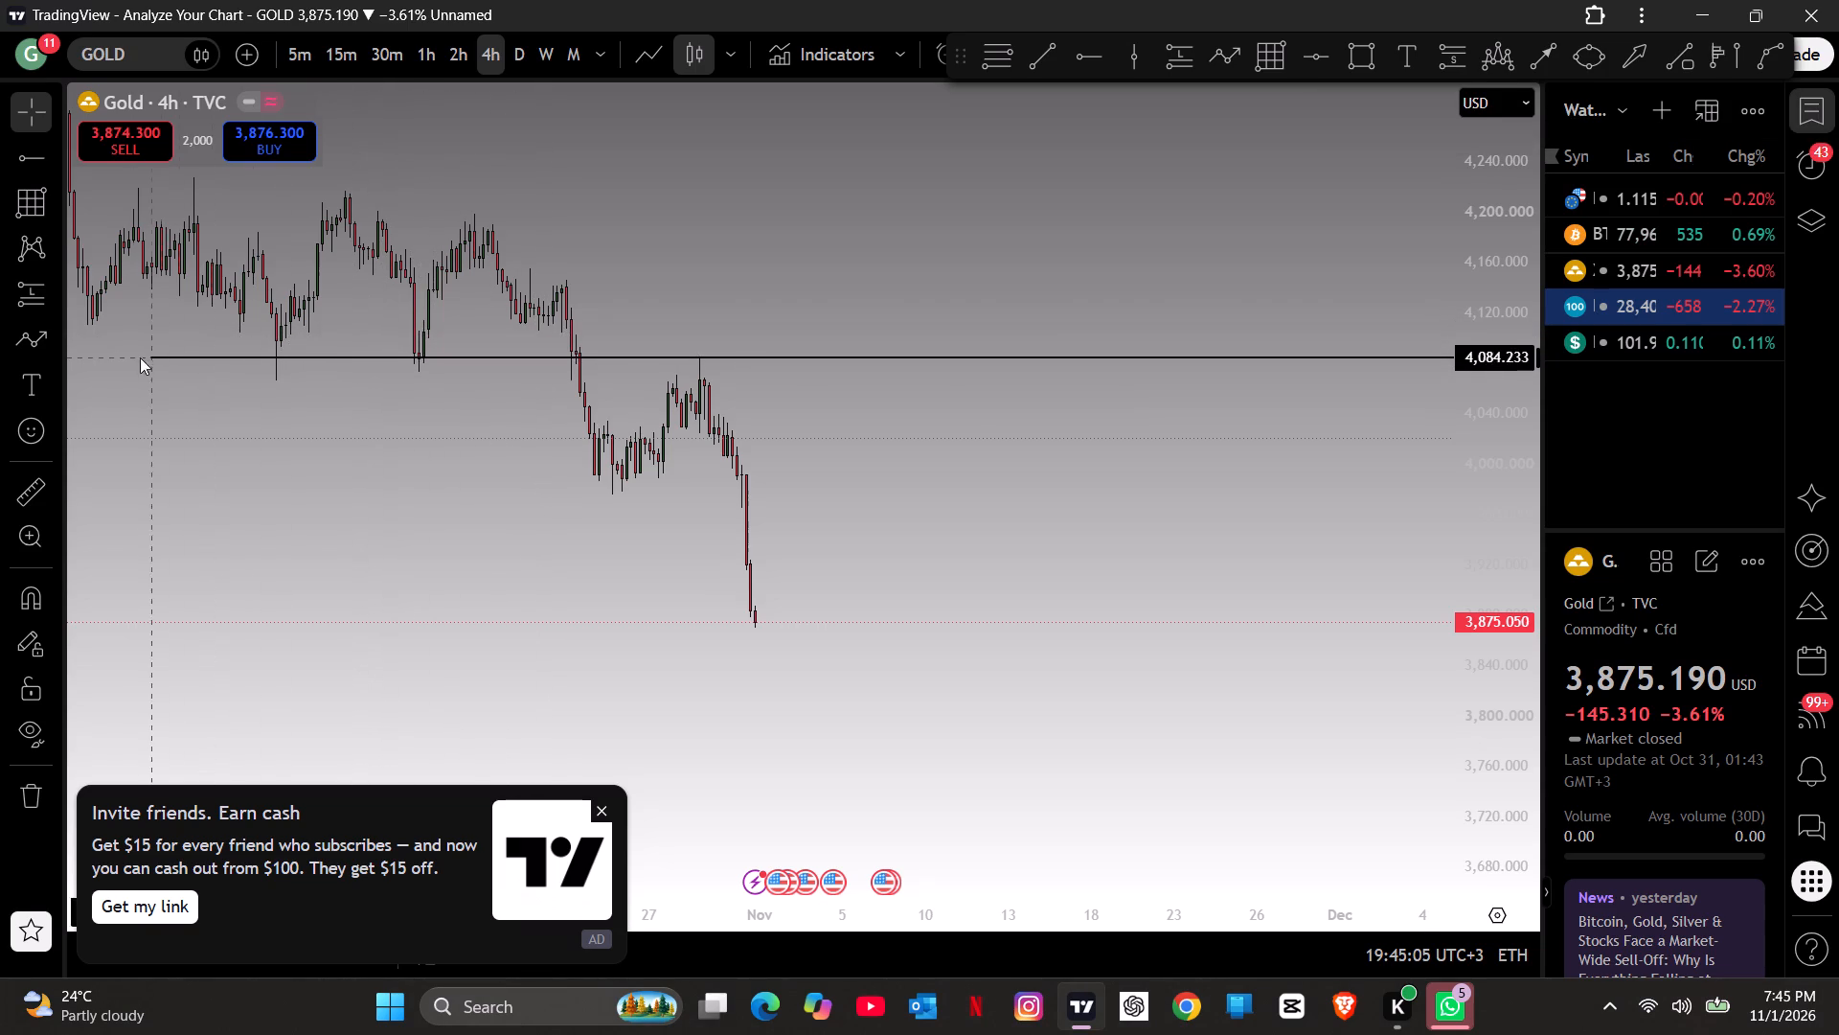
drag(140, 357, 61, 354)
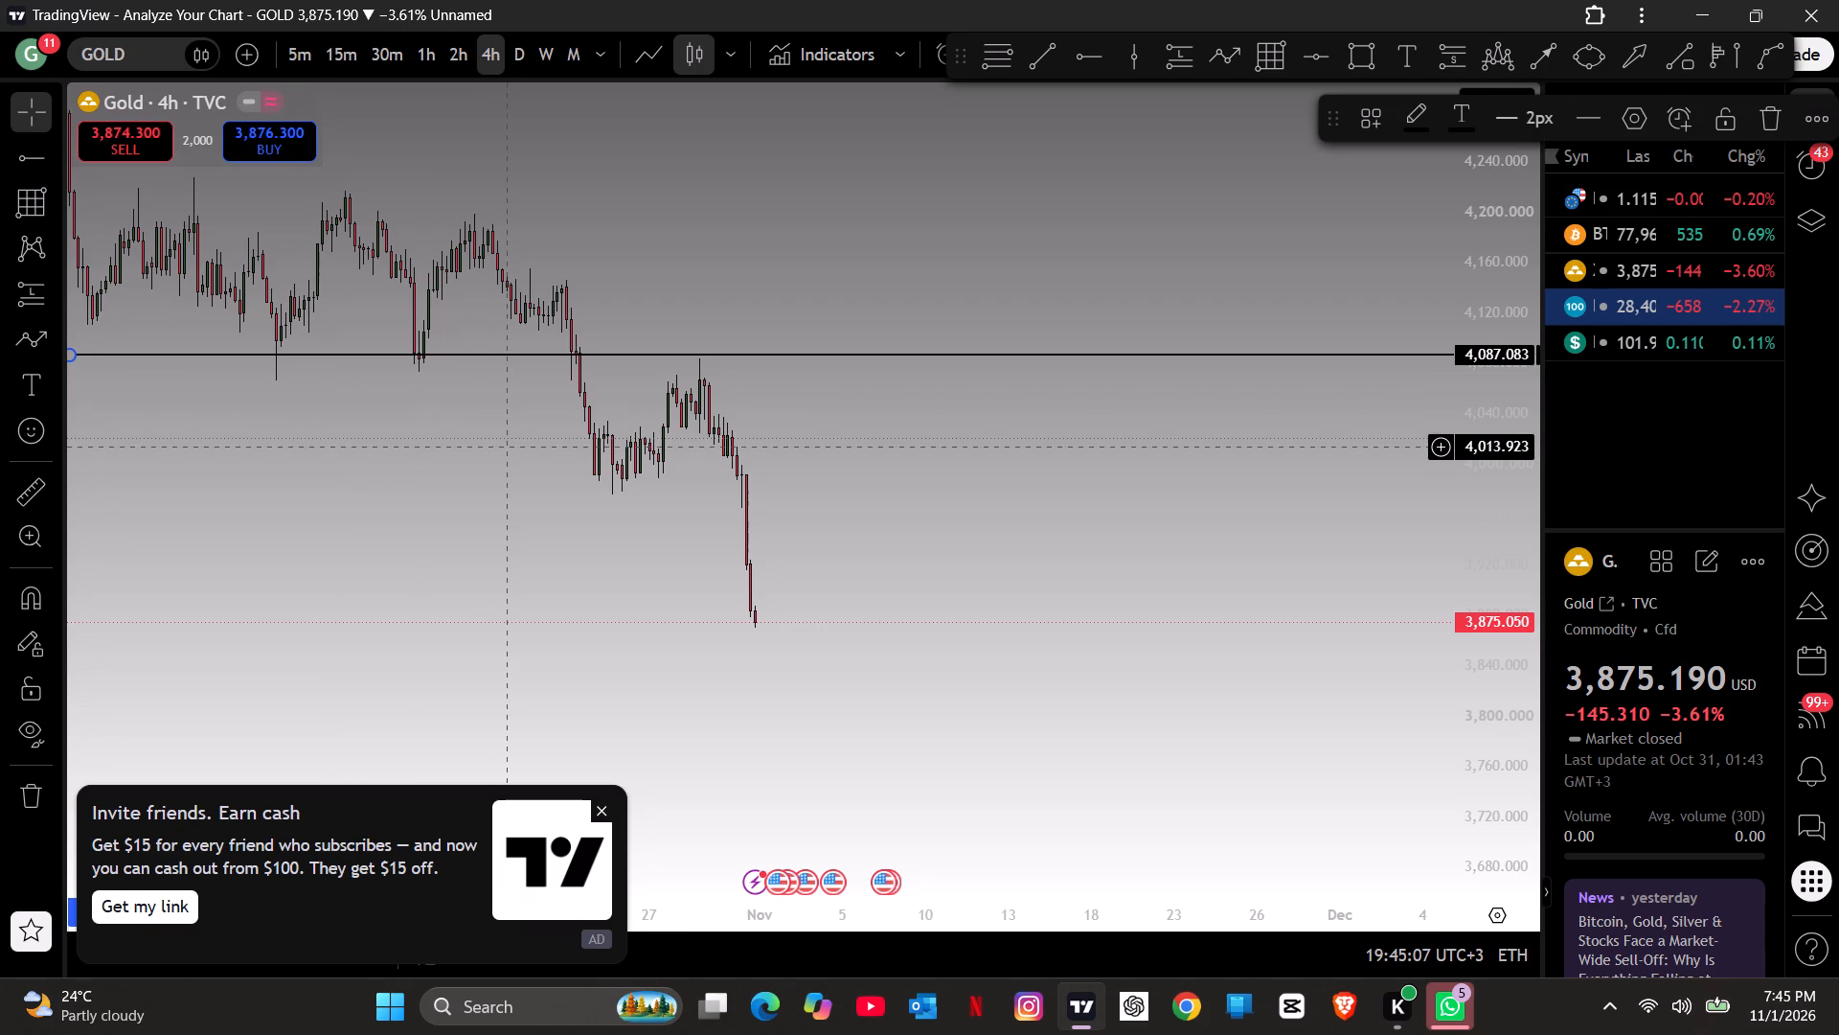
drag(585, 355, 588, 364)
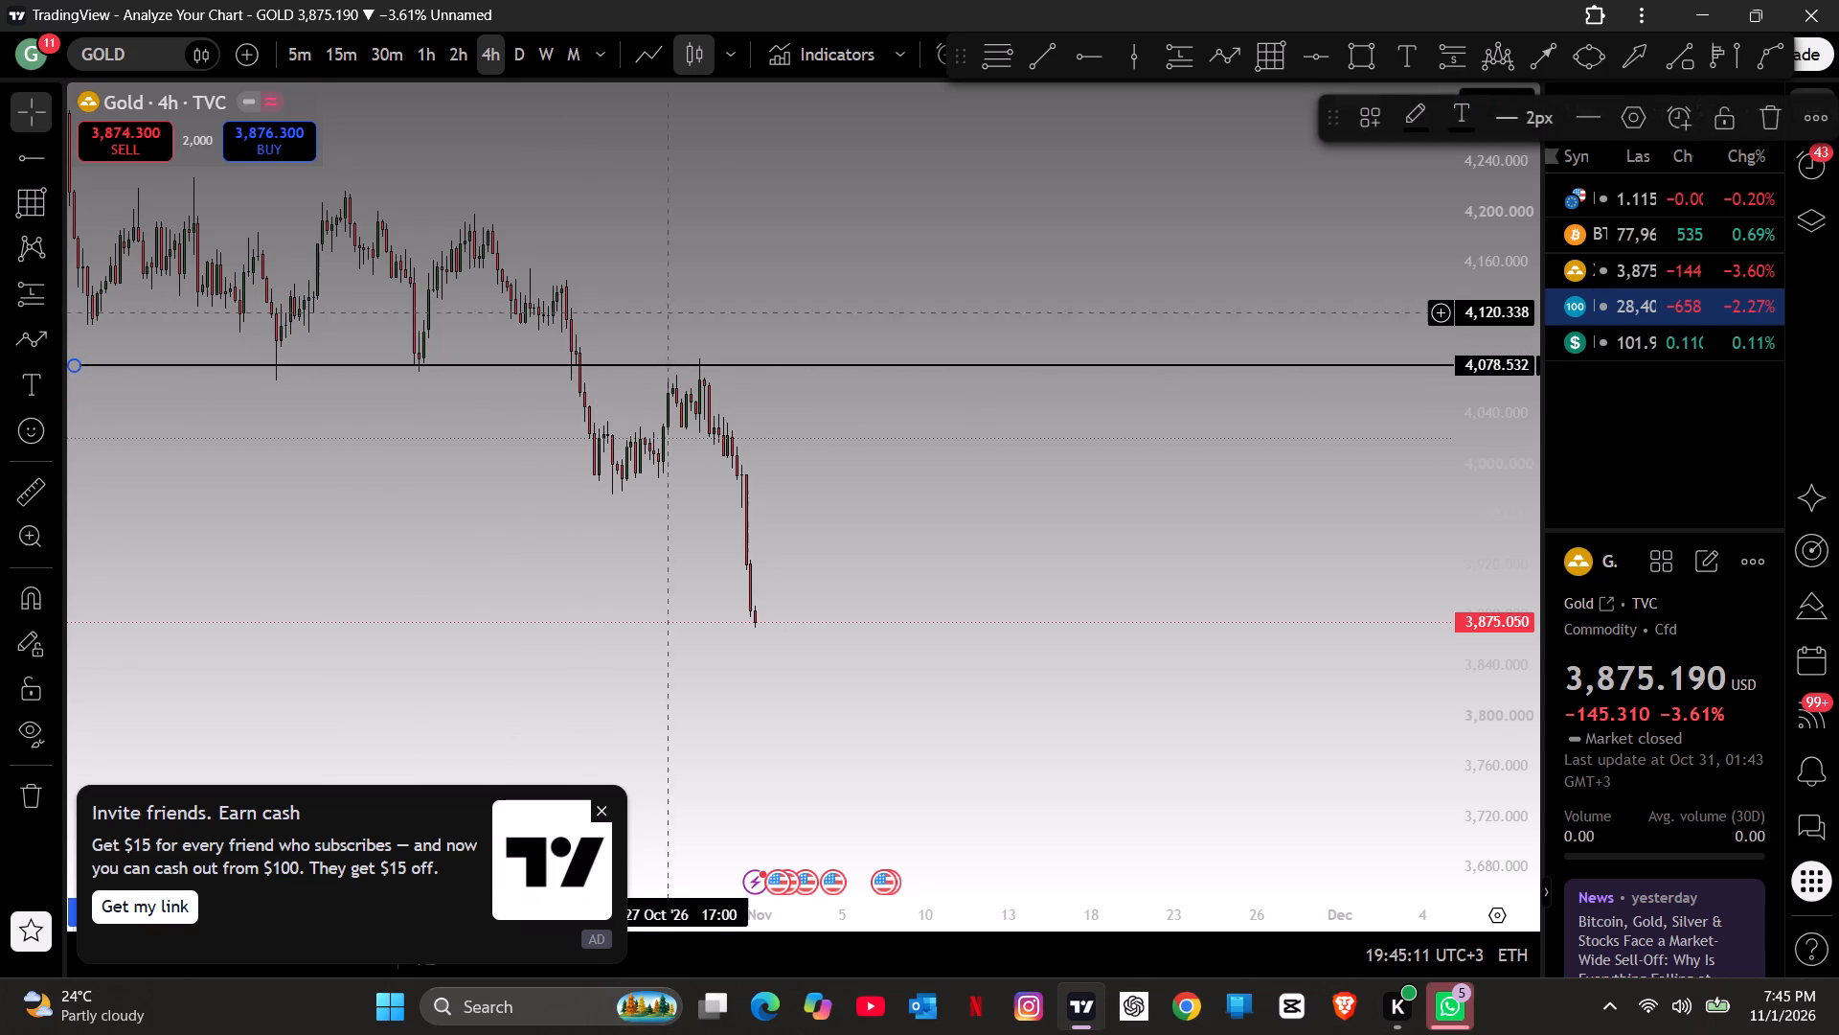
click(714, 286)
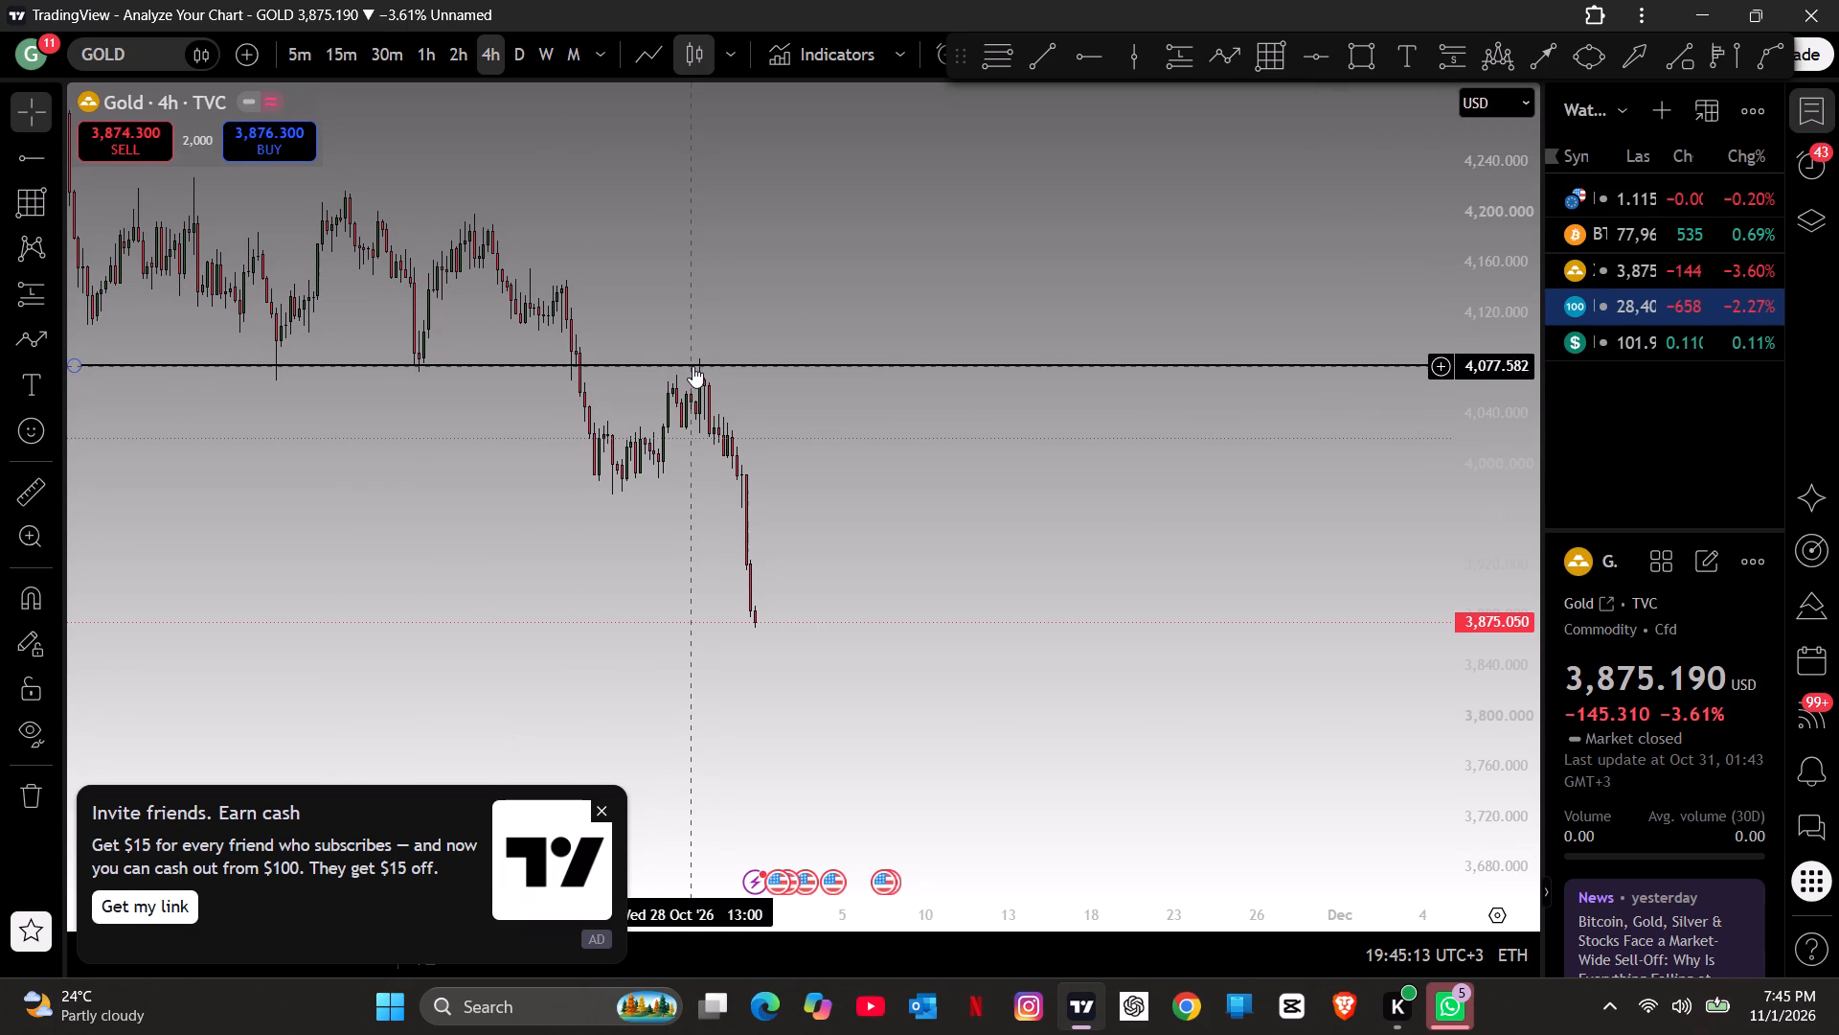
Move the horizontal ray to about 3,984 along the late-October lows, starting just before them.
click(142, 358)
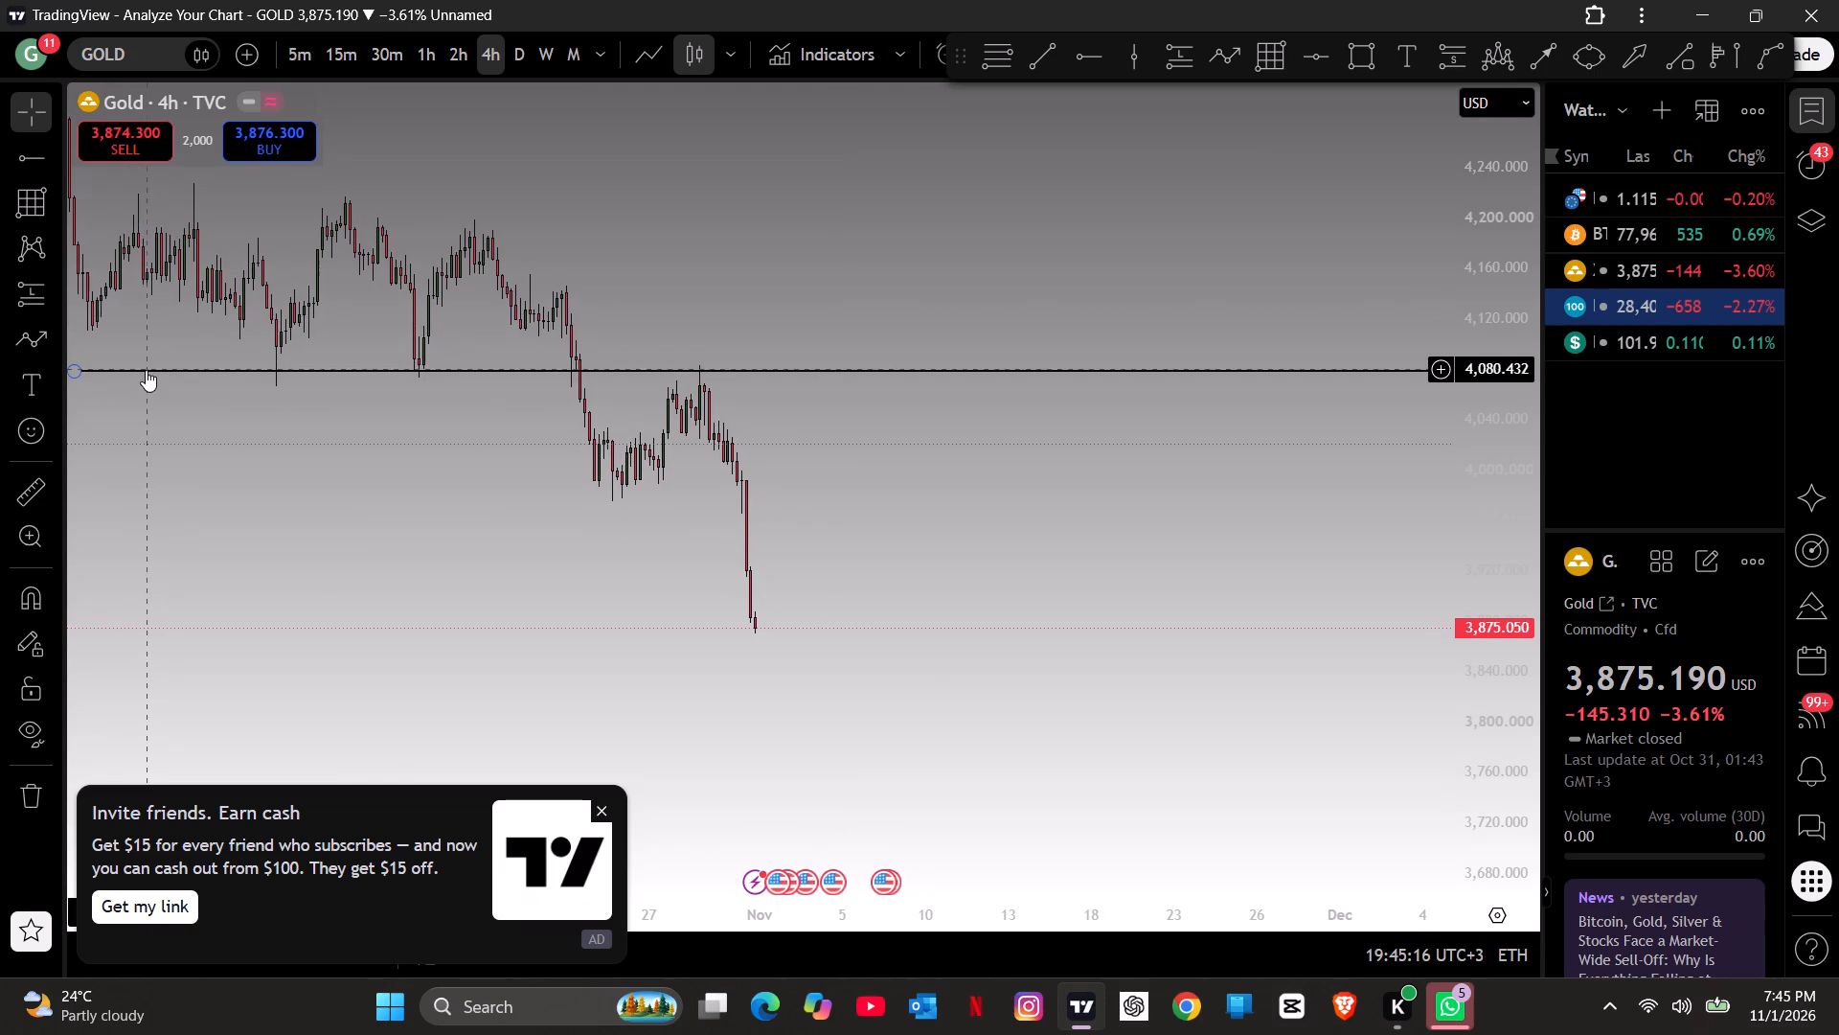
drag(145, 370, 608, 468)
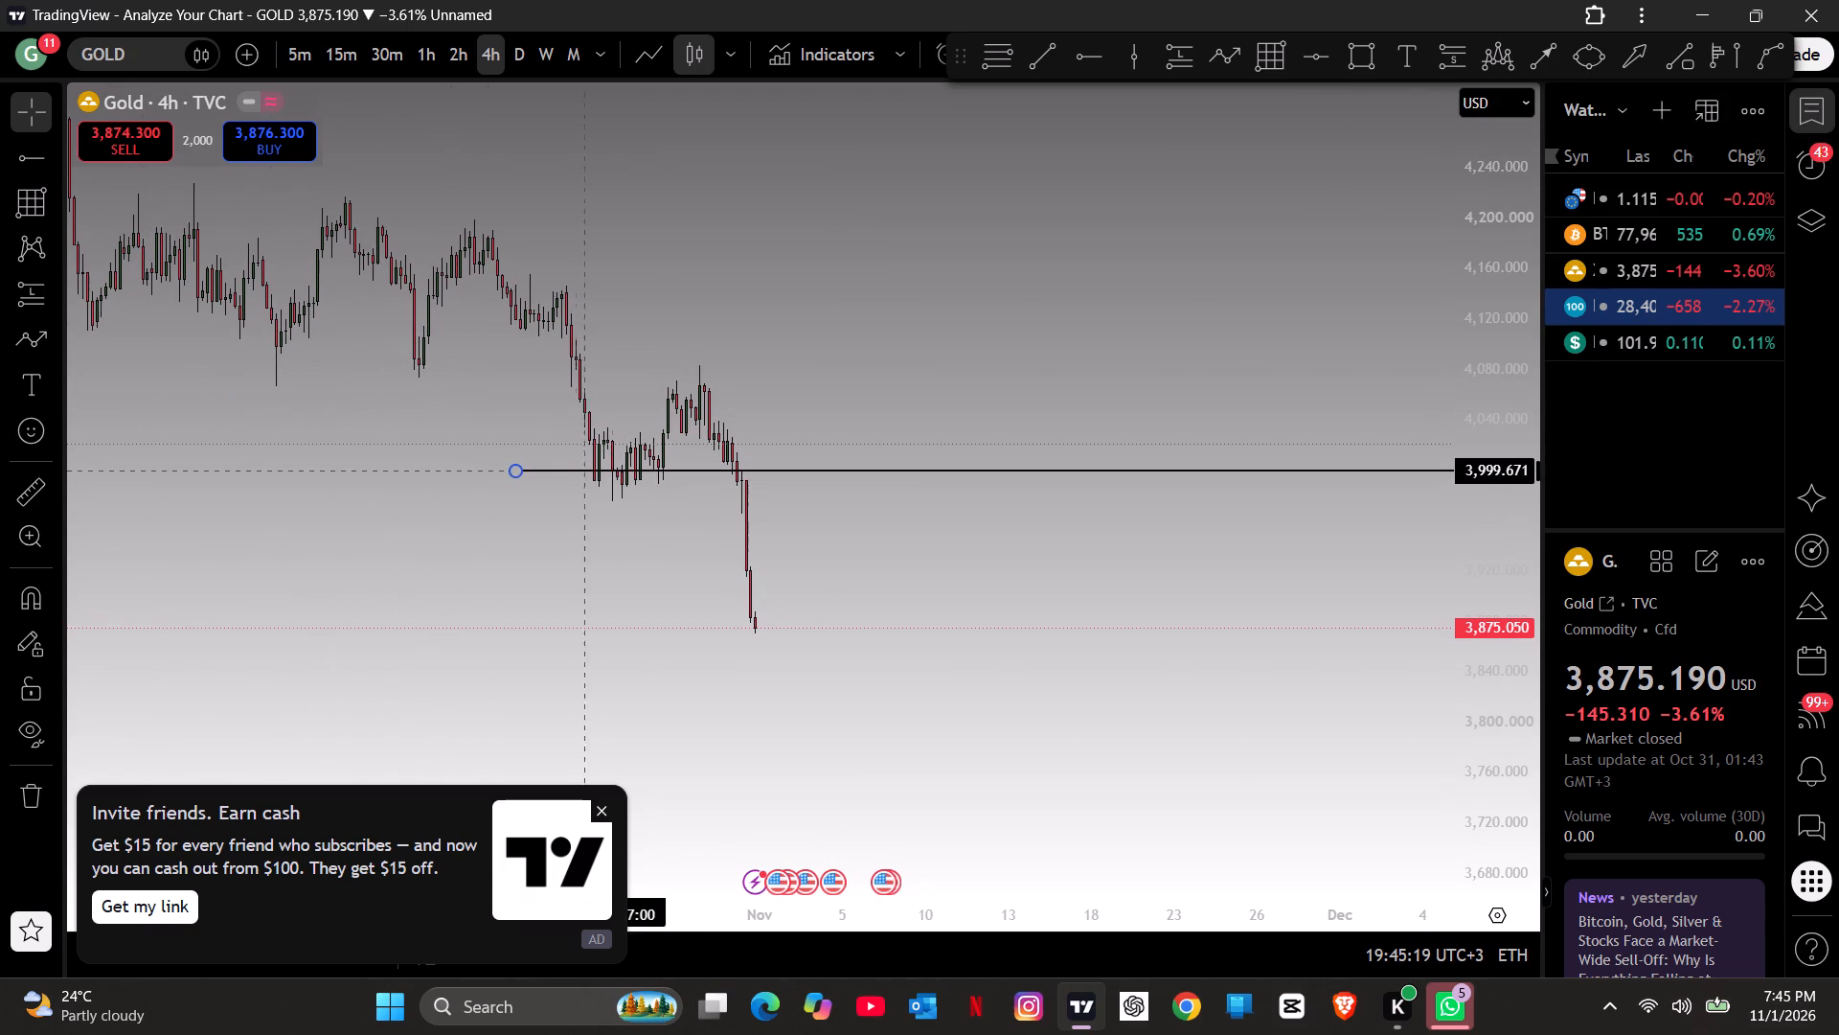
drag(608, 468, 640, 489)
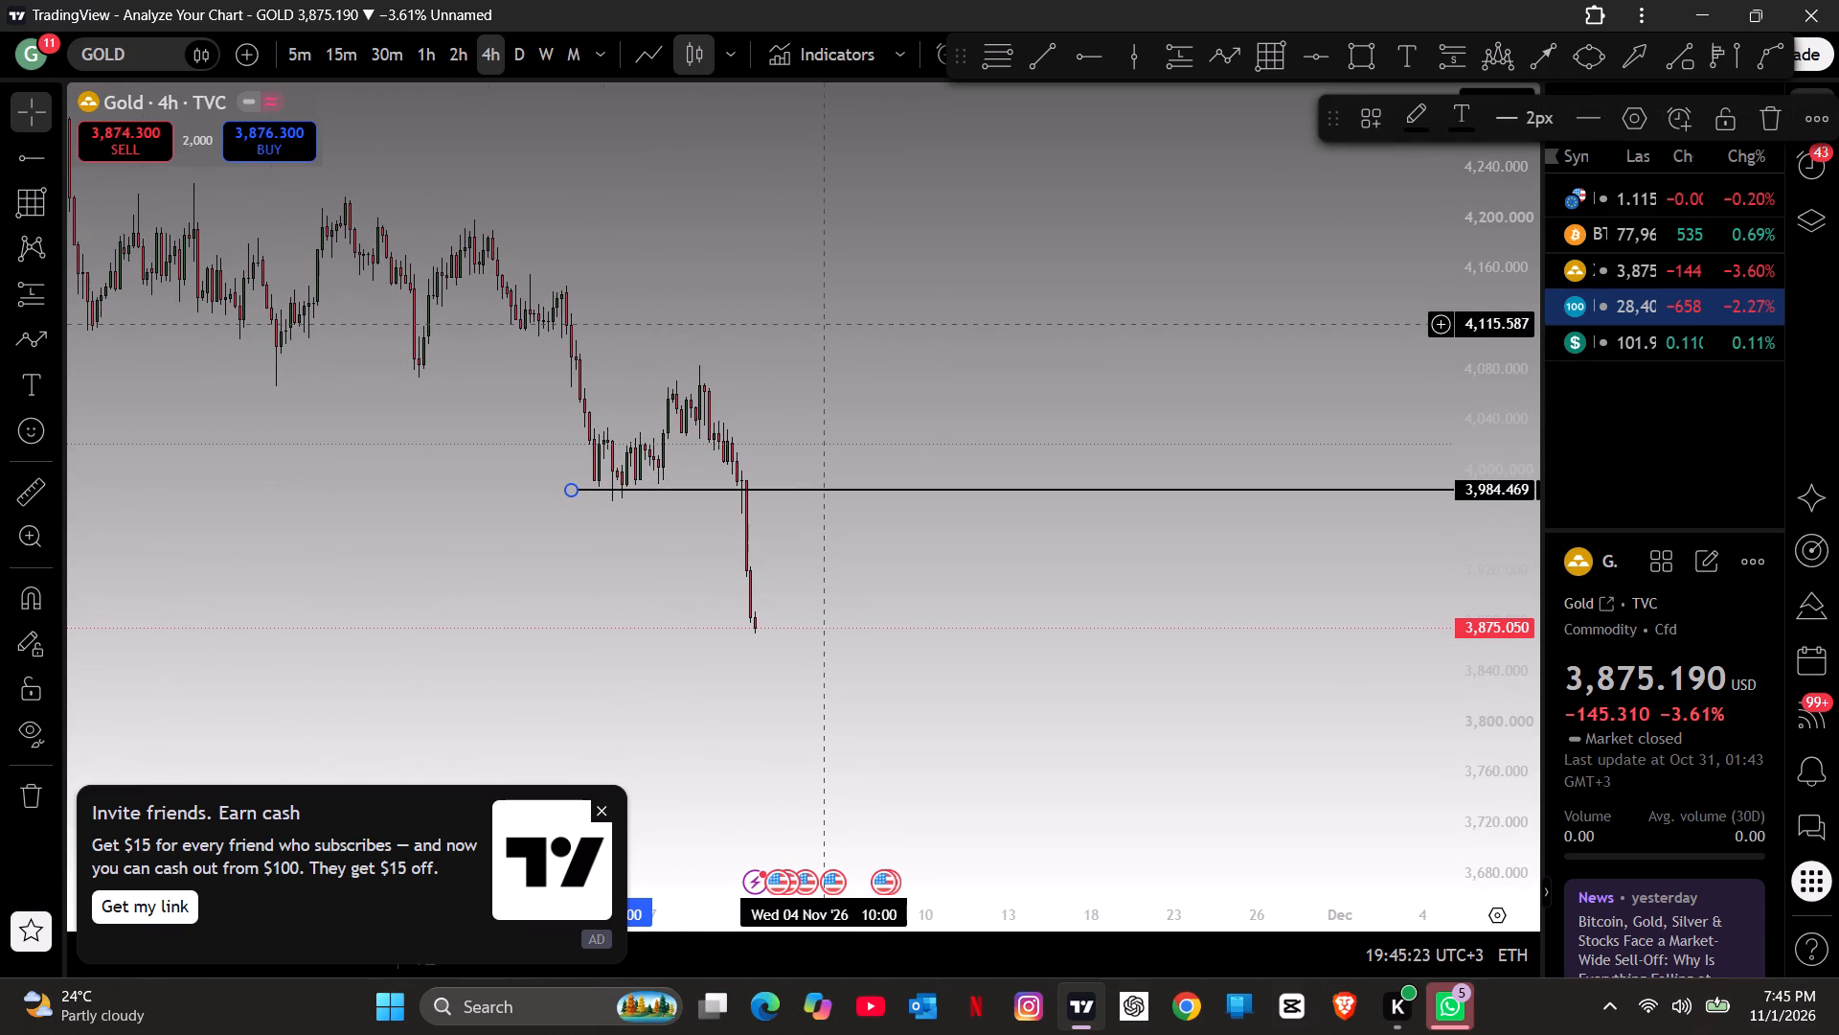
click(826, 324)
Draw a path from about 3,958 up past the ray, down to 3,909, up to 3,931, down to 3,776, ending with a short upturn.
click(1229, 54)
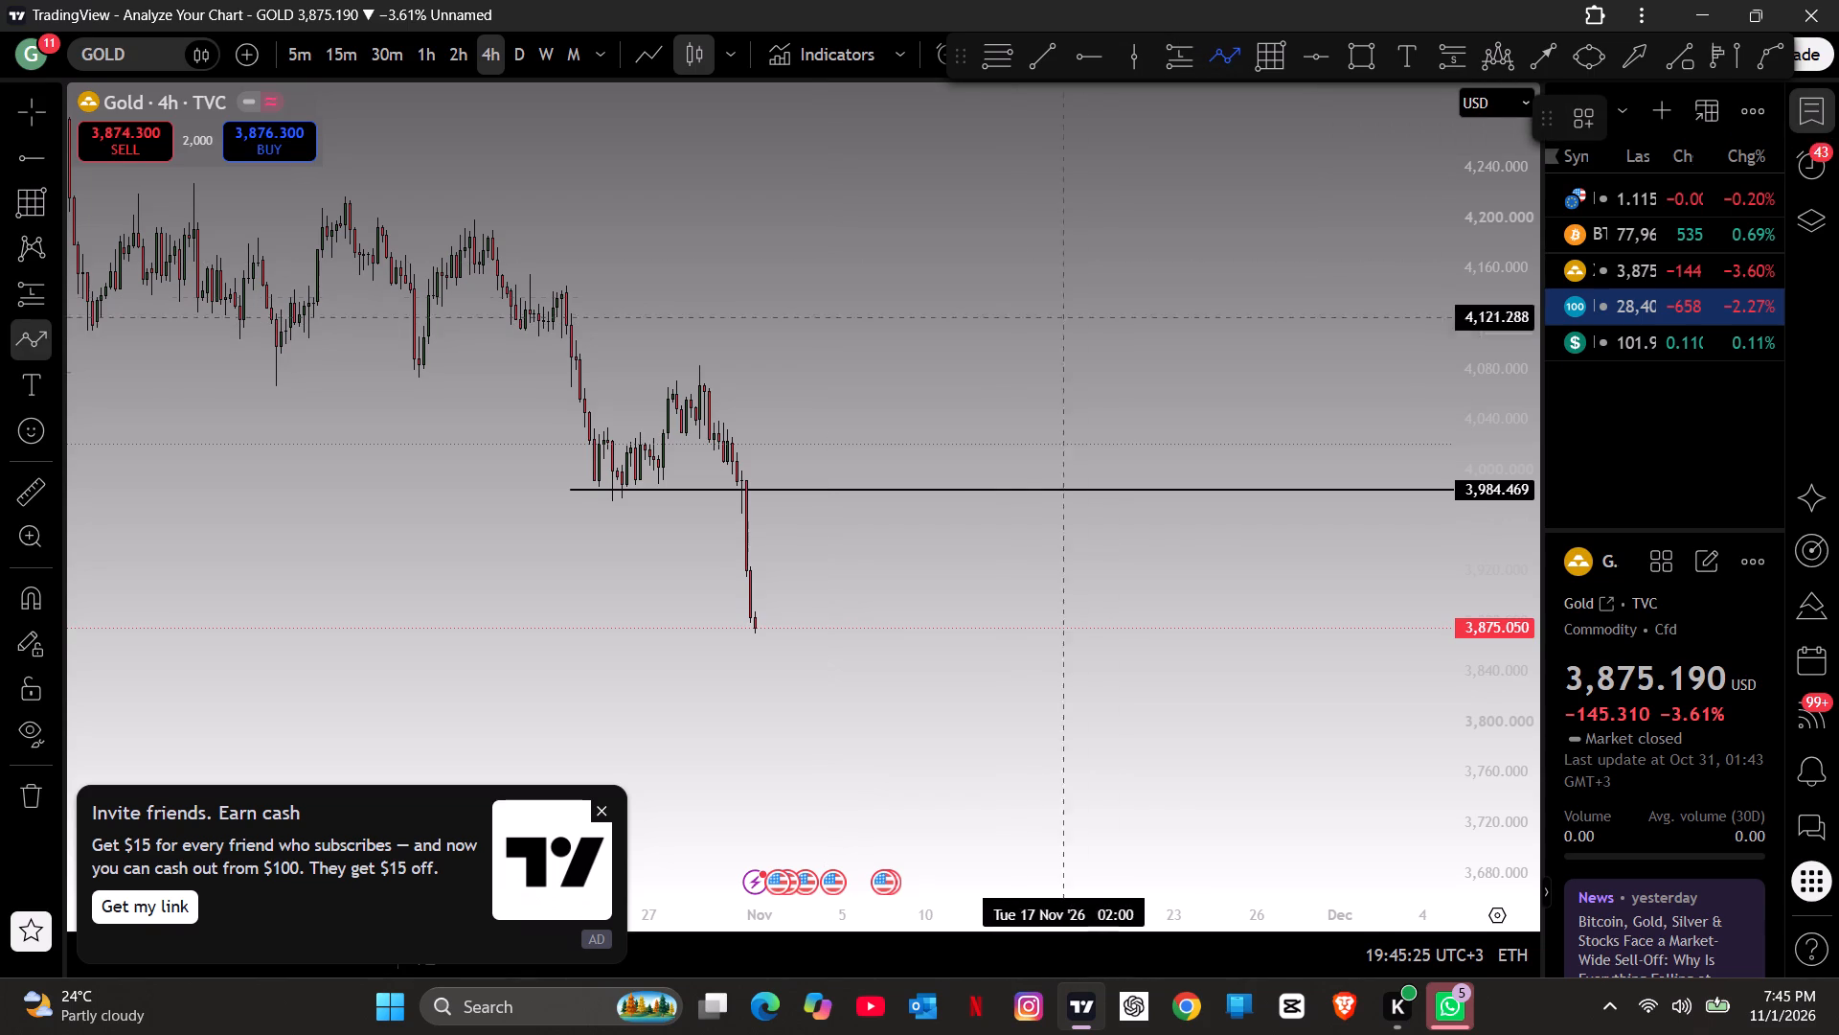
click(830, 522)
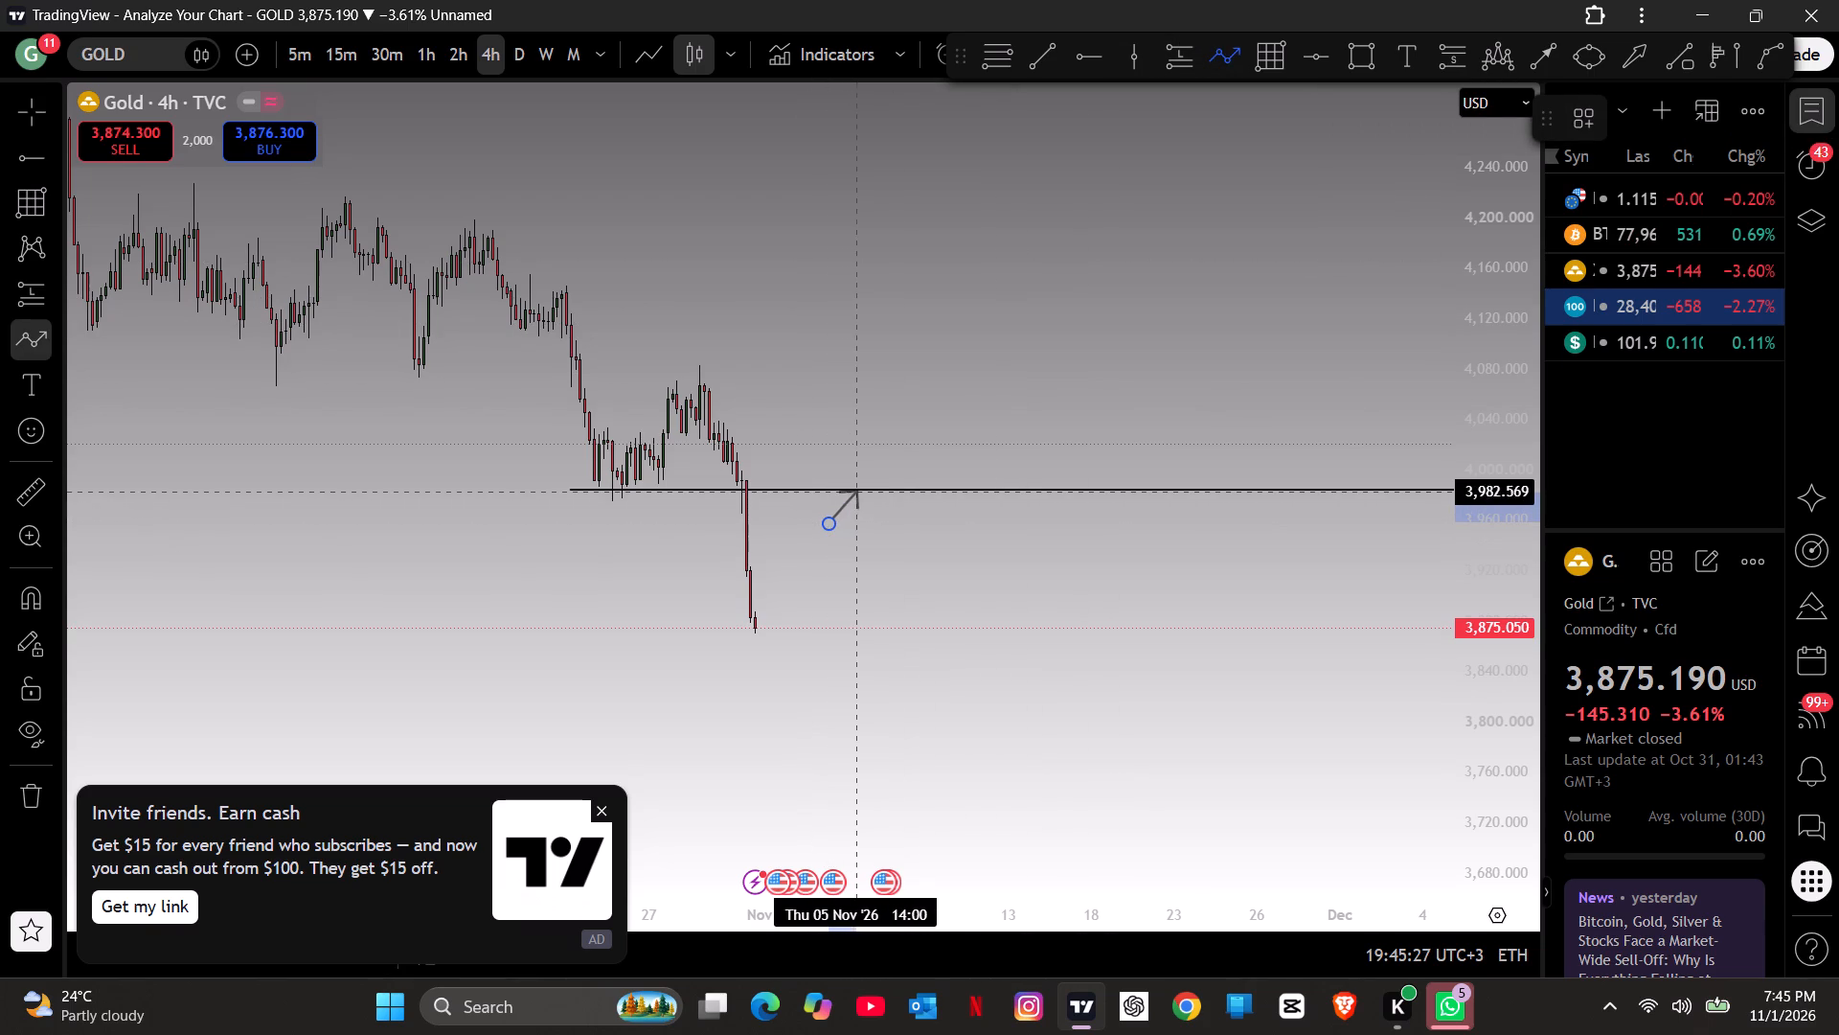
click(864, 480)
click(904, 586)
click(924, 556)
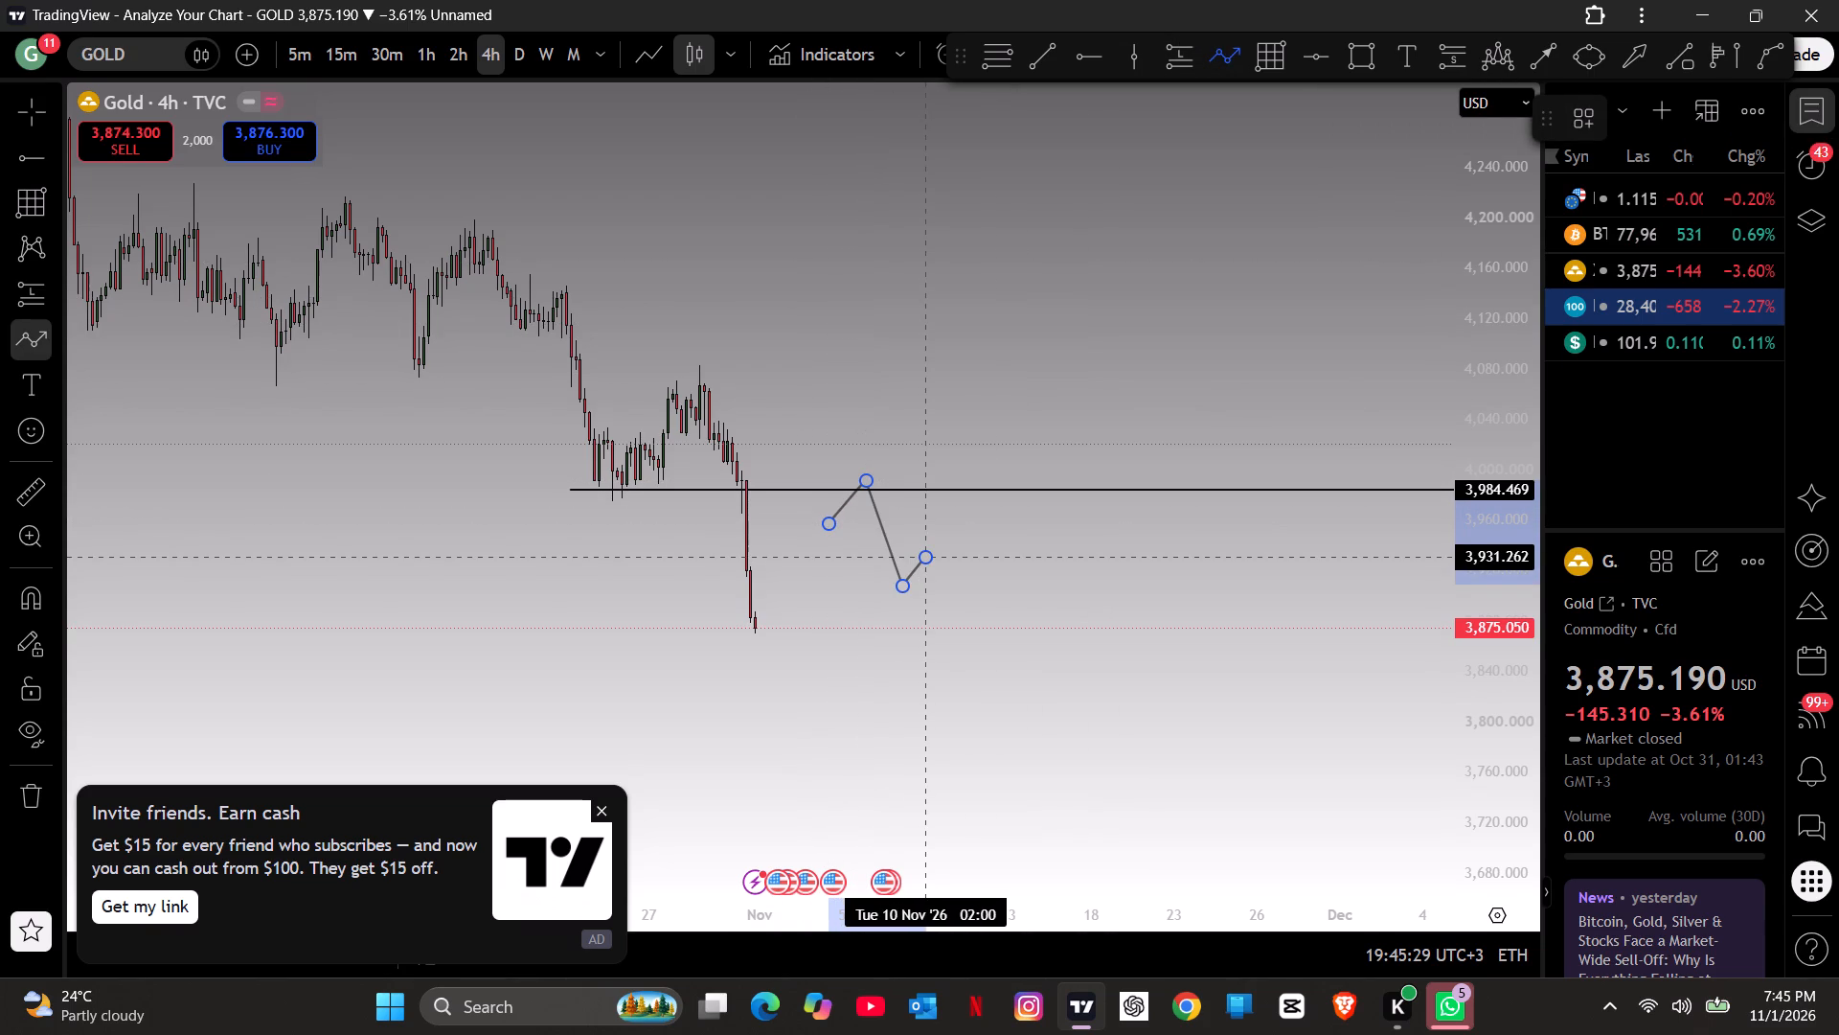
click(1013, 752)
click(1031, 725)
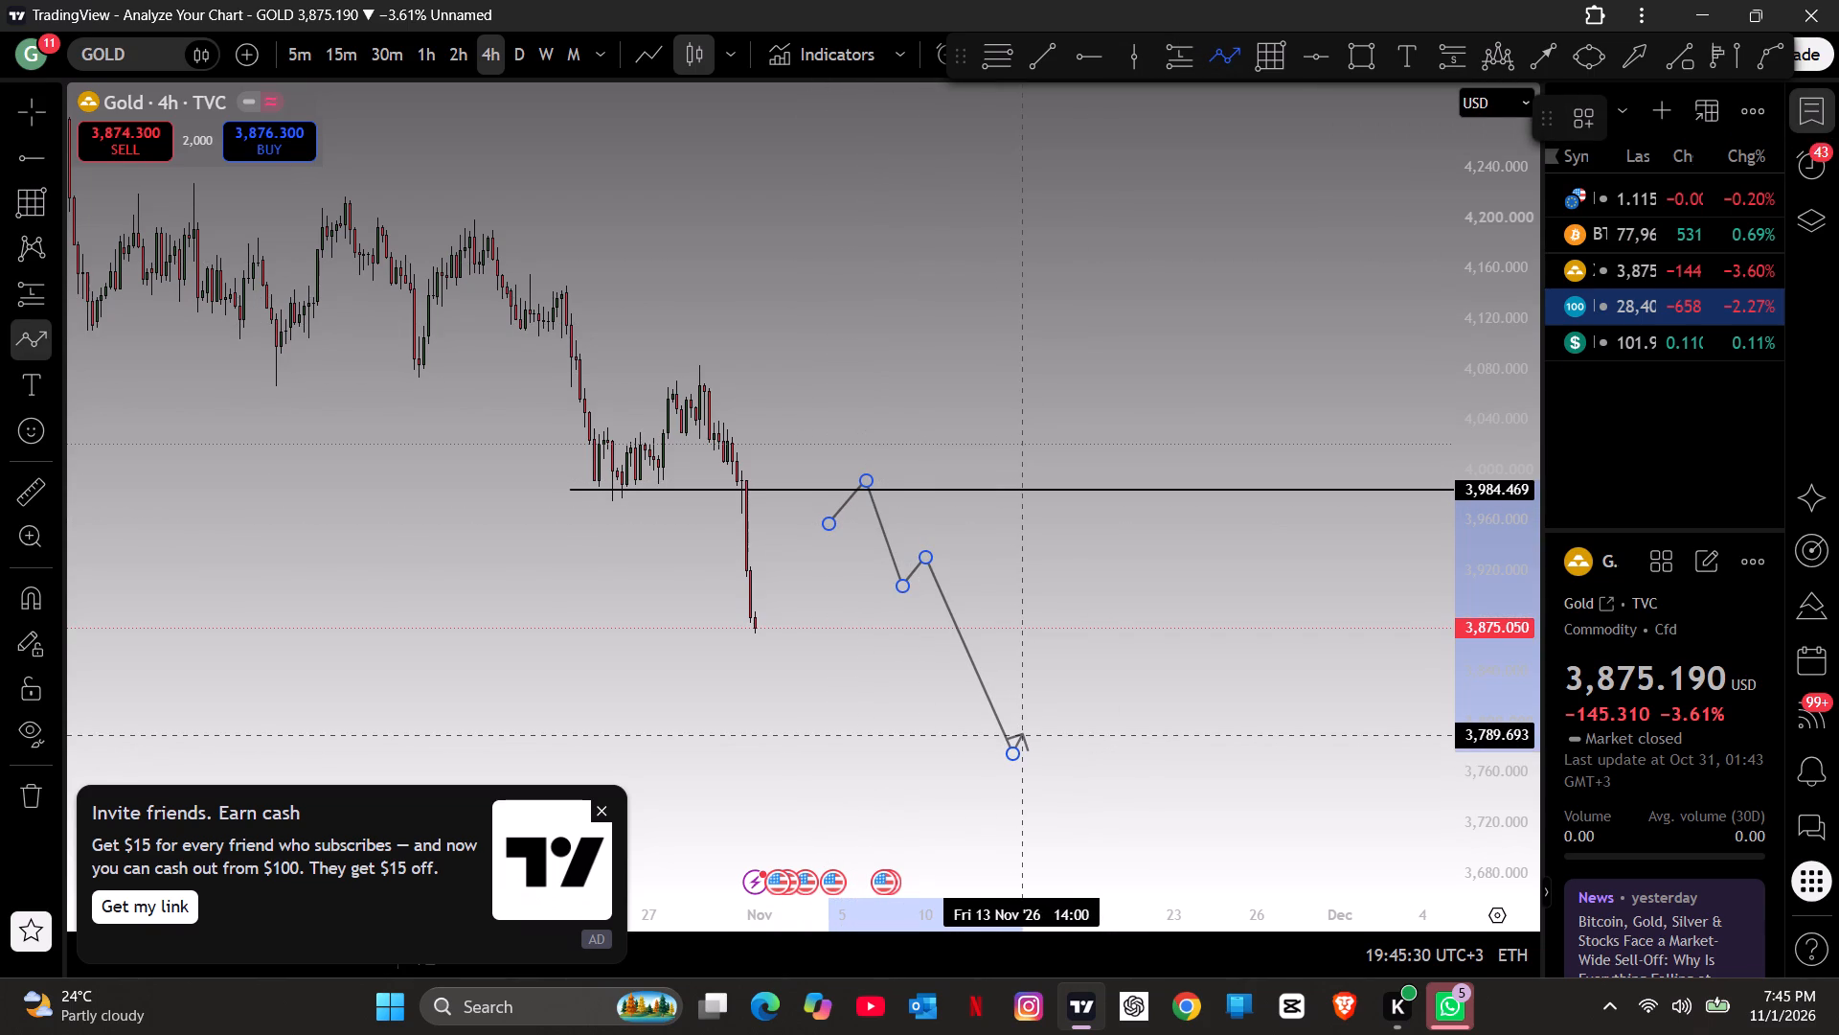
right_click(1066, 833)
right_click(1066, 833)
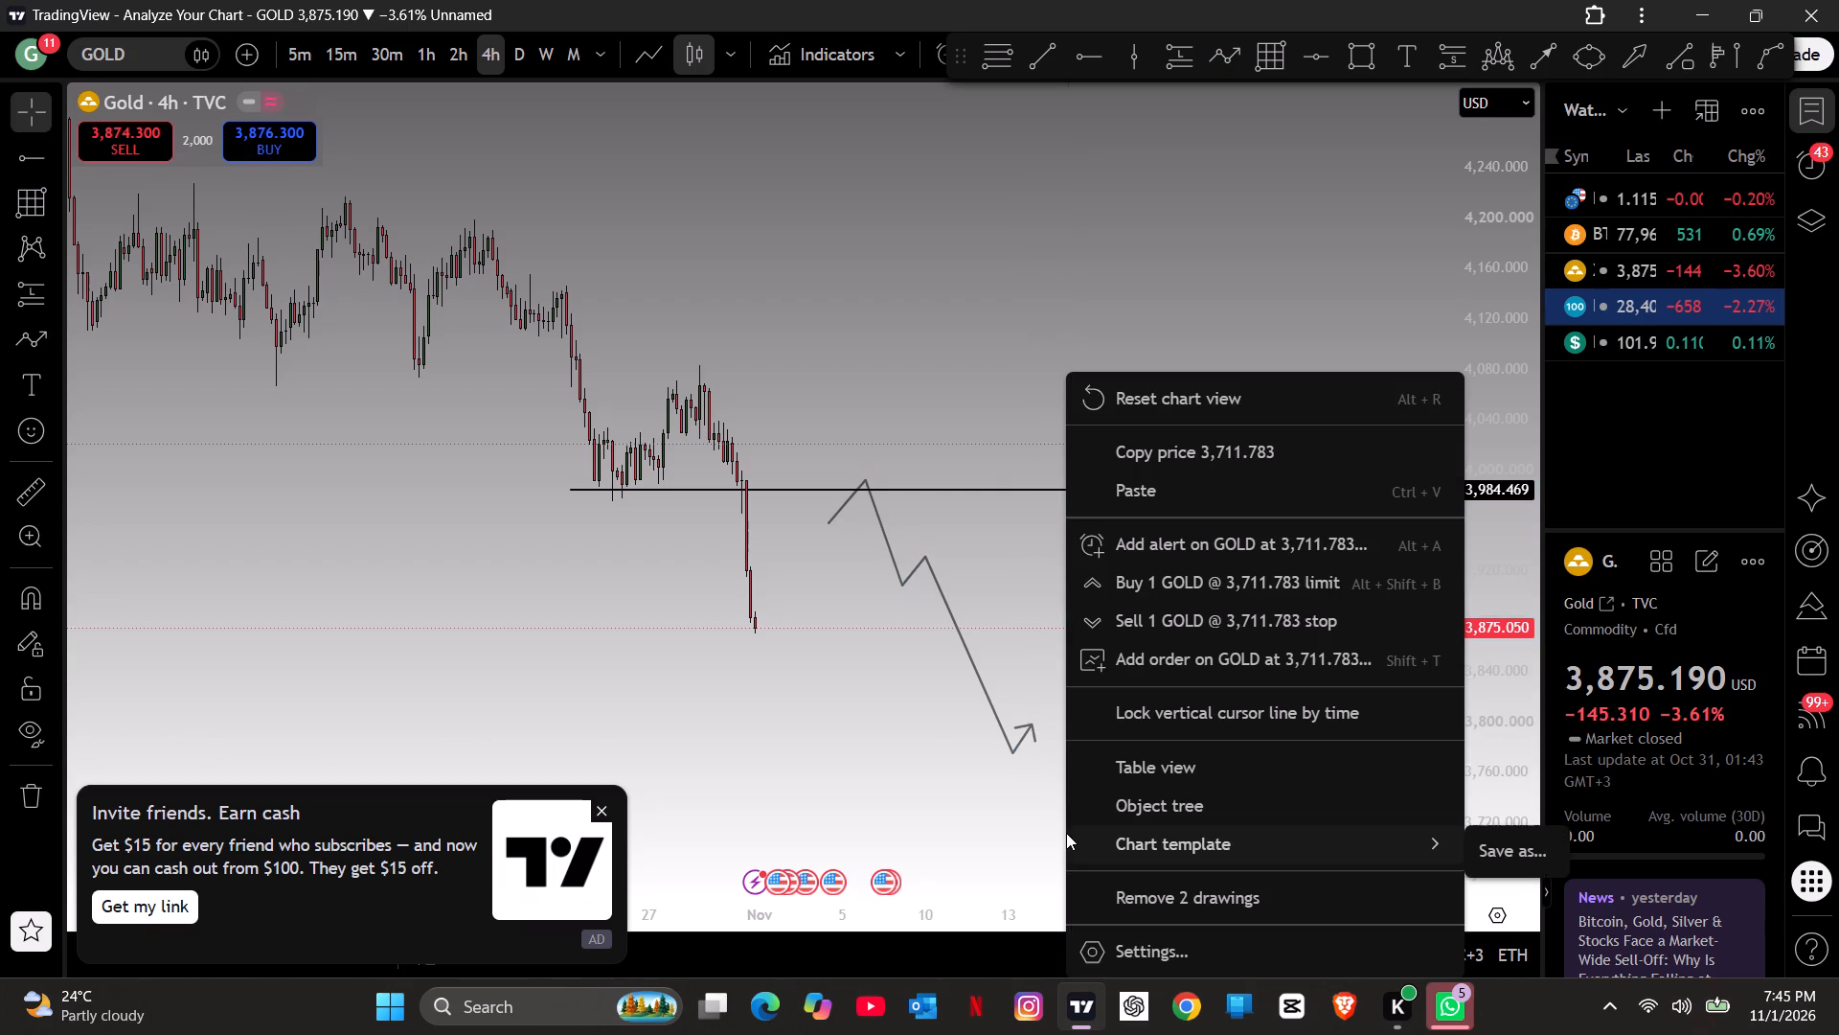
click(807, 396)
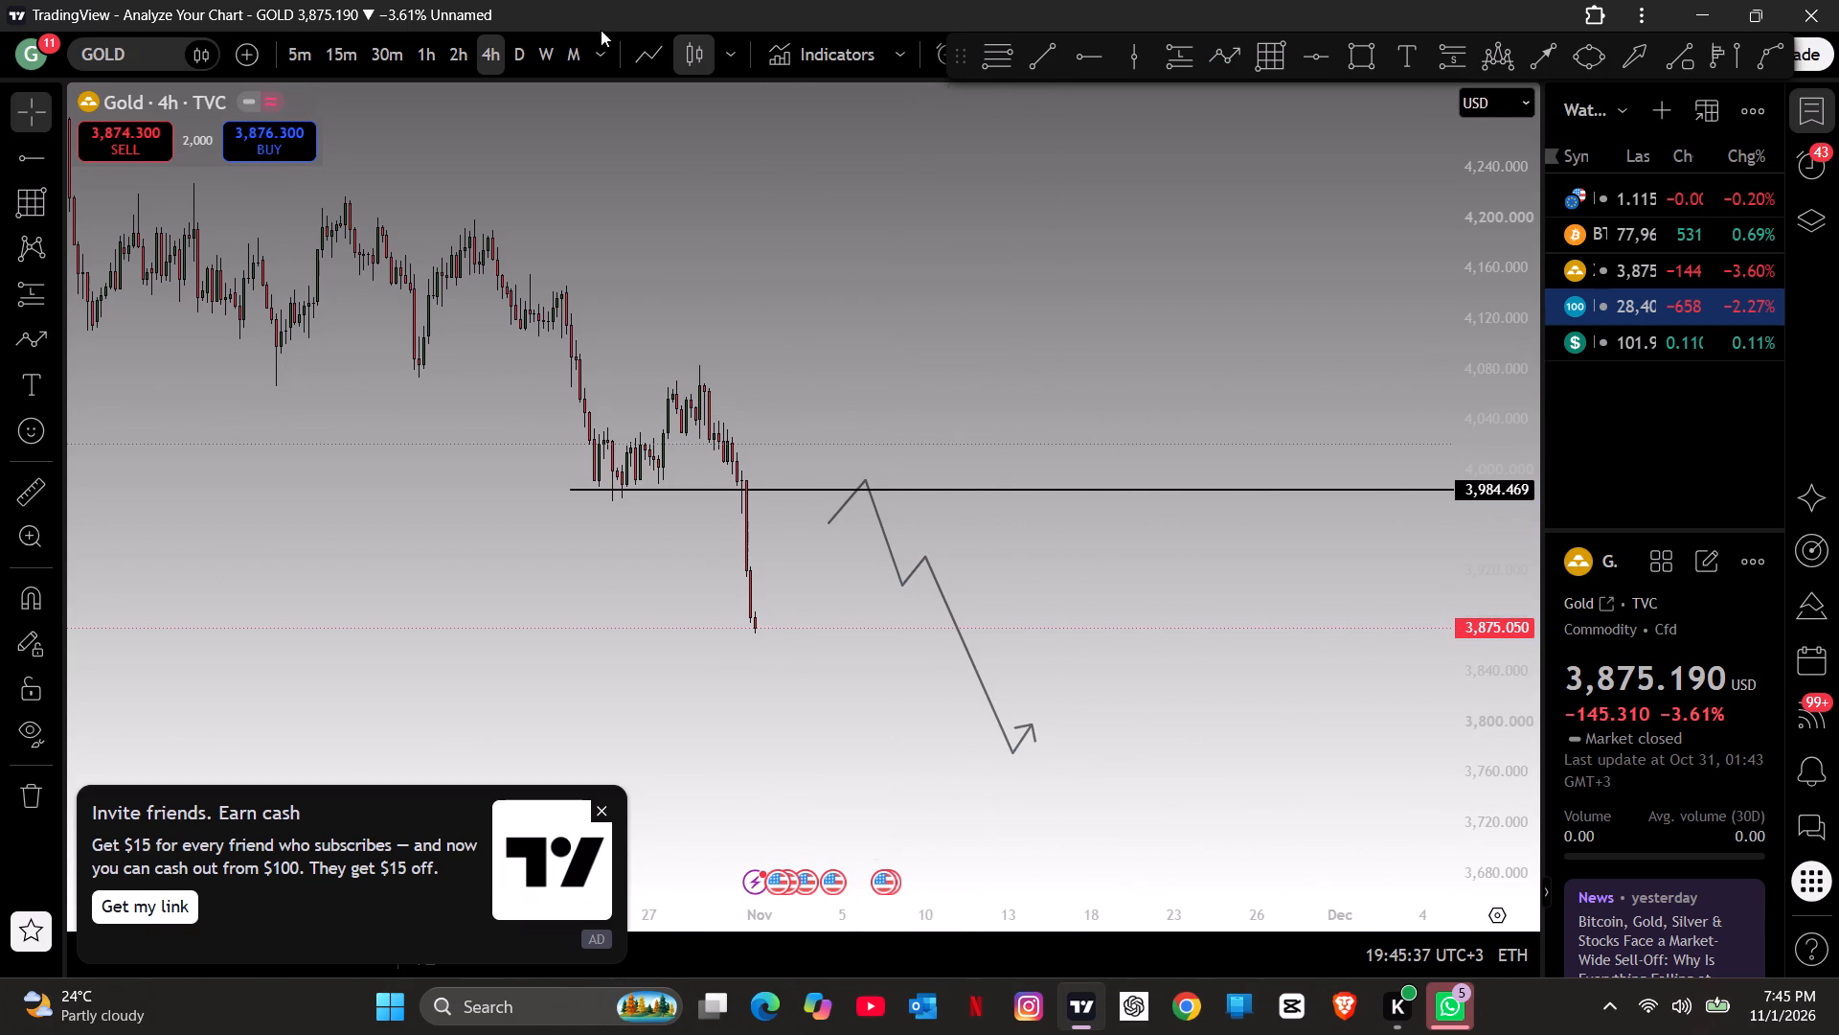
Search for EURUSD and switch the chart to the CMC Markets Euro / United States Dollar December 2026 future.
click(157, 64)
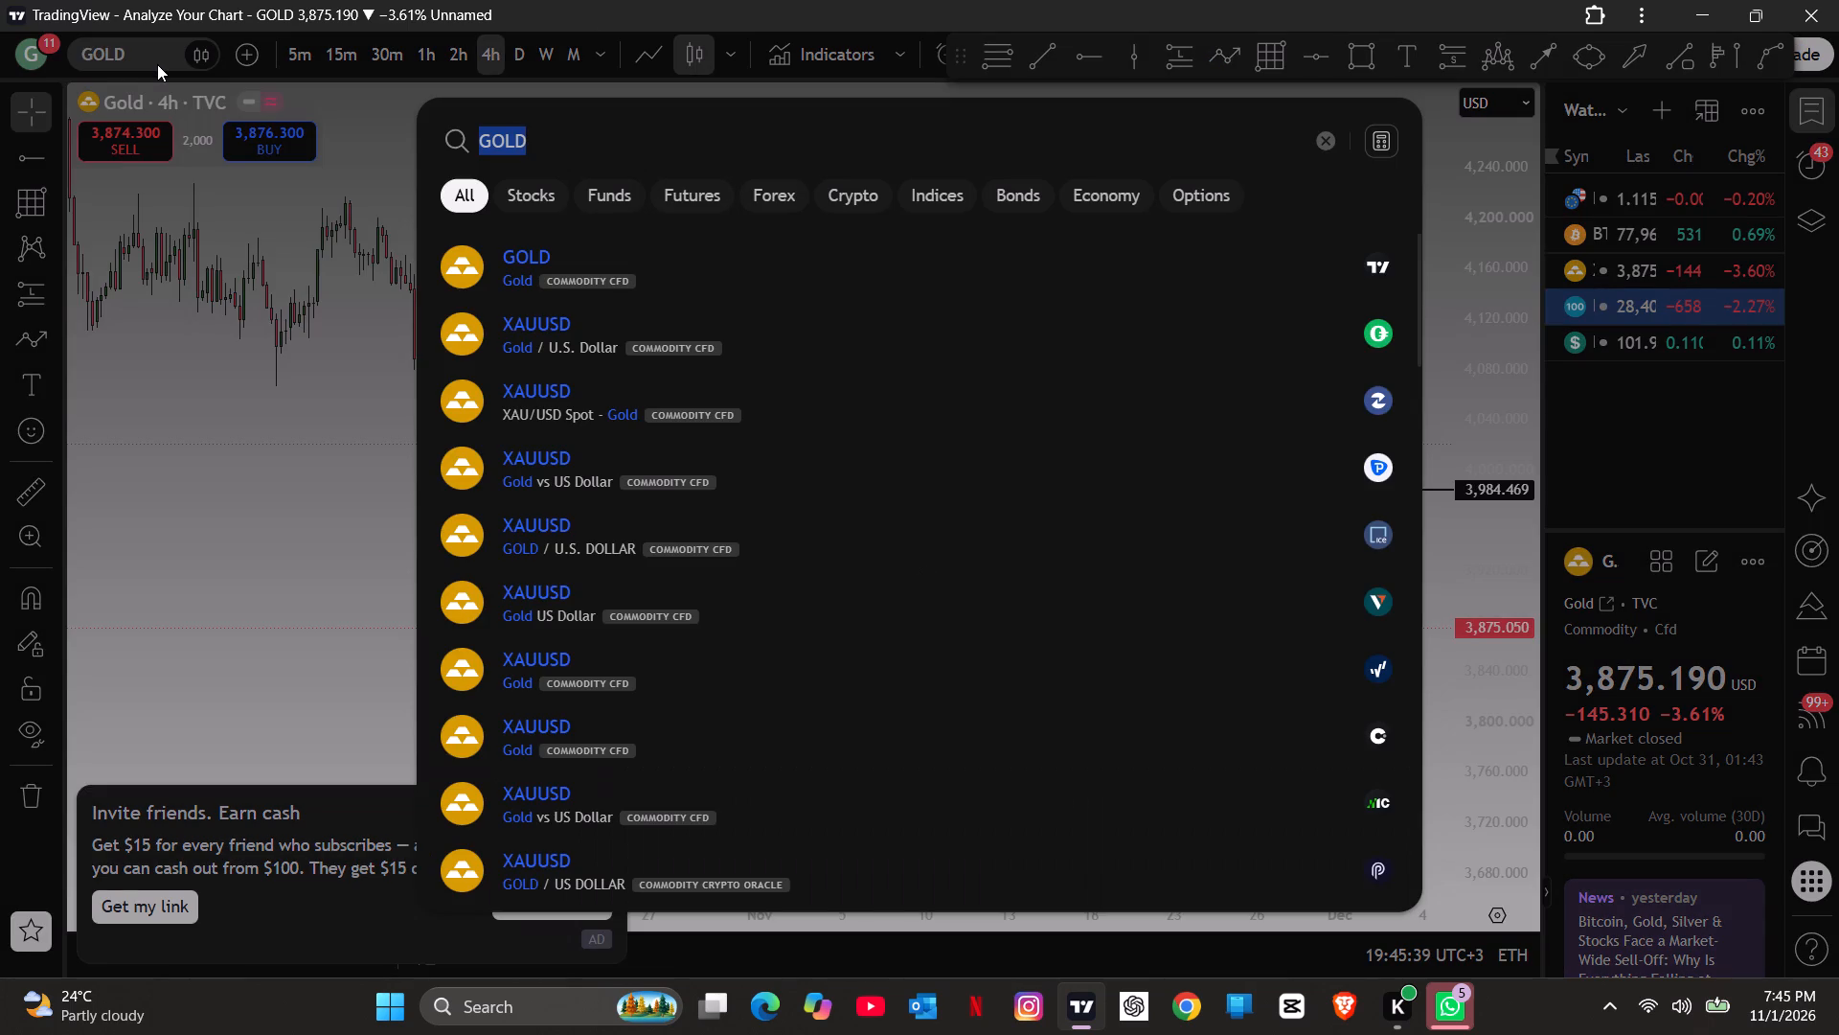
key(BackSpace)
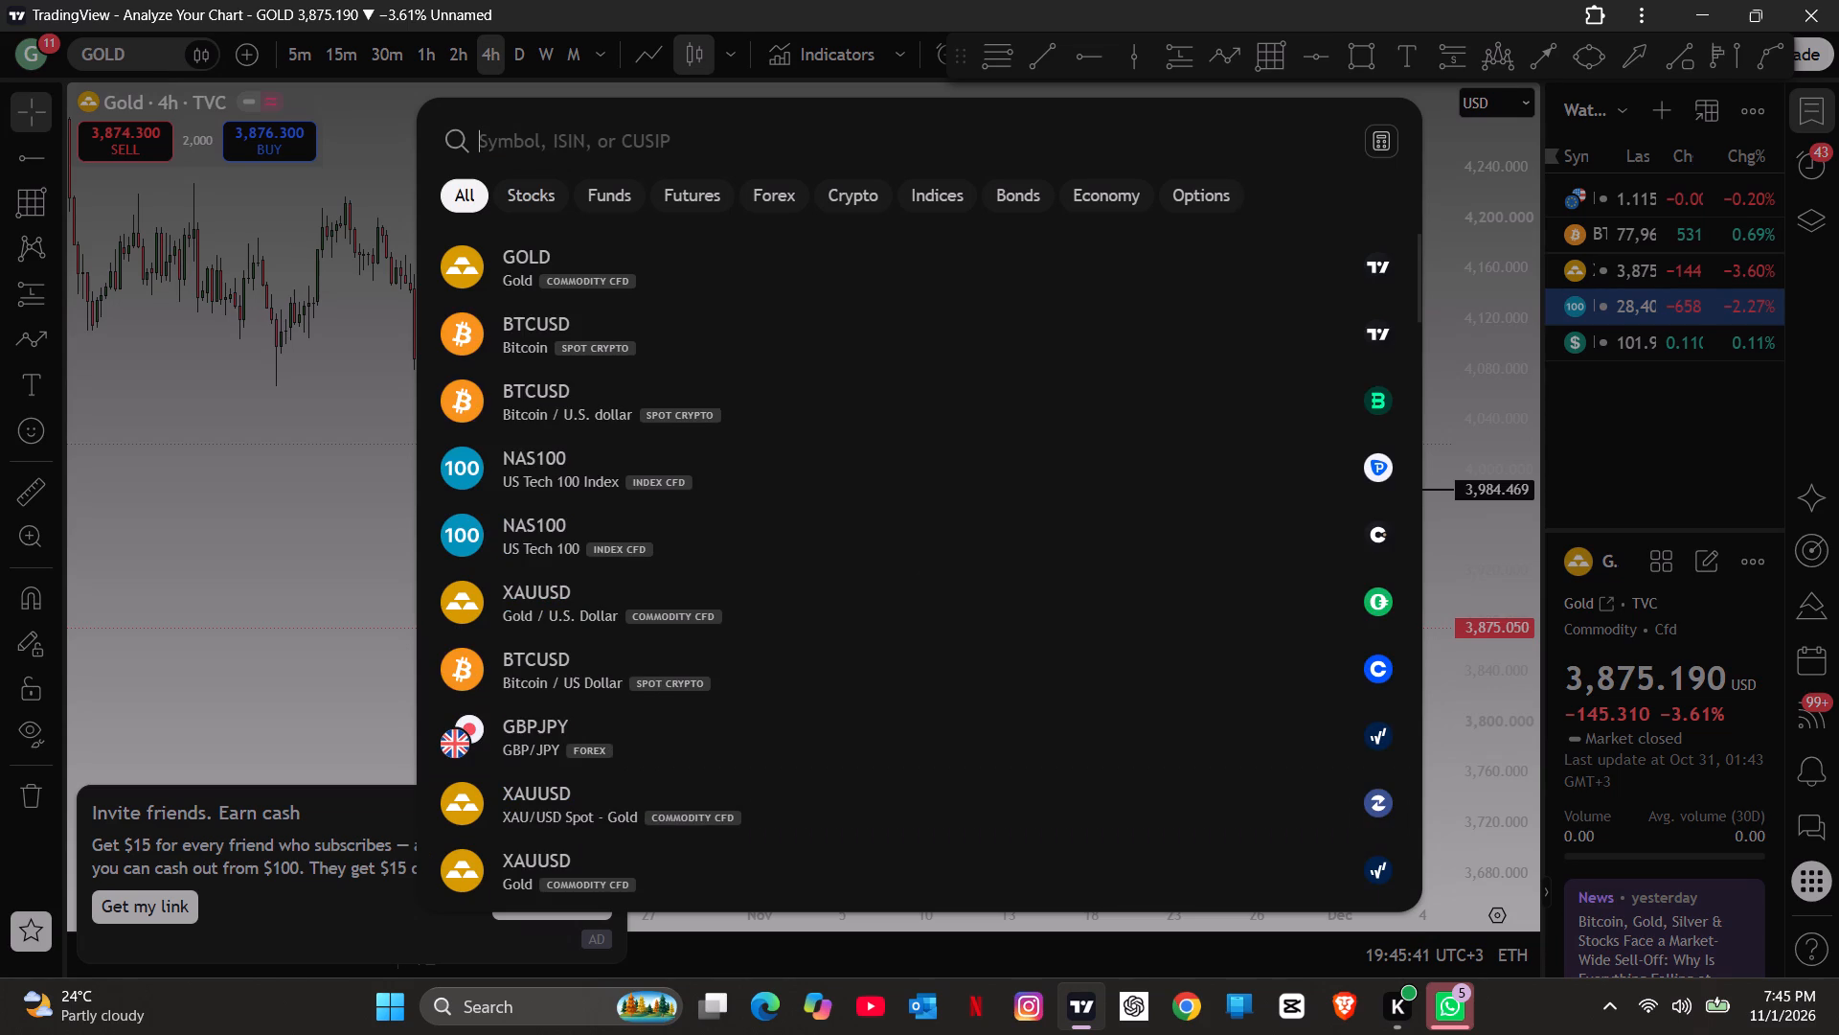
text(eurusd)
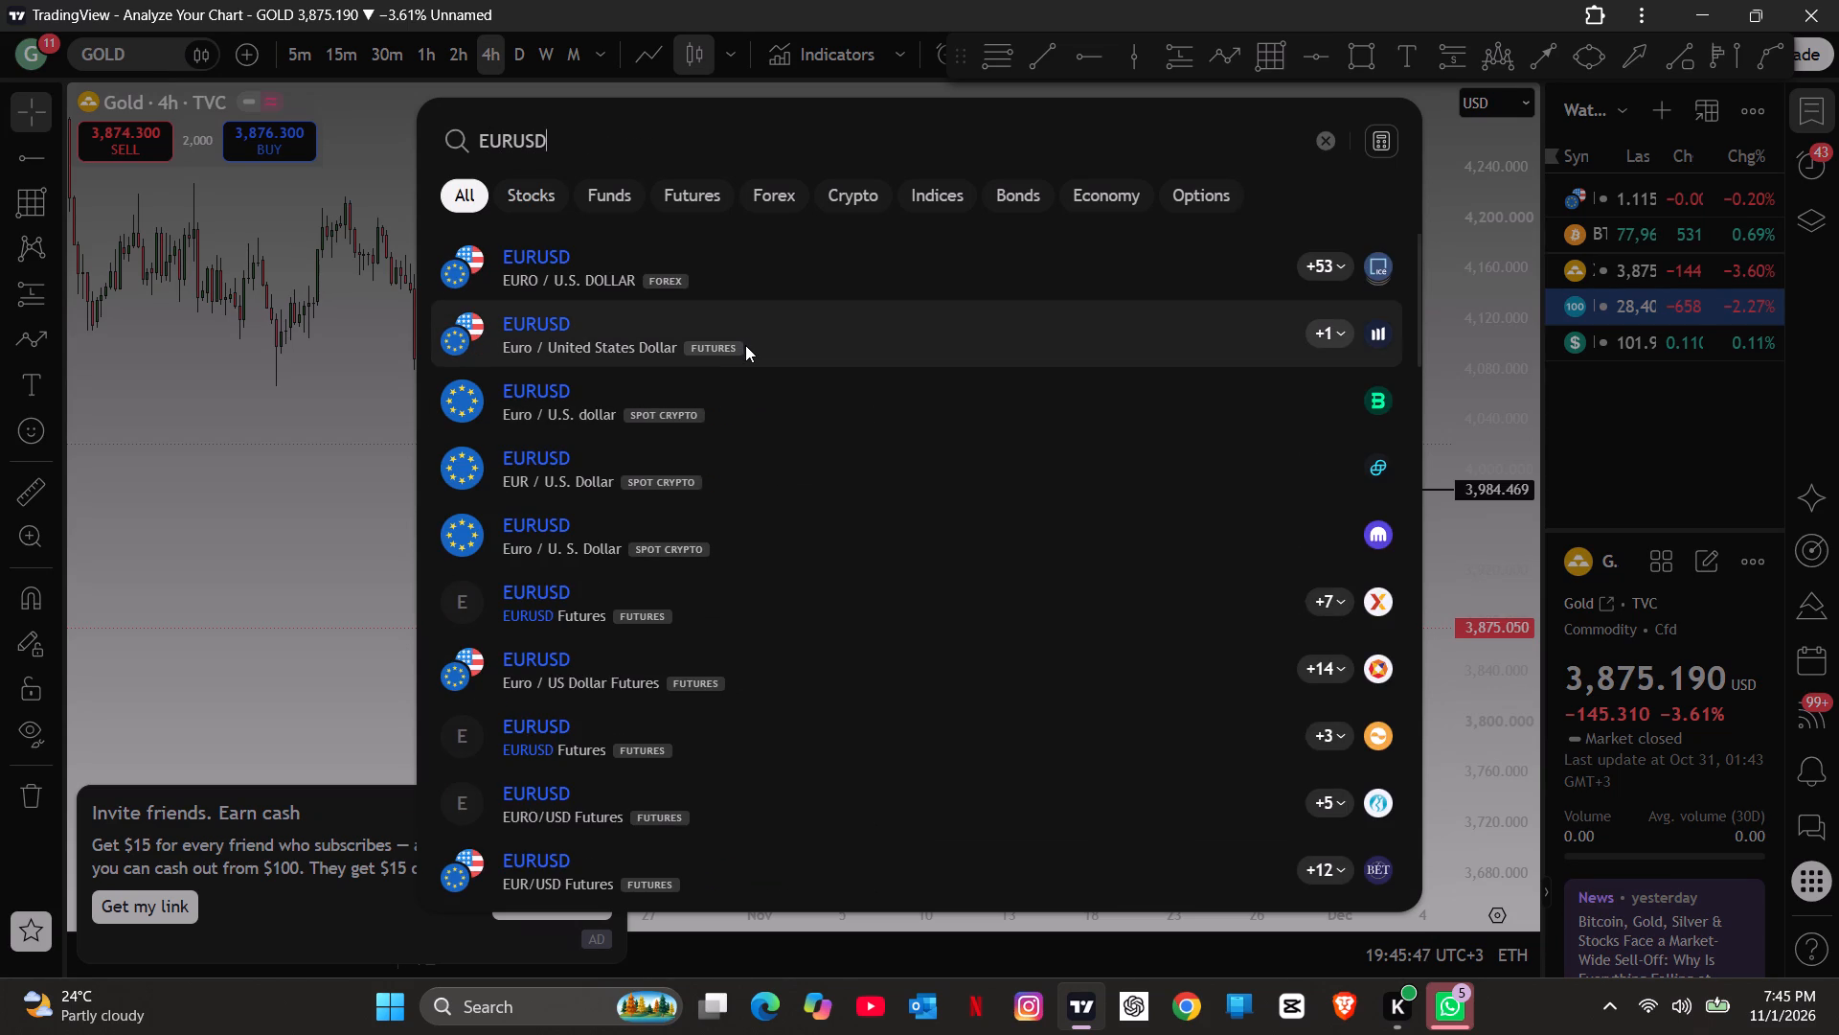
click(745, 345)
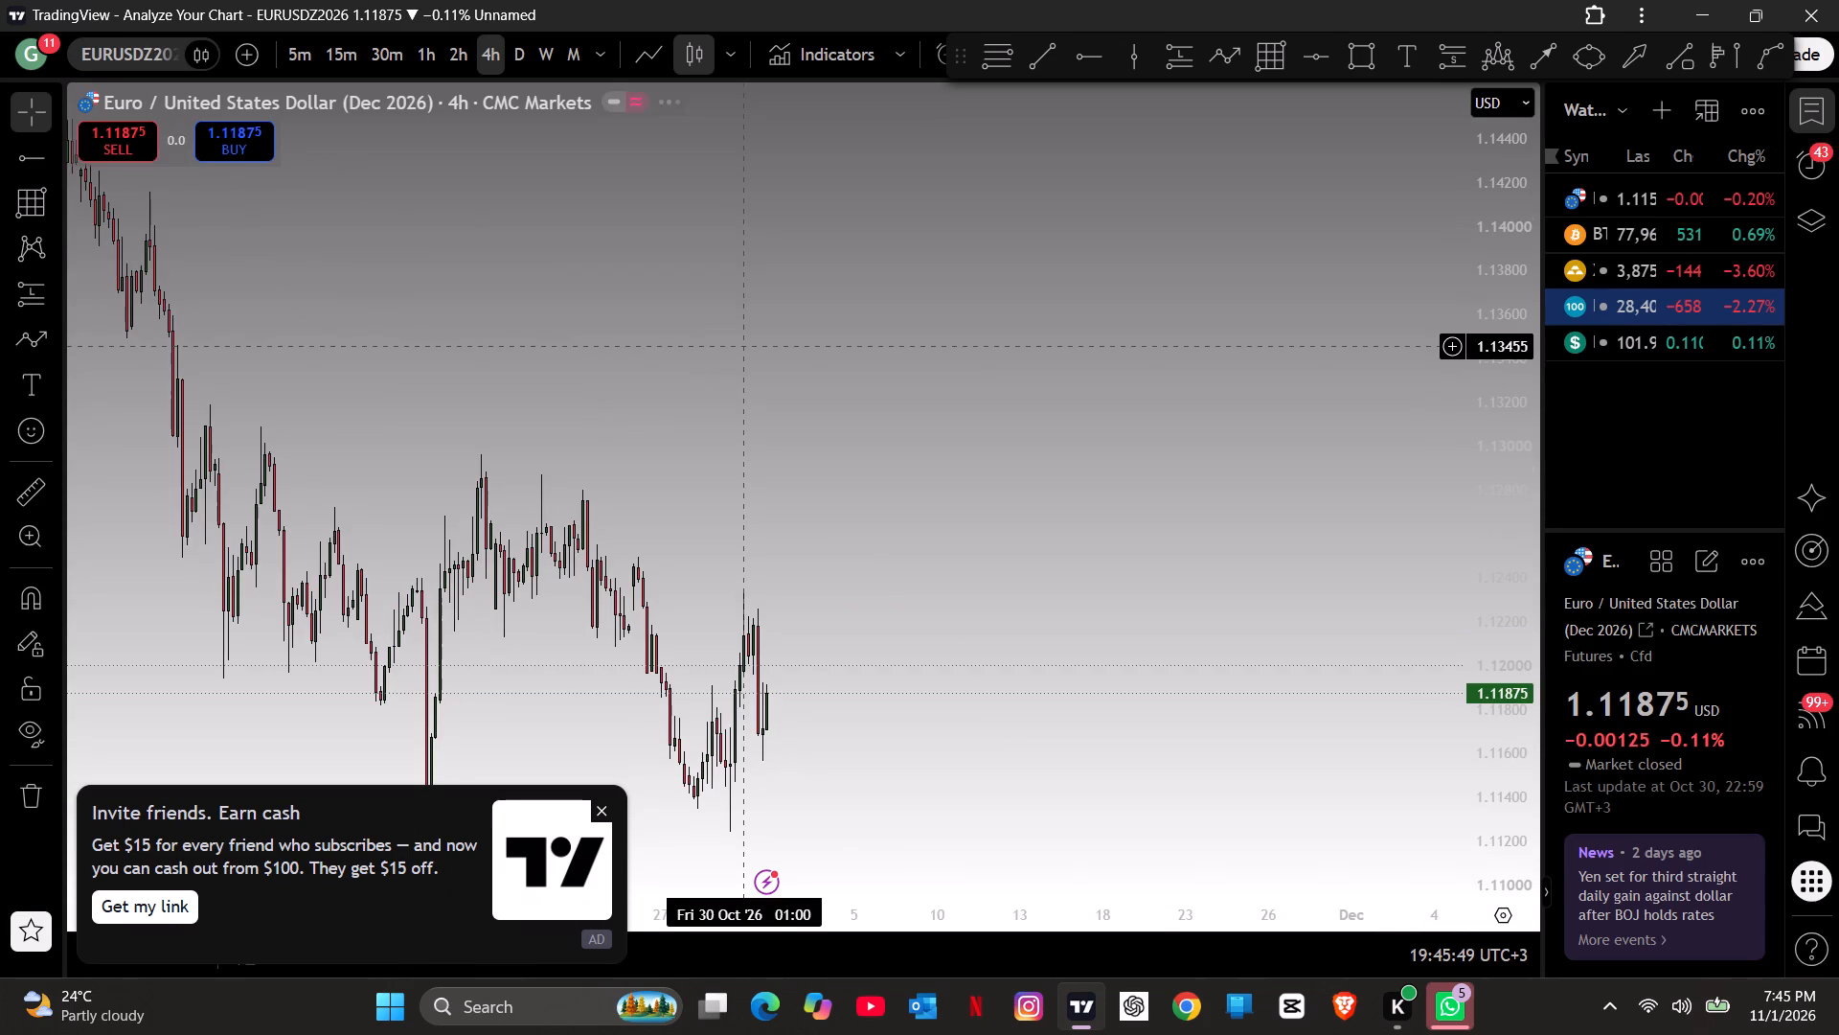
Draw a horizontal ray on the EURUSD futures chart at about 1.11834, starting just before the early-October low.
drag(714, 599, 882, 430)
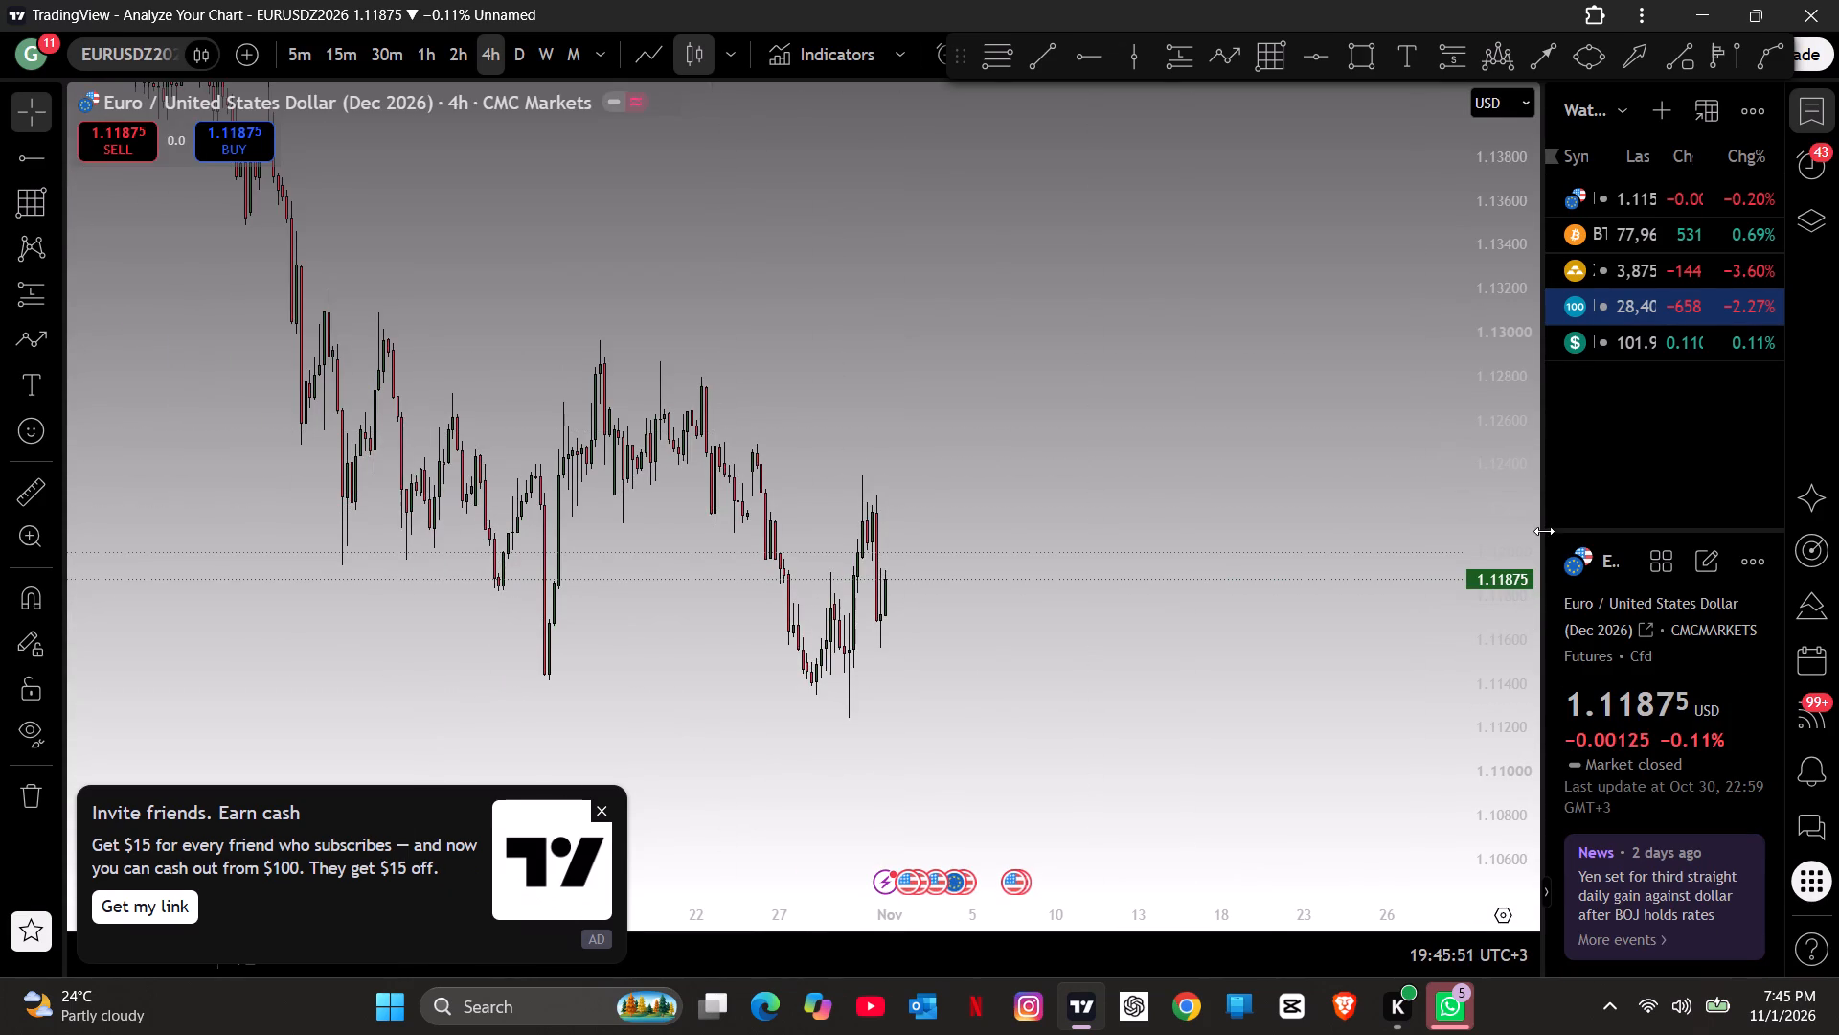
scroll(1487, 528, down, 8)
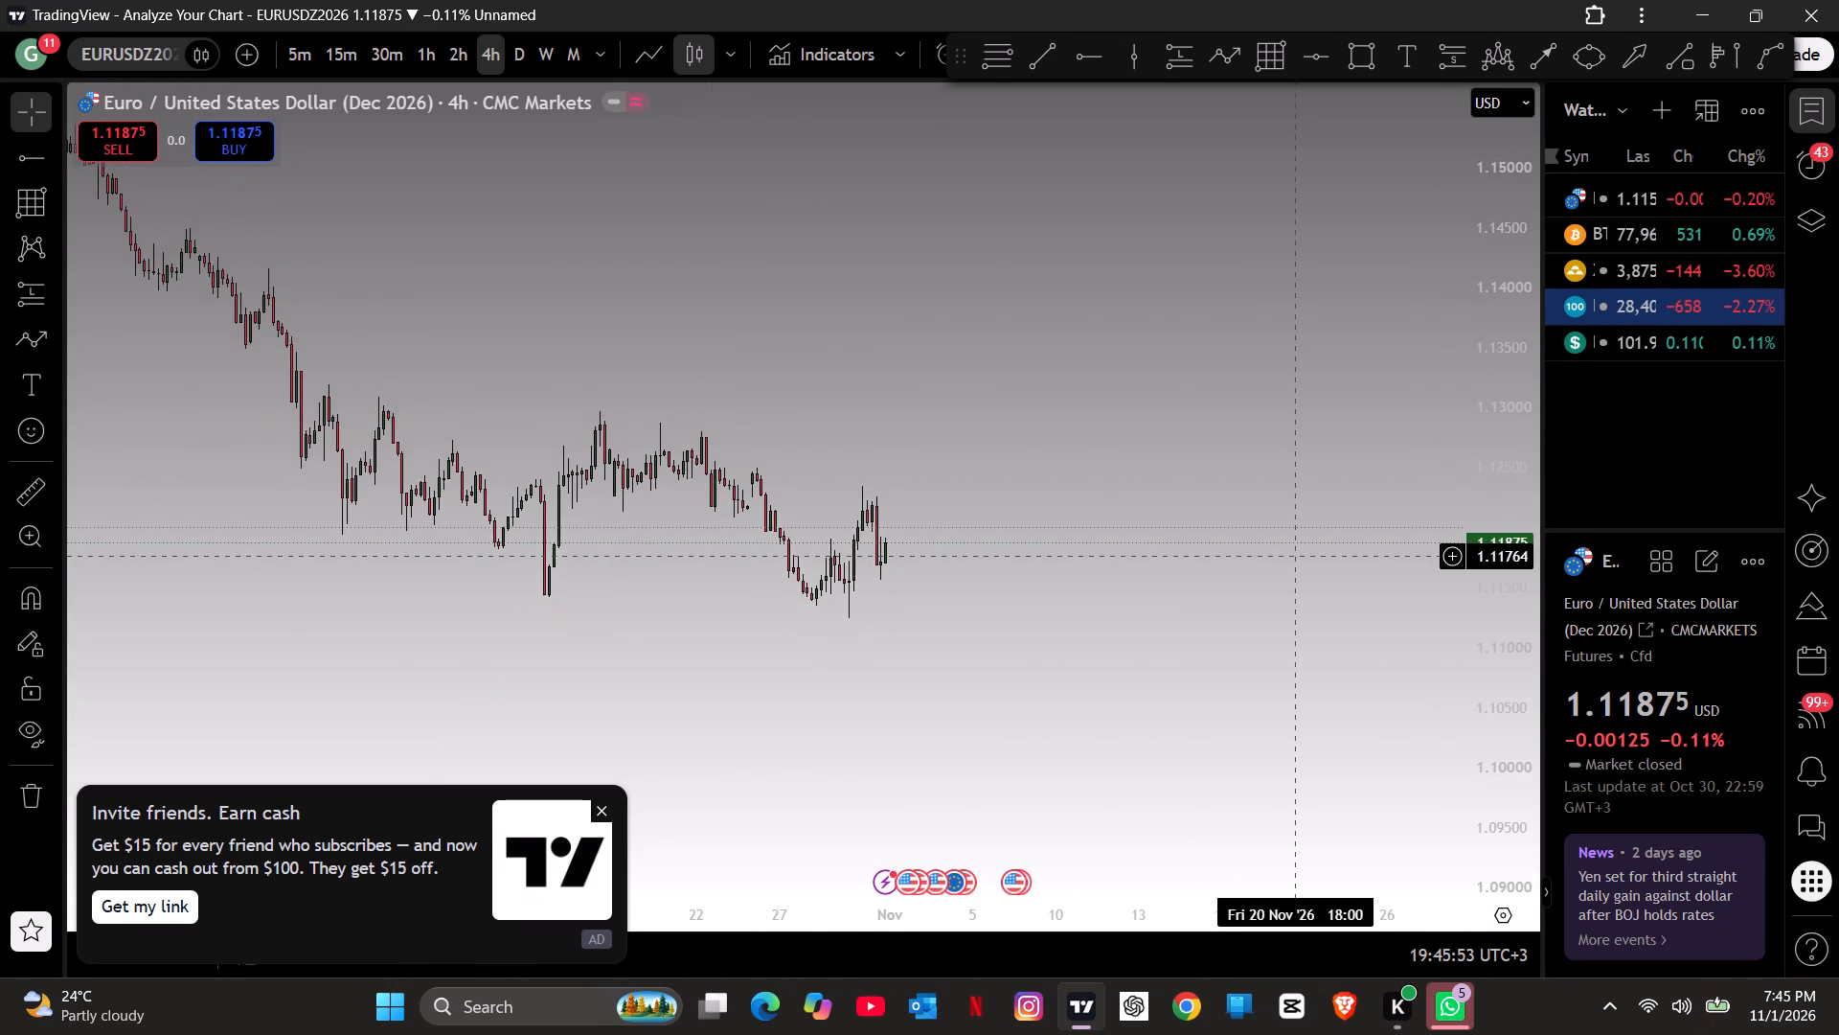
drag(1293, 542, 1343, 445)
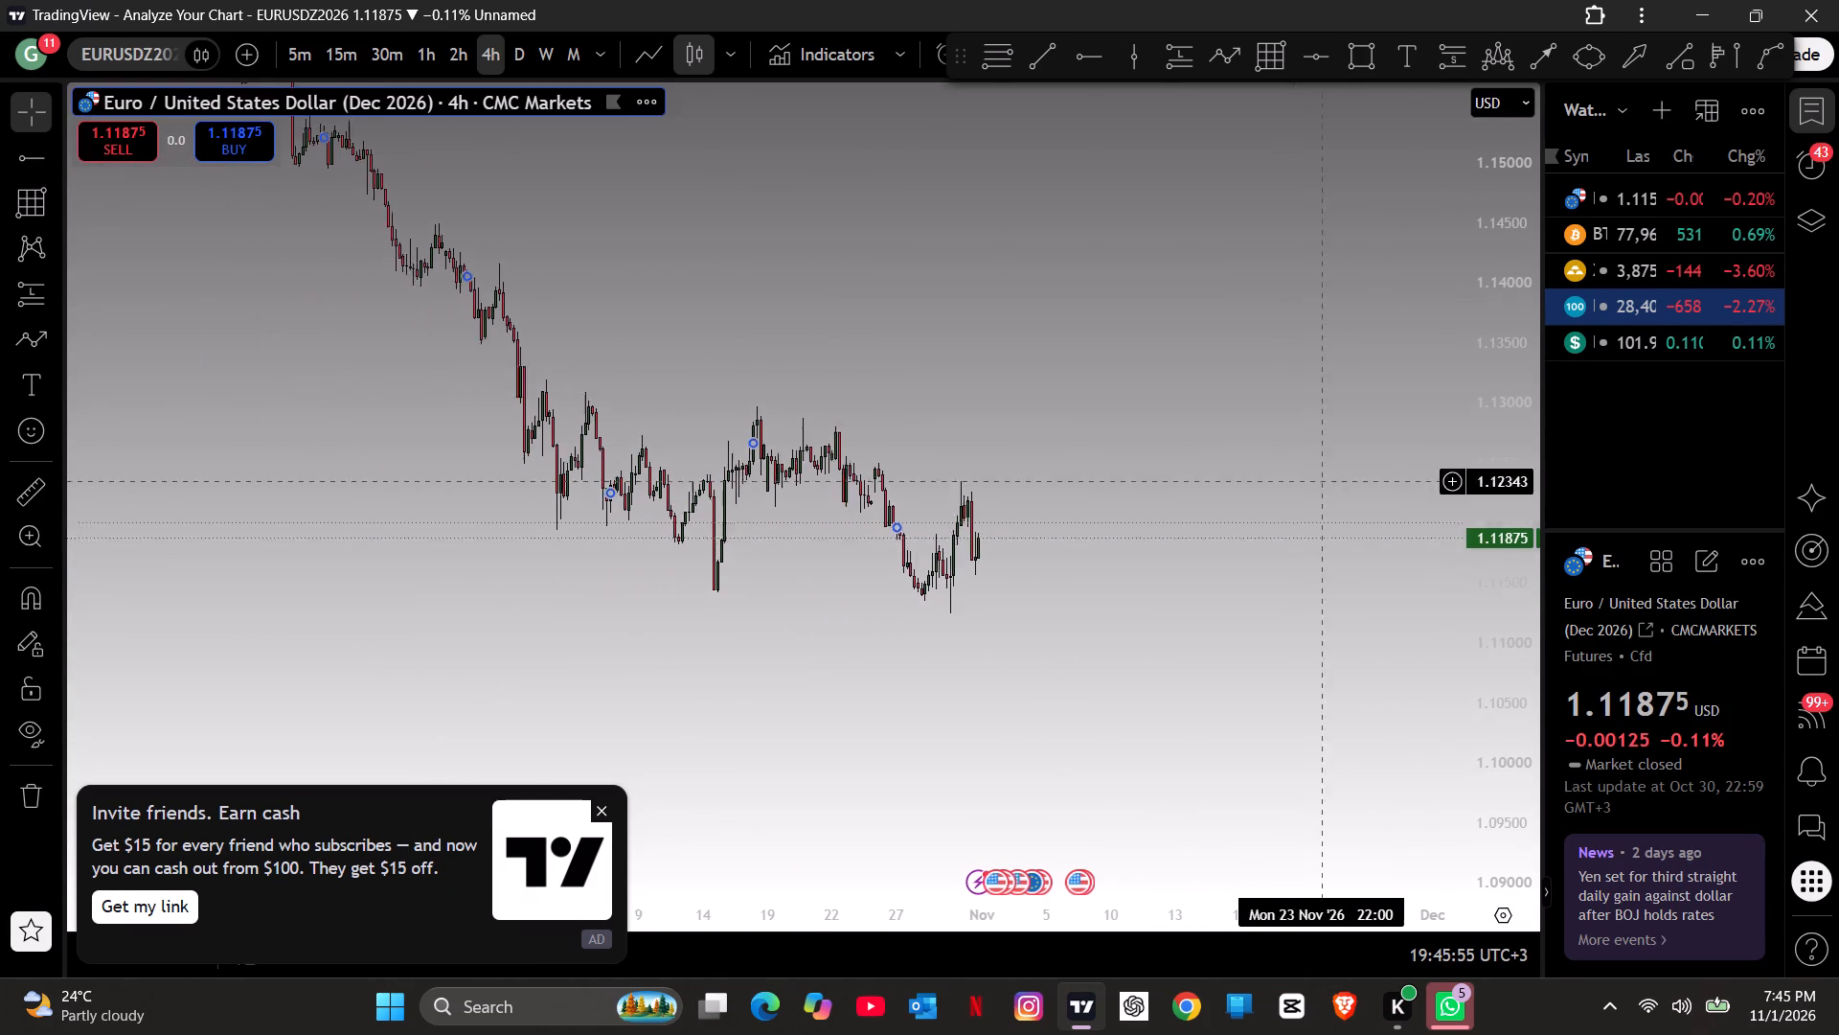
drag(1343, 445, 1351, 438)
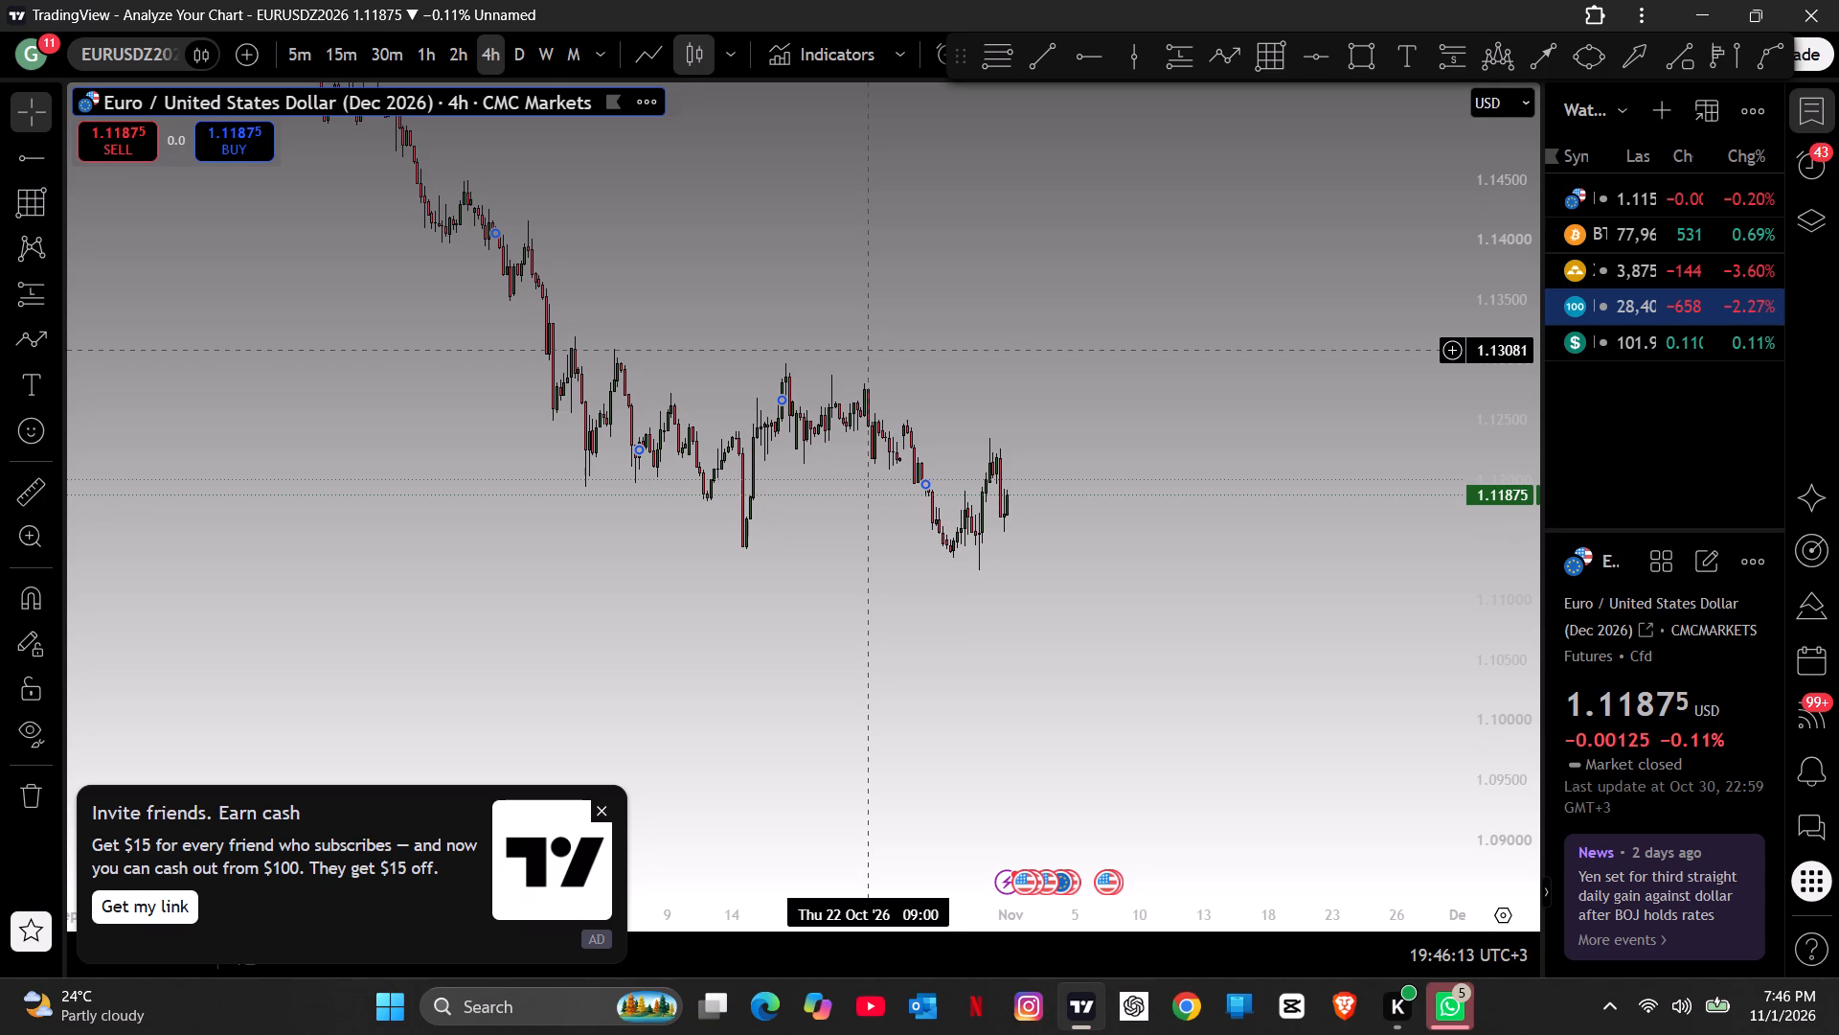
scroll(894, 411, up, 1)
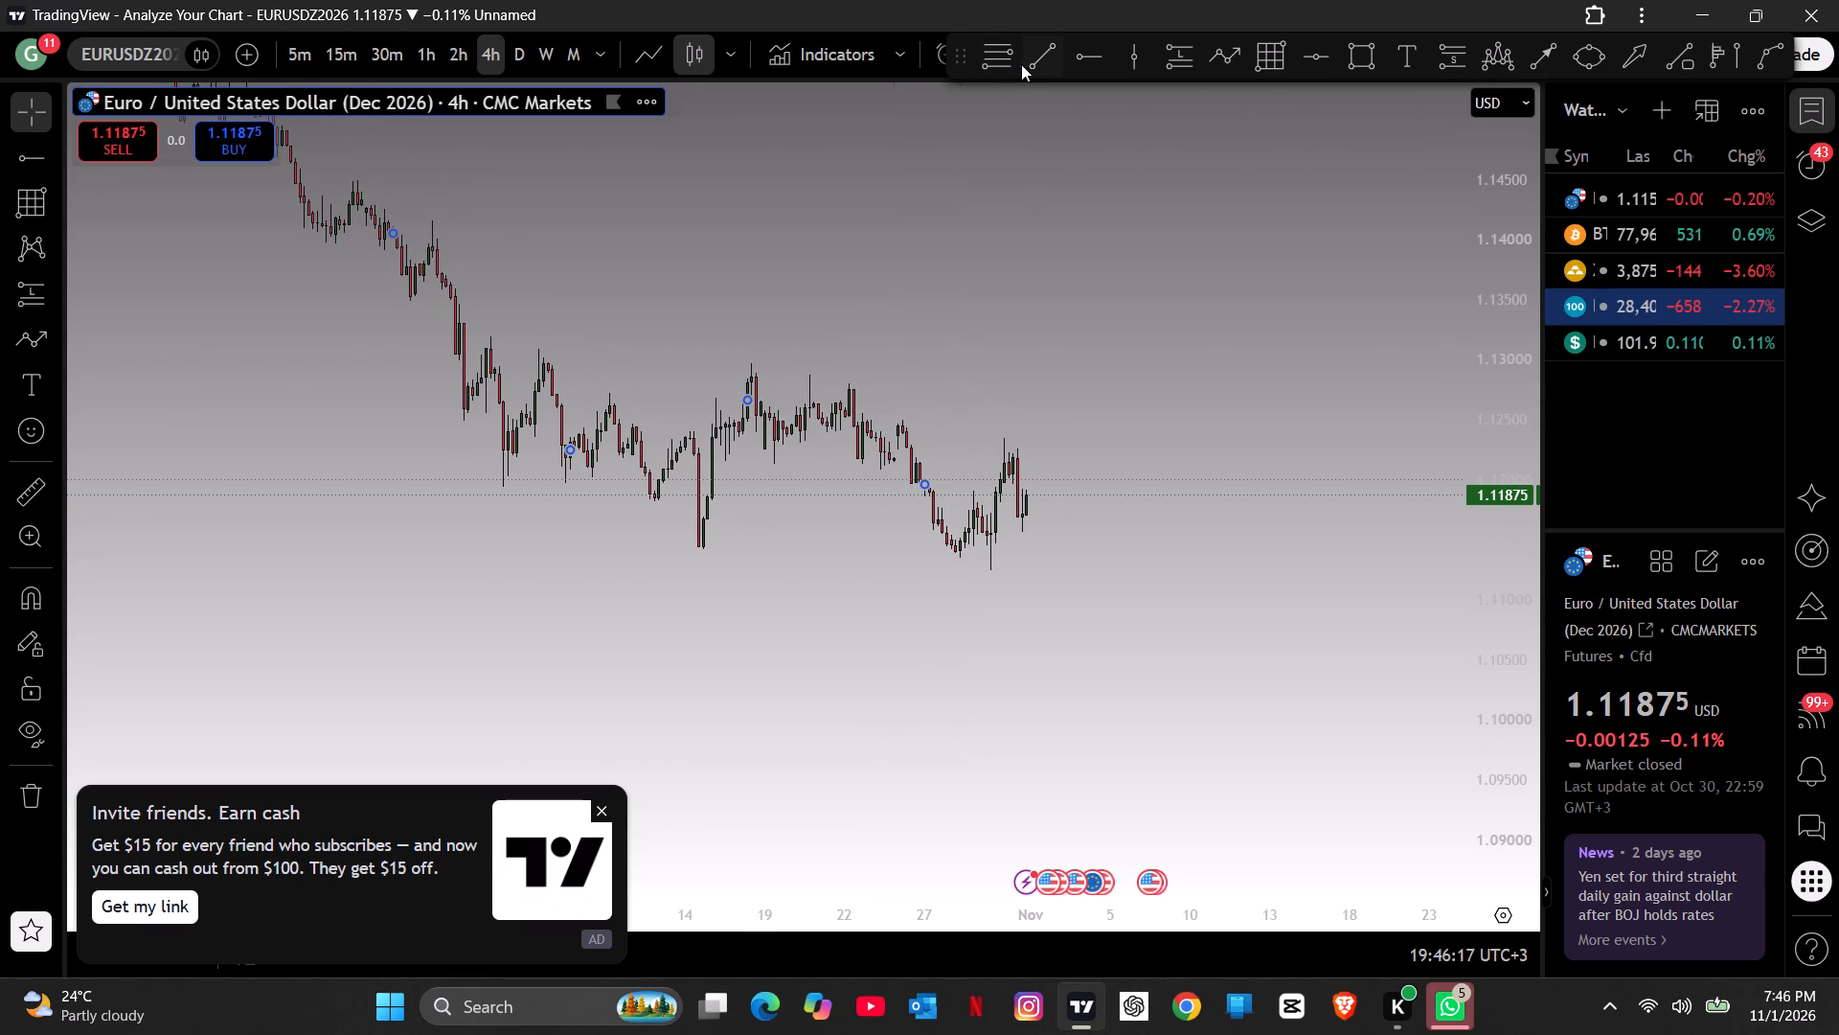
click(1087, 56)
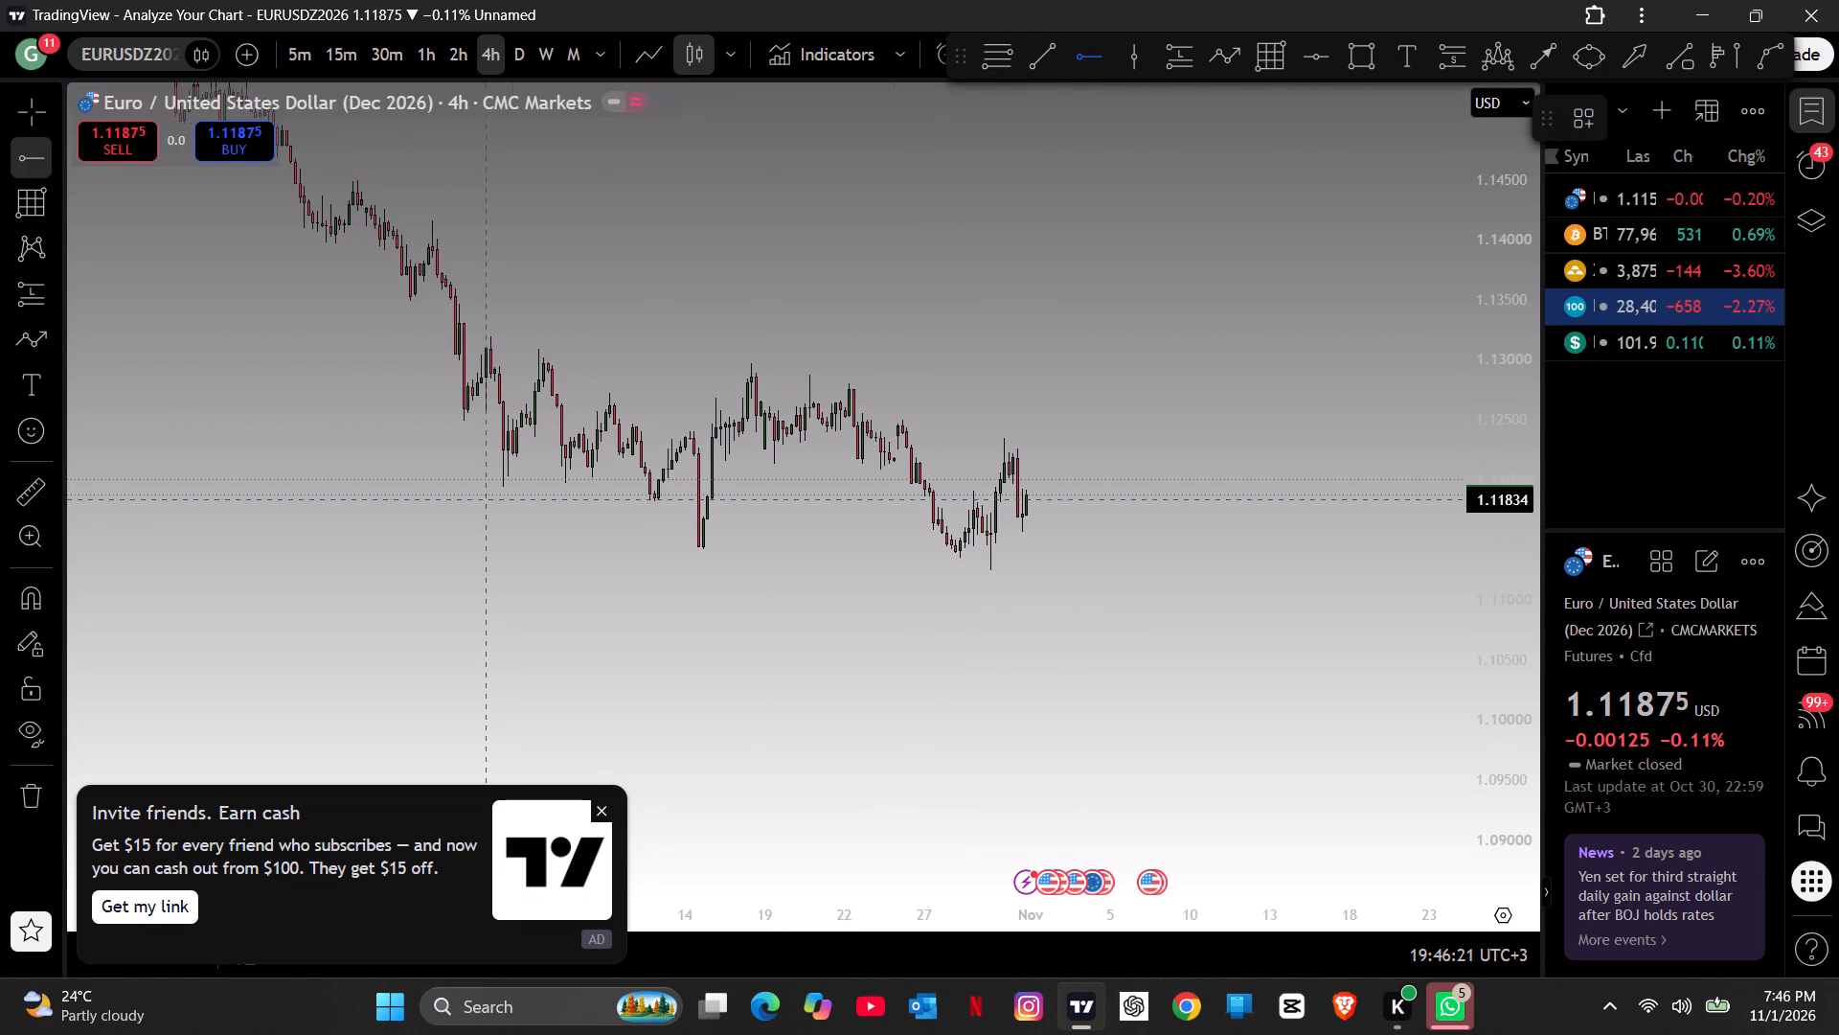
click(484, 499)
click(640, 578)
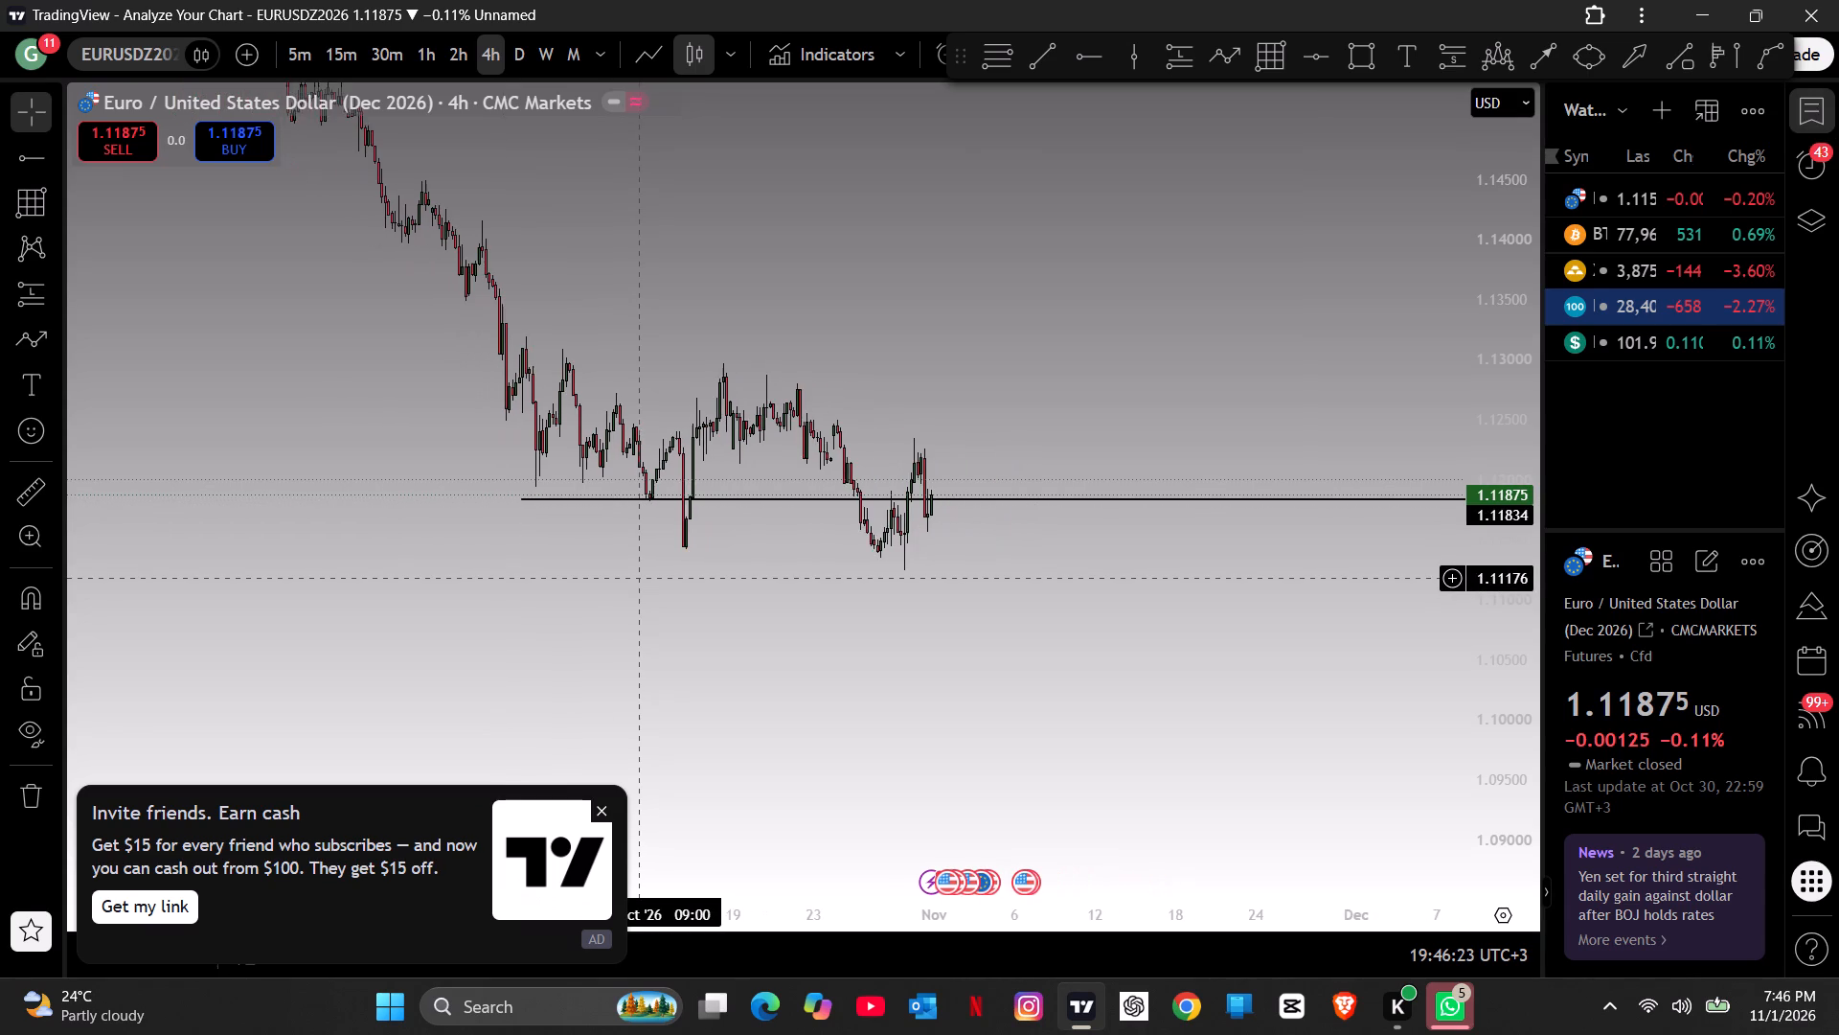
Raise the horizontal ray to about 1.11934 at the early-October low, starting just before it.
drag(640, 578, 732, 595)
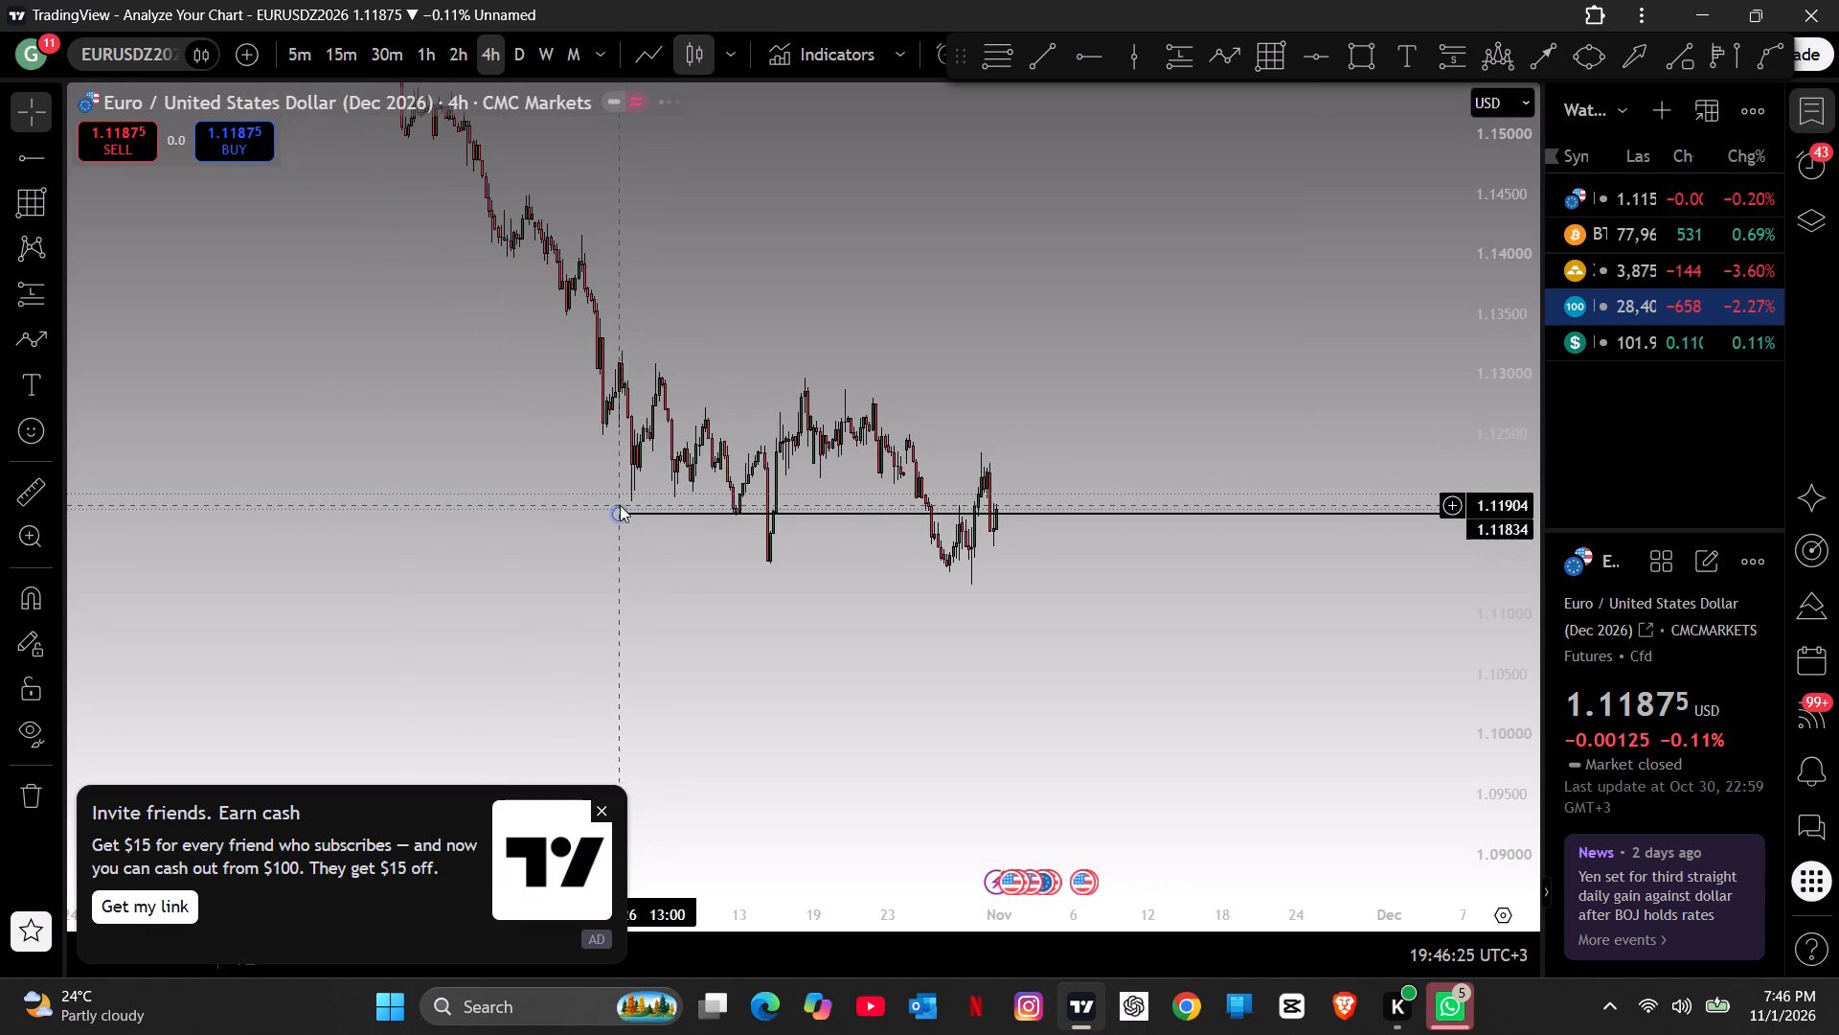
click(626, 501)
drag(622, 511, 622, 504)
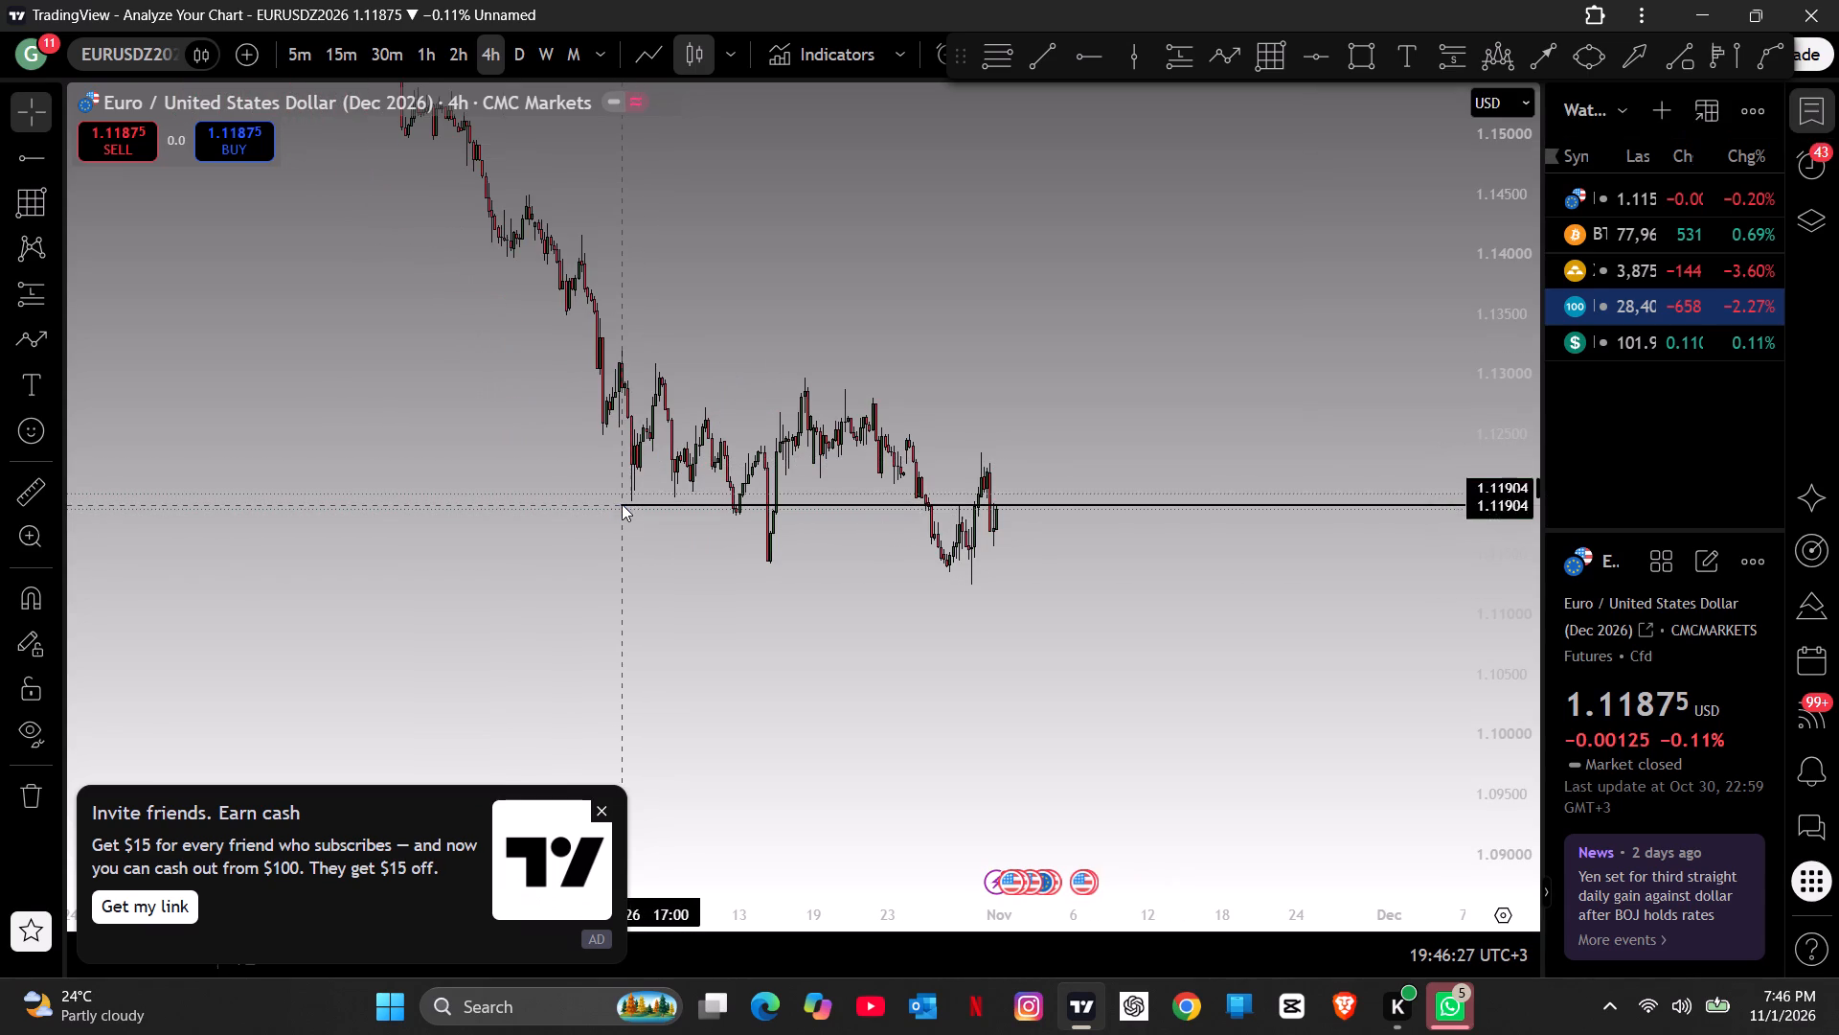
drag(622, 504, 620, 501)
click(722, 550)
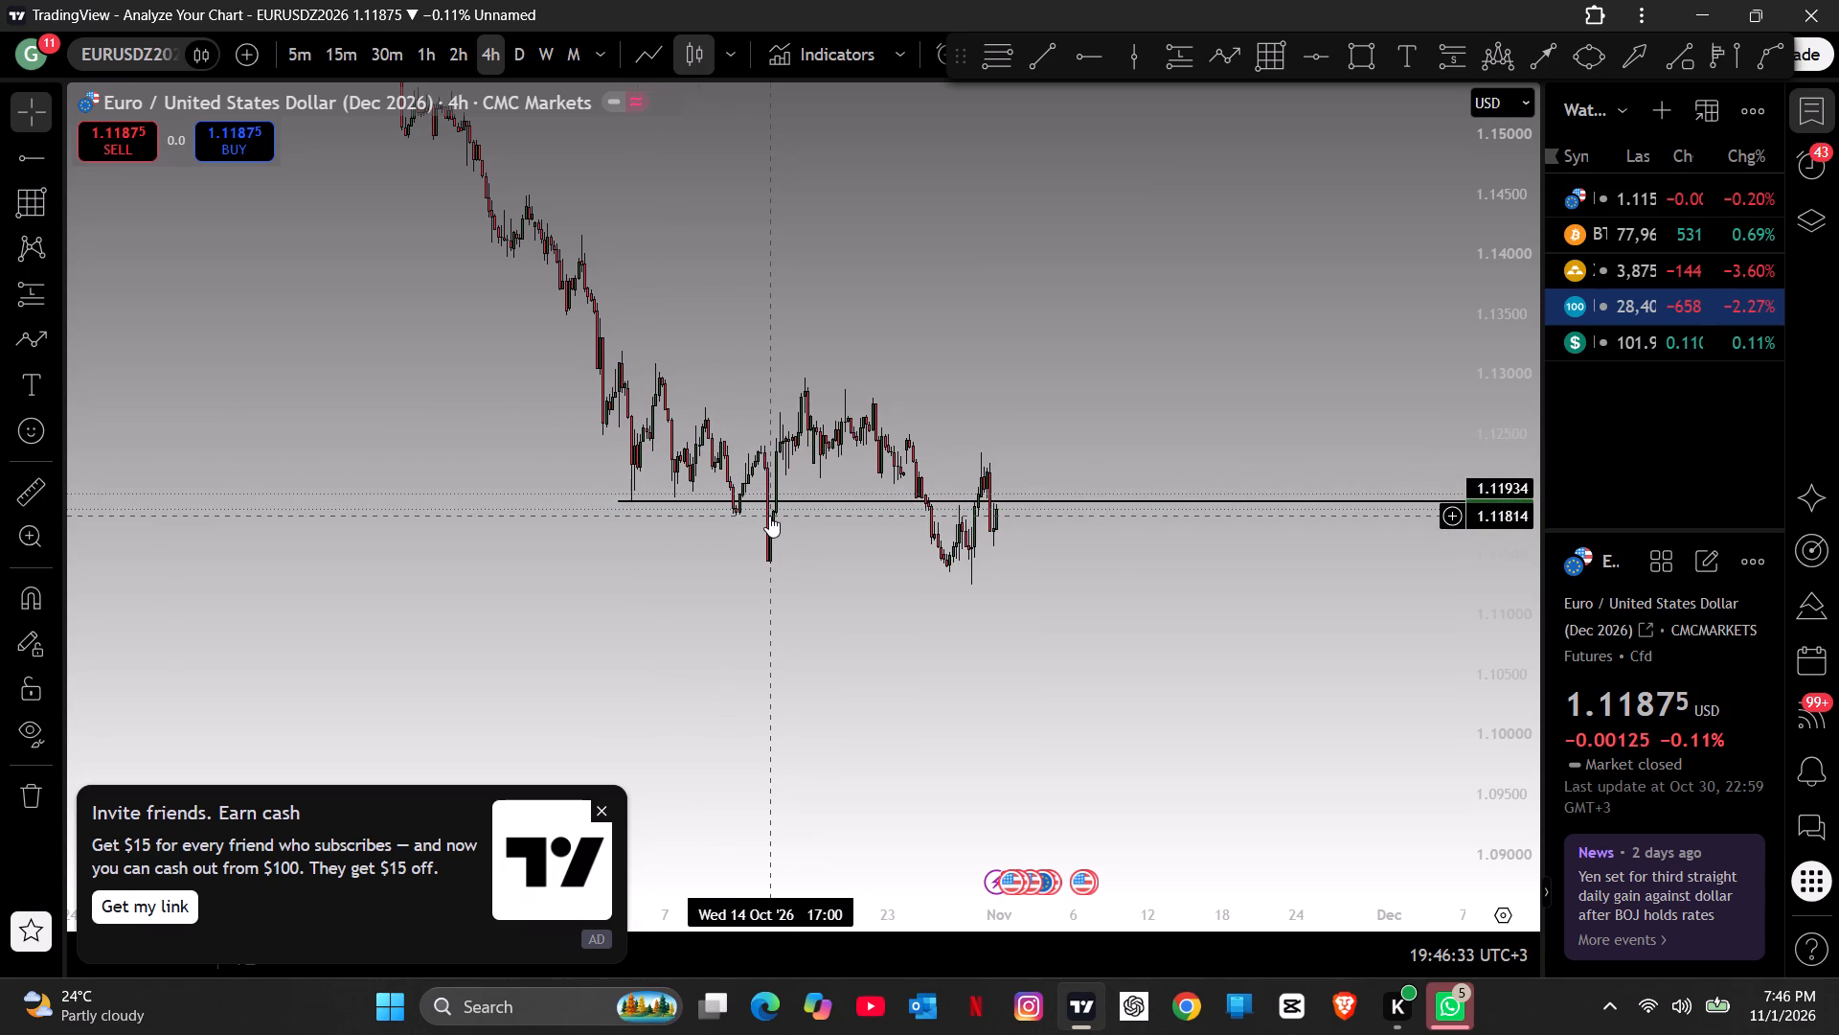
Move the horizontal ray to about 1.11415 along the mid-October low, starting just before it.
scroll(769, 516, up, 1)
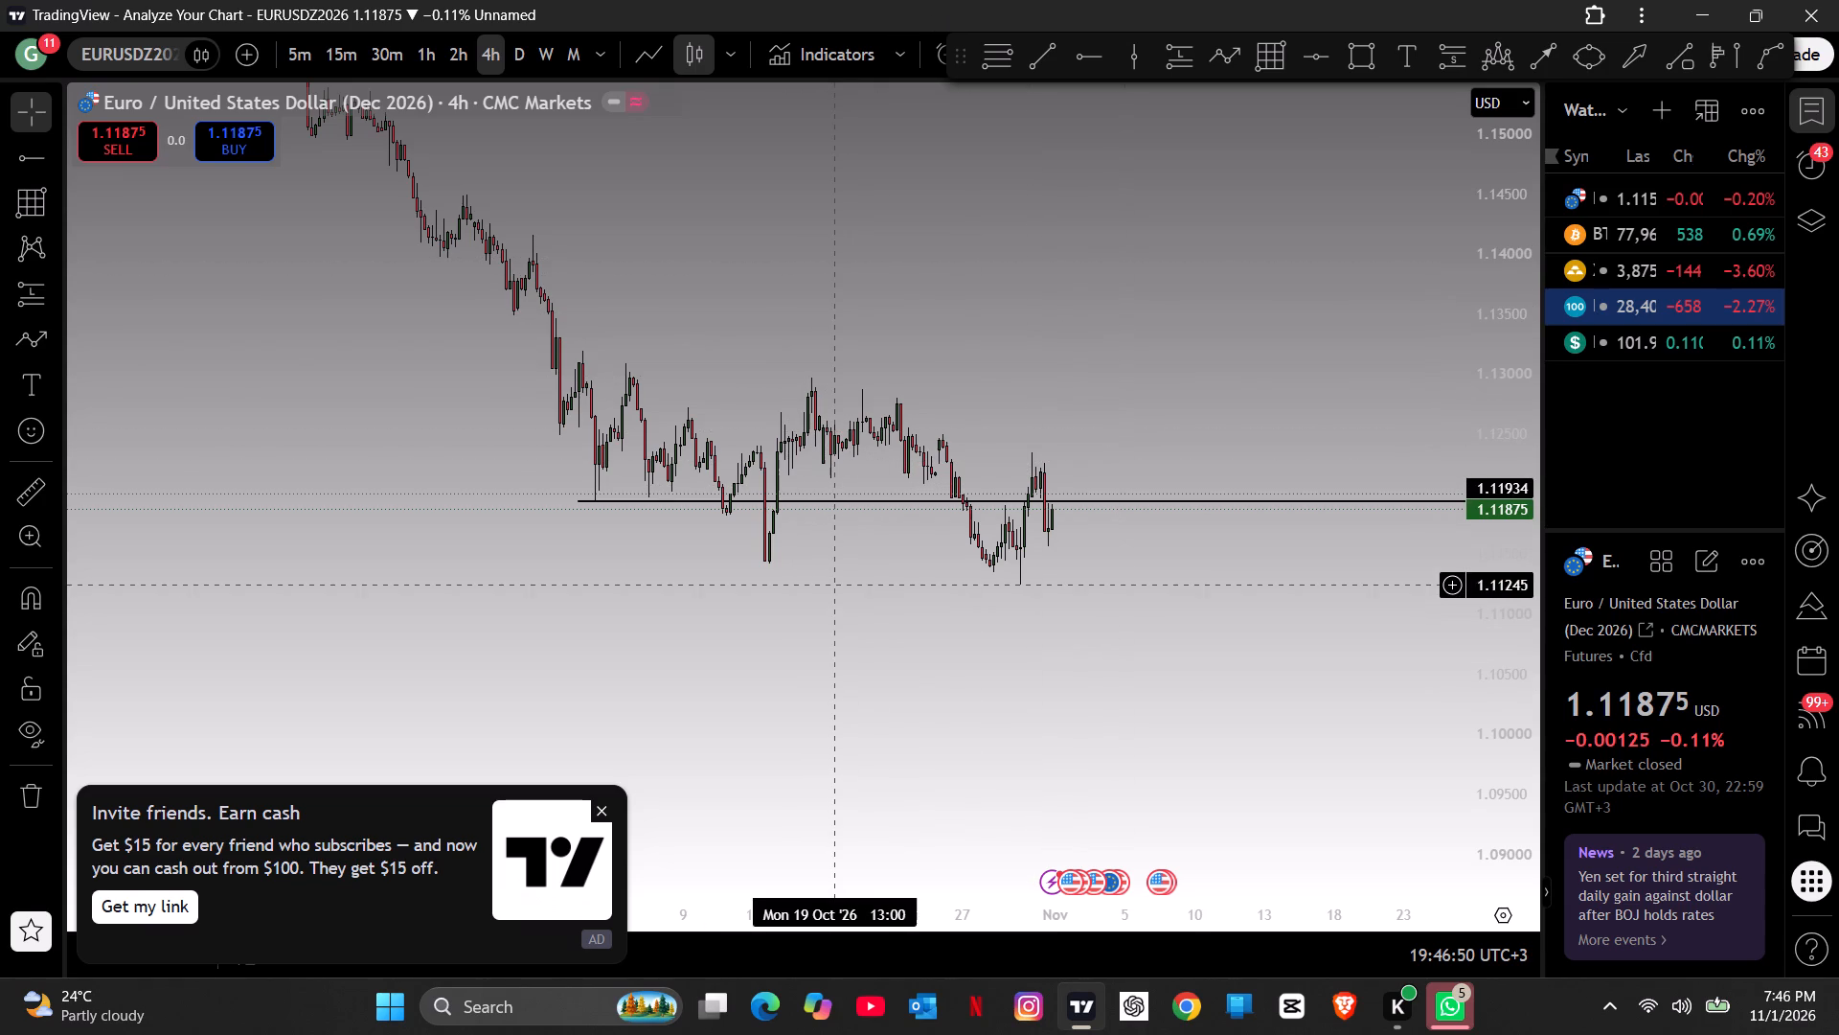
drag(581, 502, 780, 562)
click(834, 610)
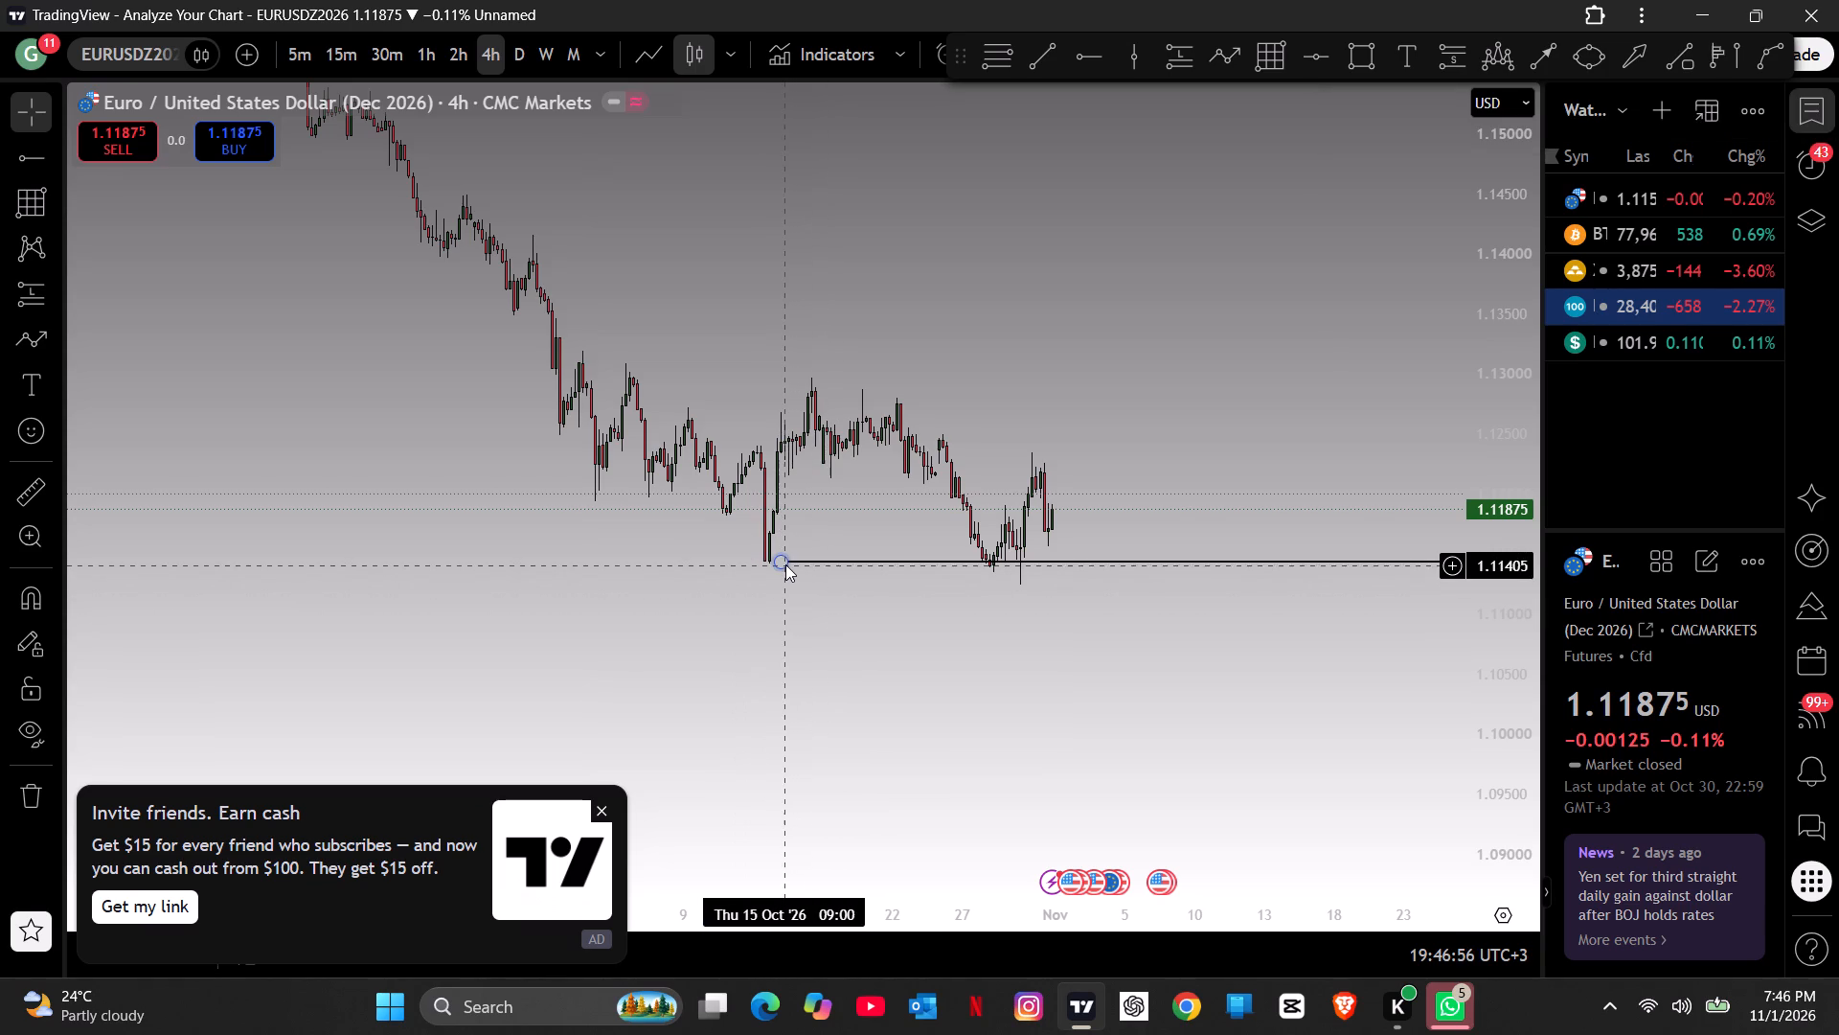
drag(784, 564, 752, 563)
click(985, 618)
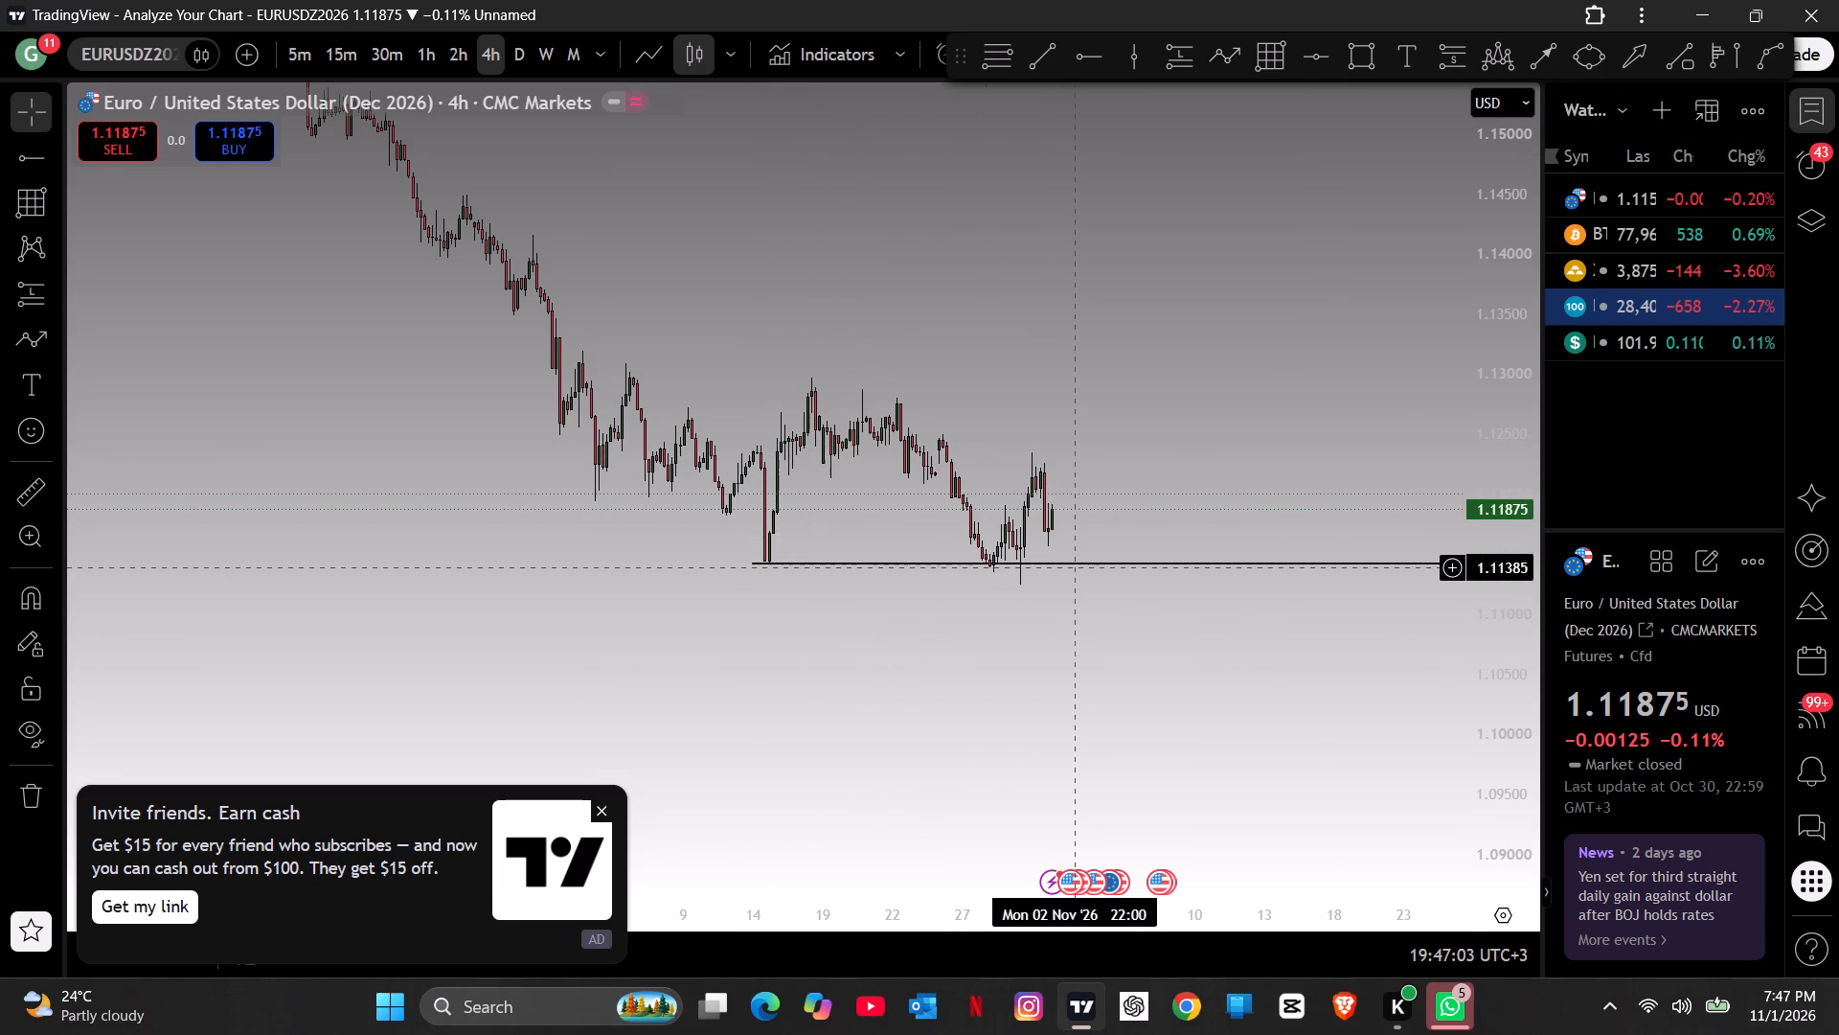
Draw a path from about 1.1157 down through the ray to 1.1093, up to 1.1147, down to 1.1002, up to 1.1044, ending near 1.0882.
click(1224, 70)
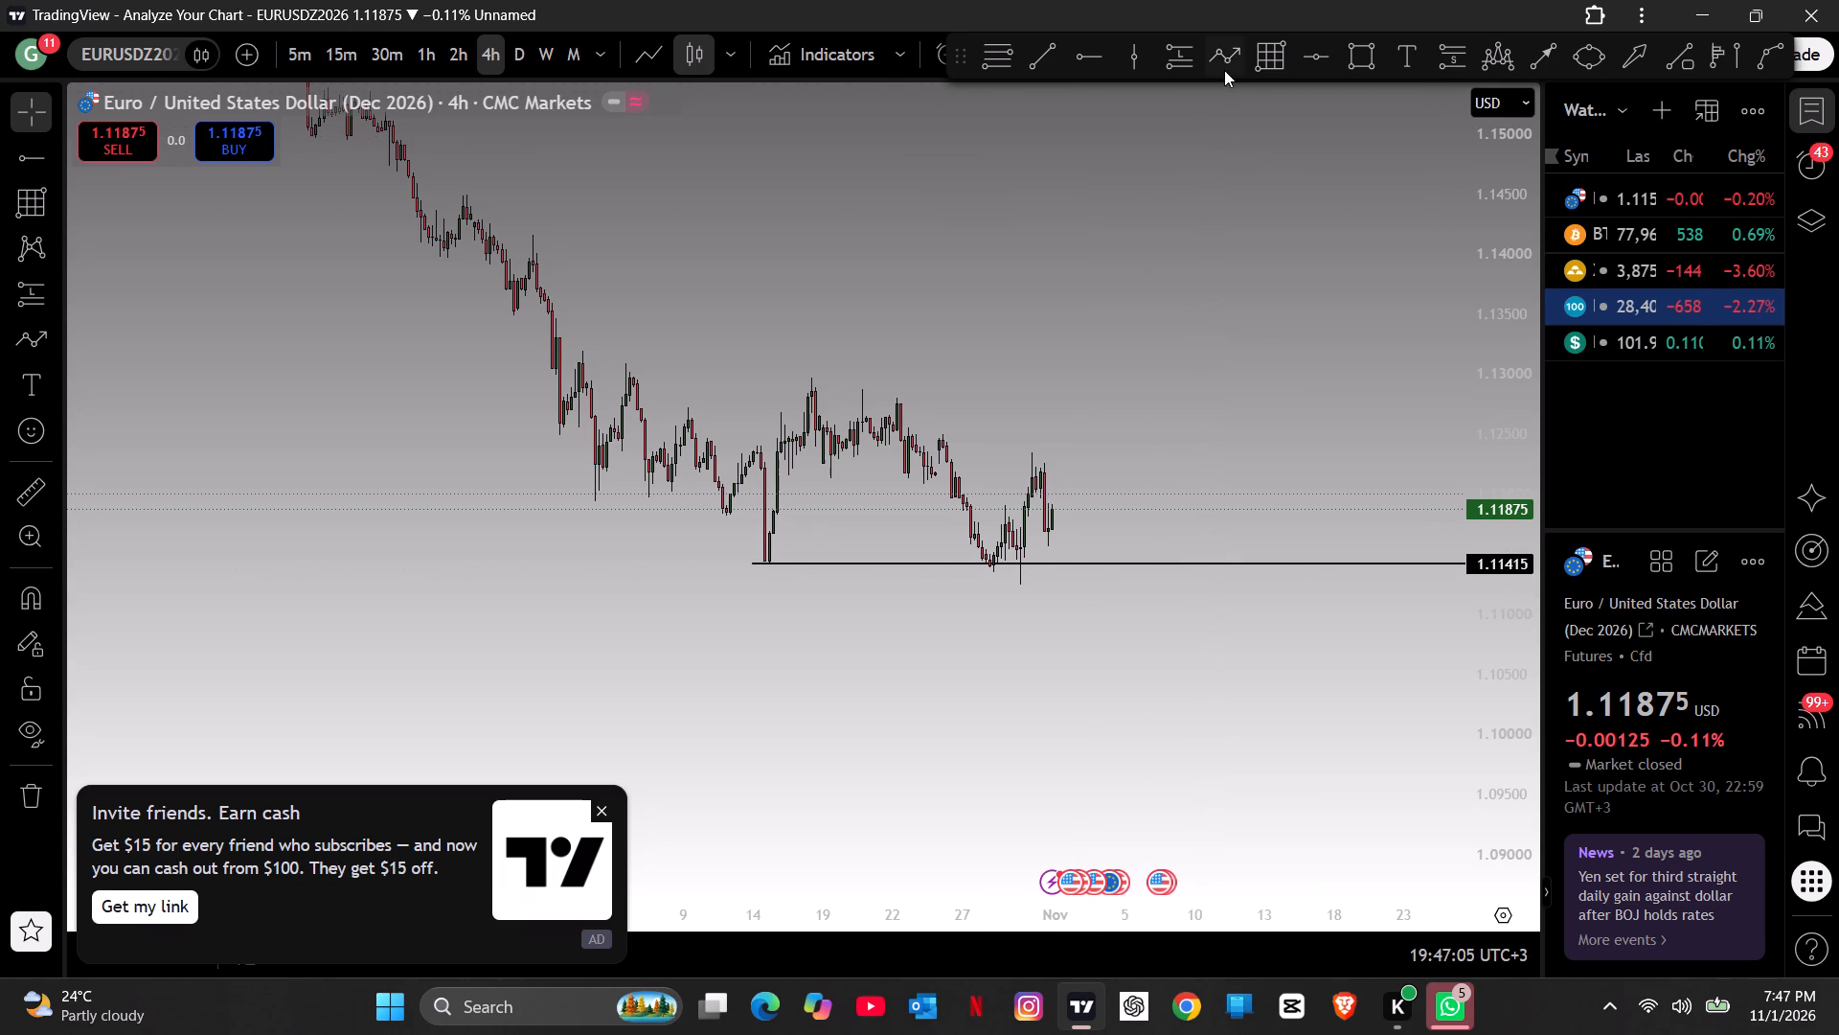
click(1063, 544)
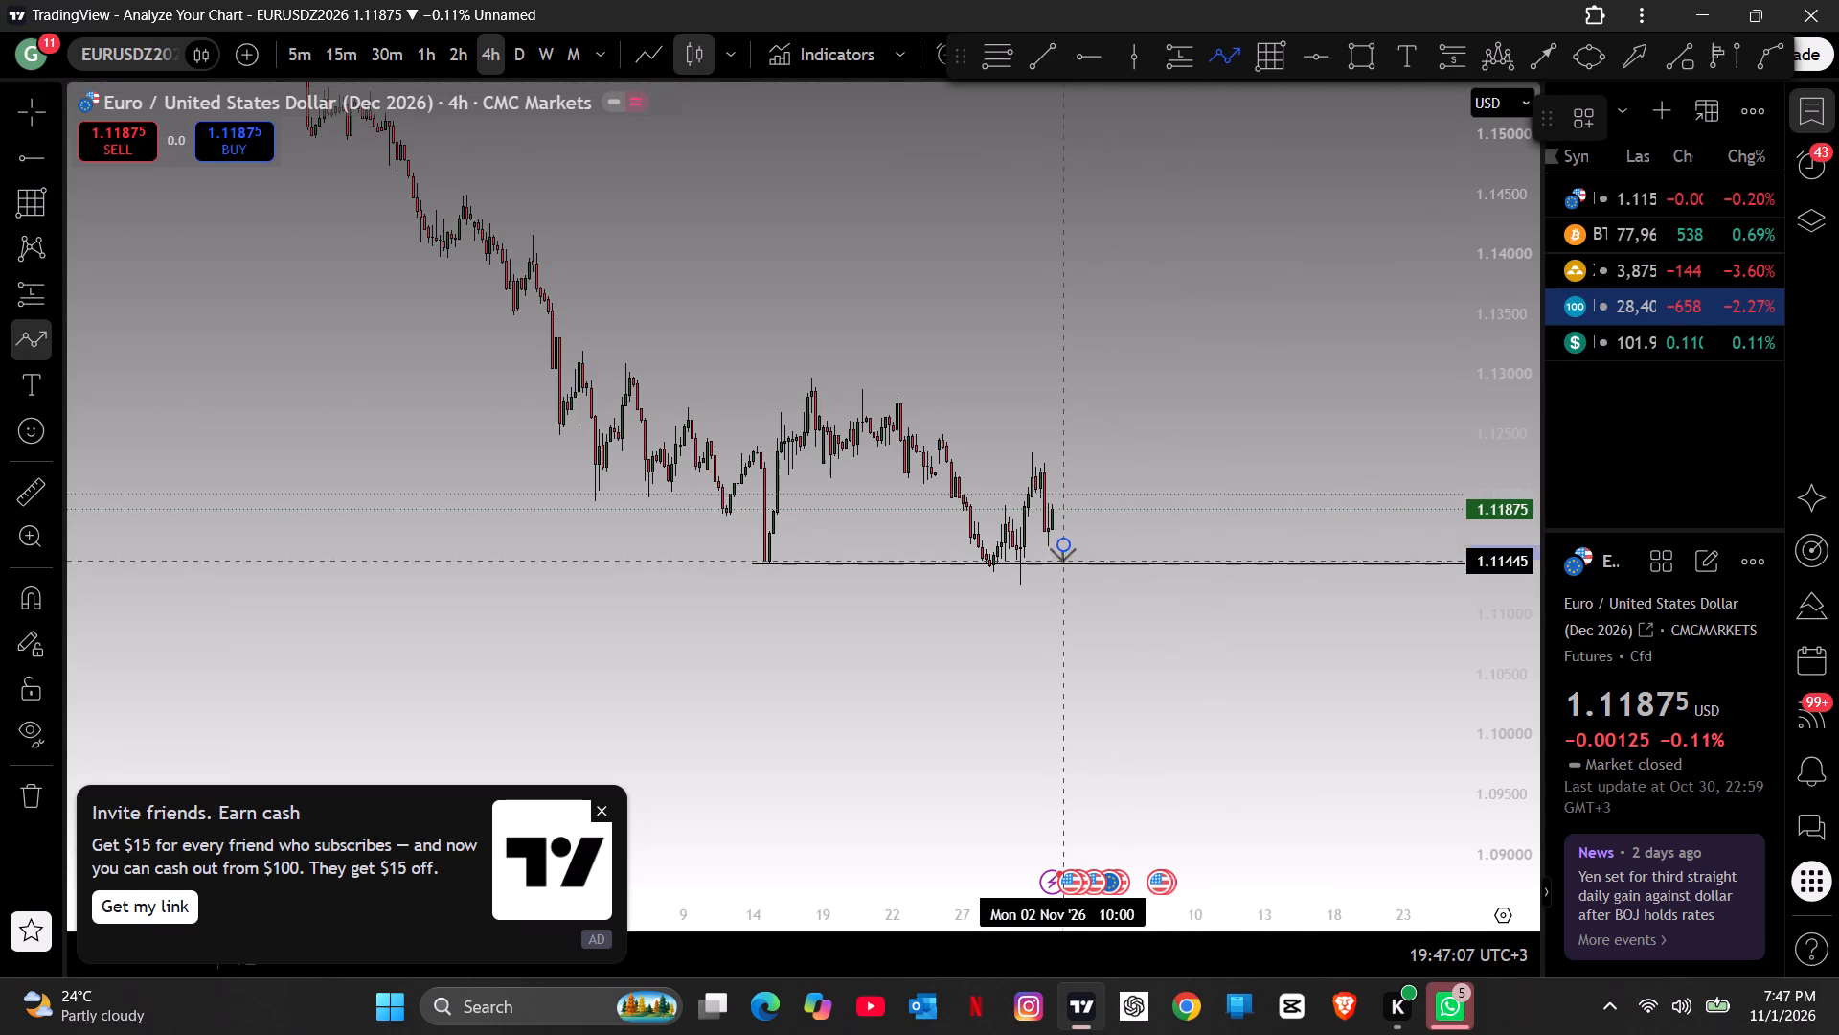
click(1085, 622)
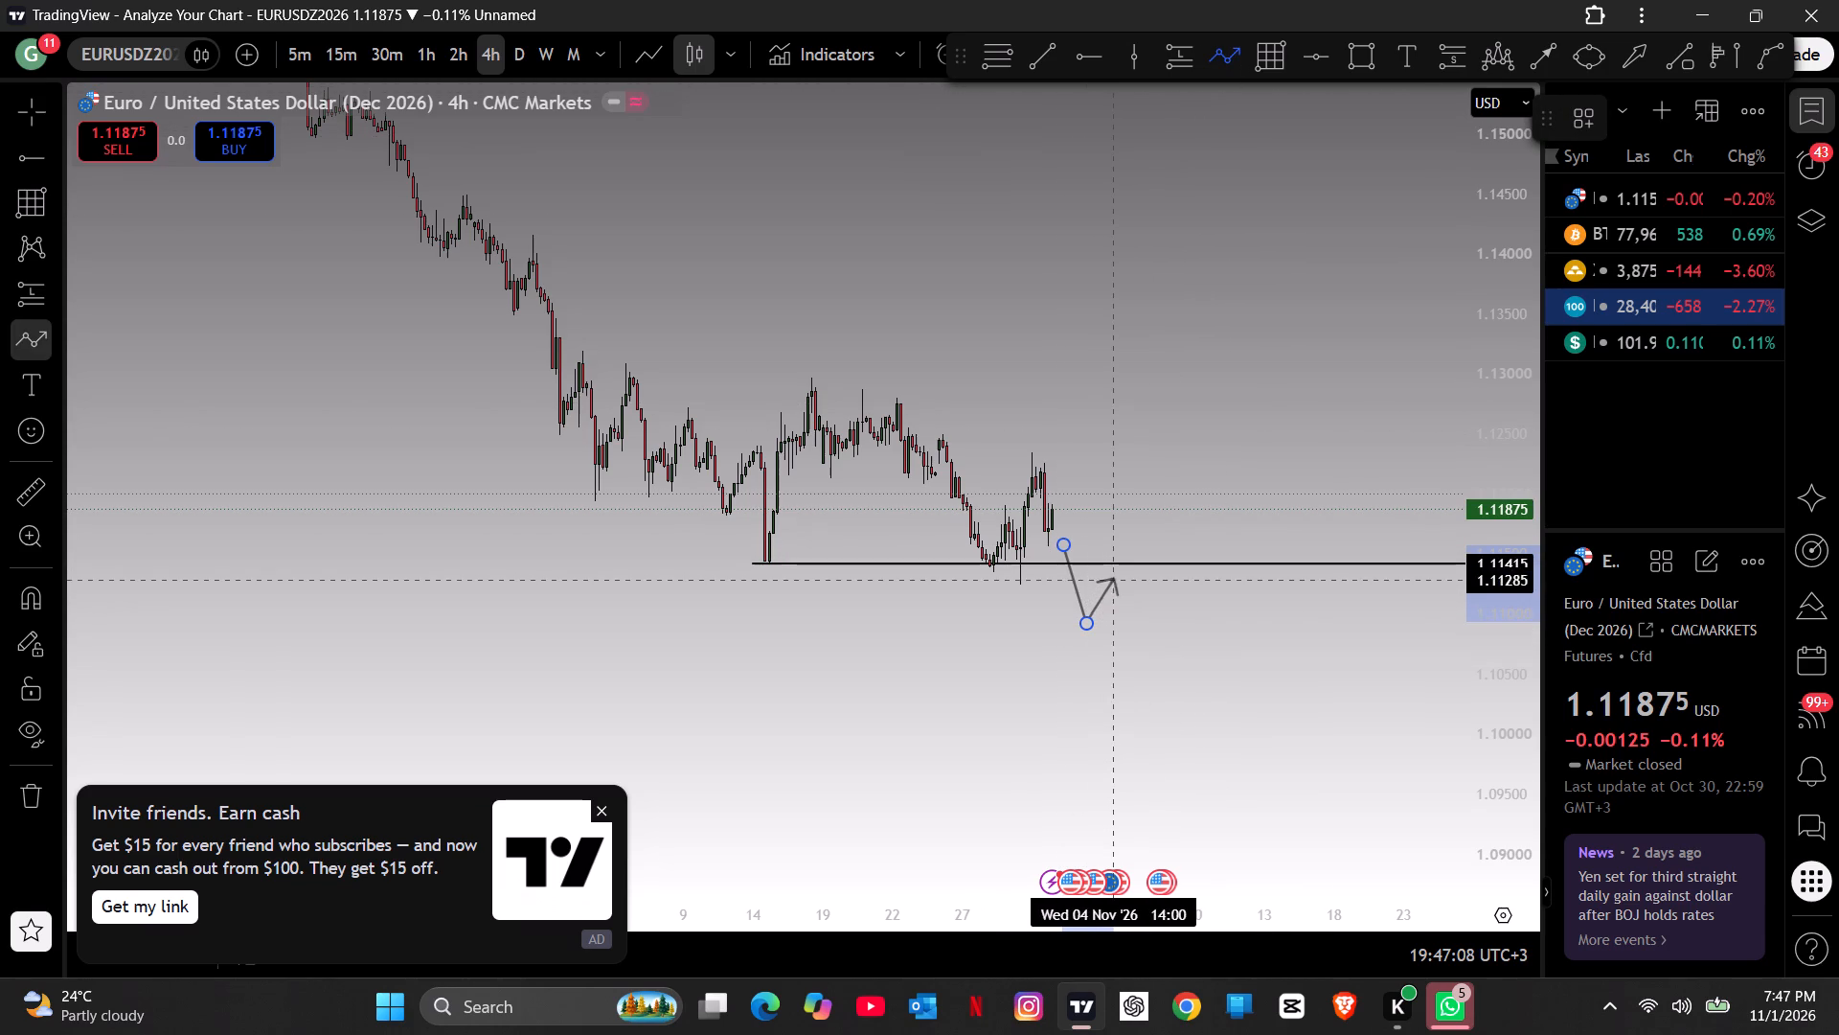
click(1125, 558)
click(1201, 731)
click(1246, 680)
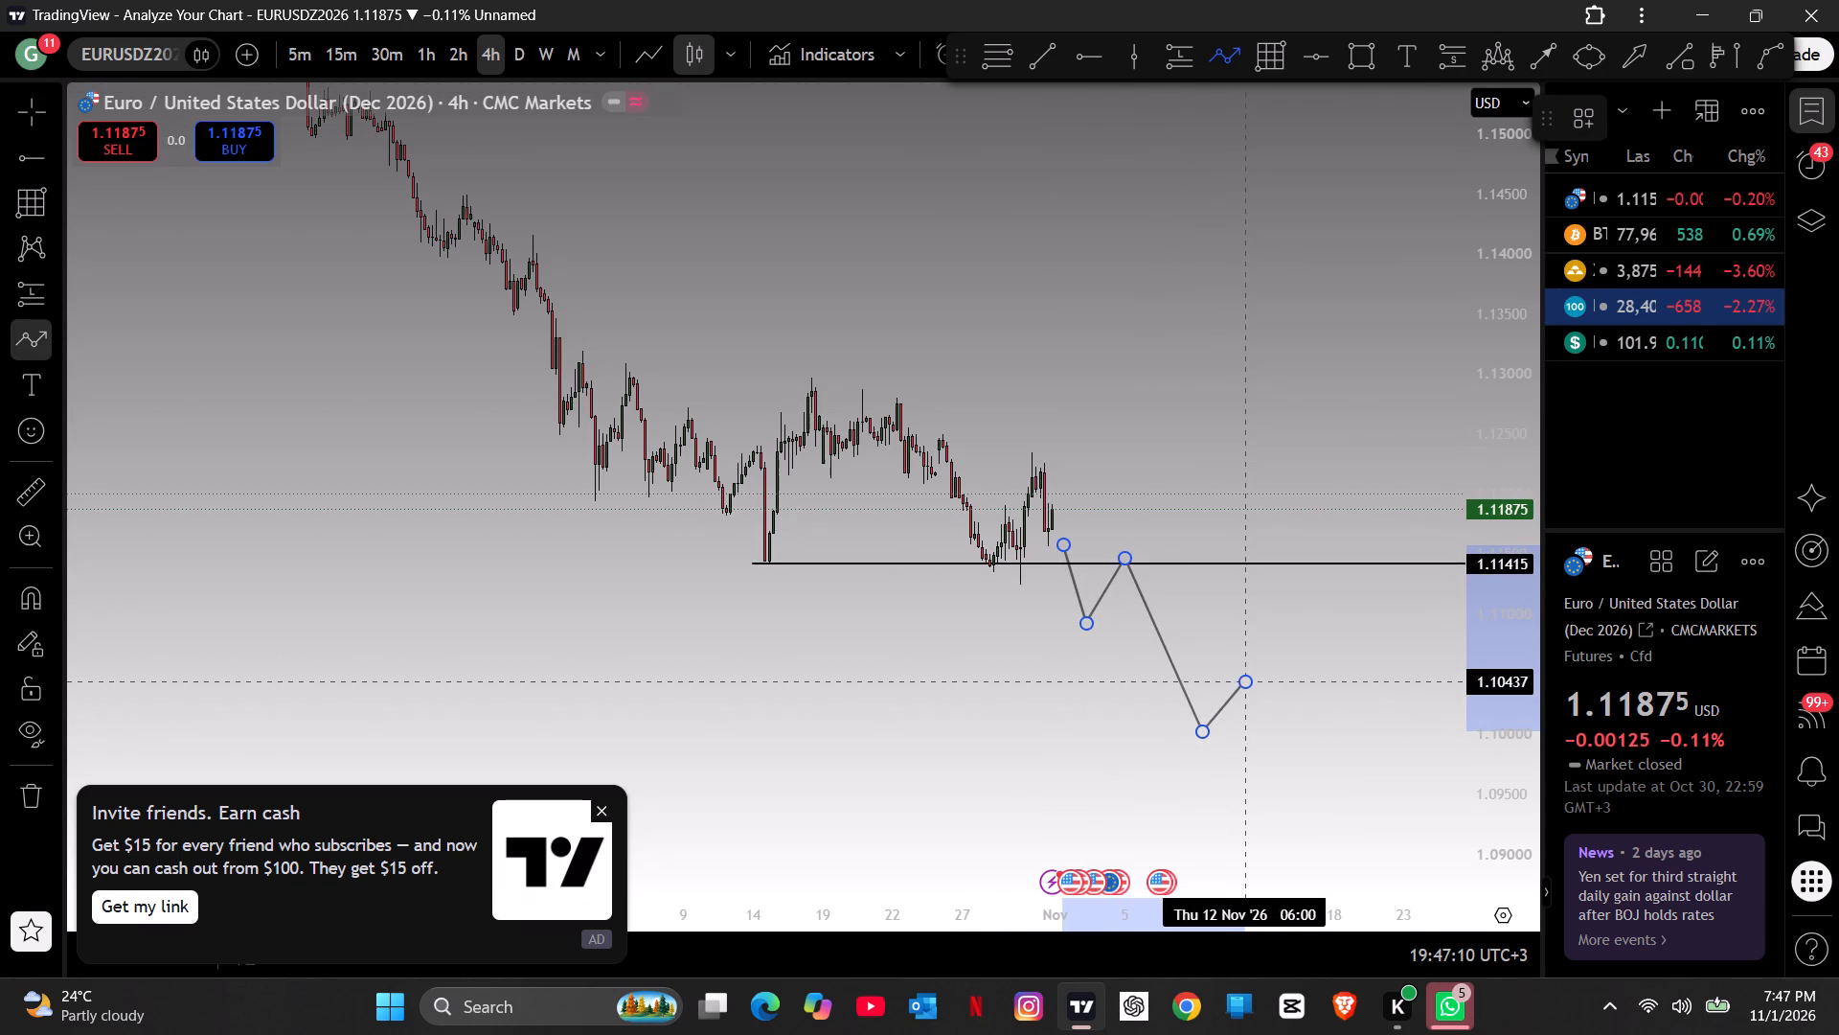
double_click(1328, 876)
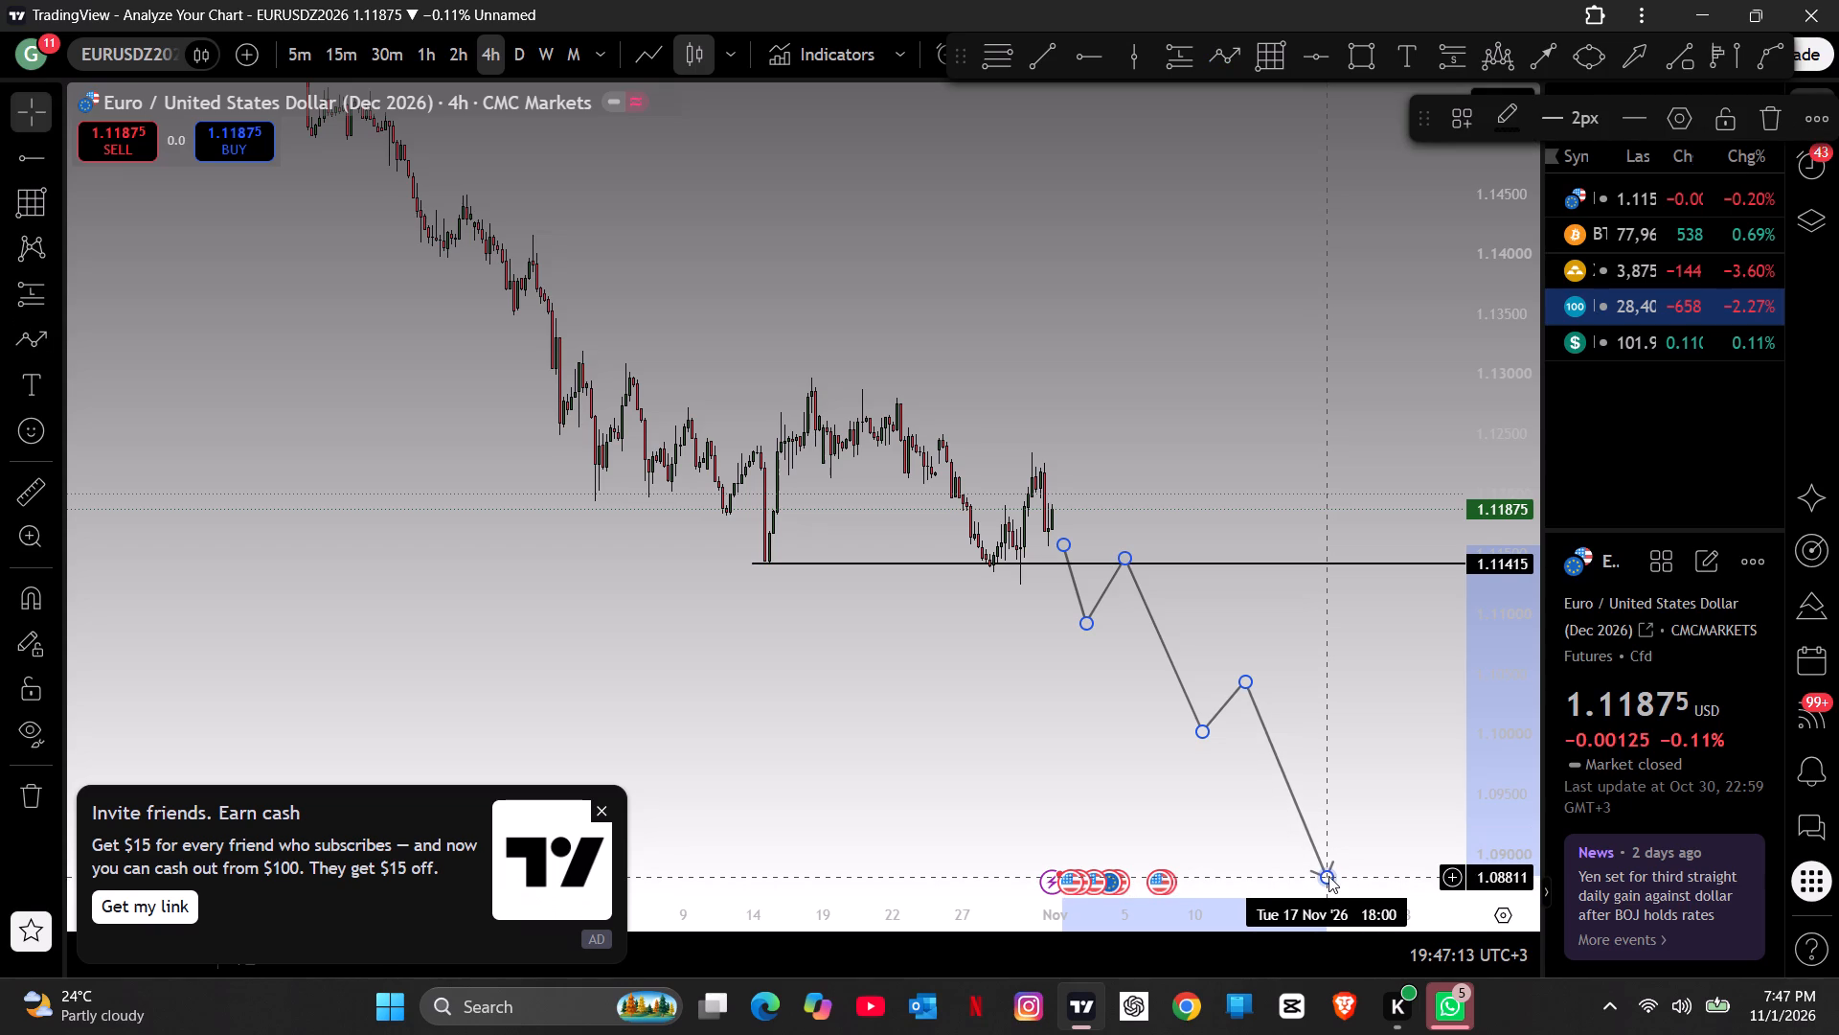
click(1359, 797)
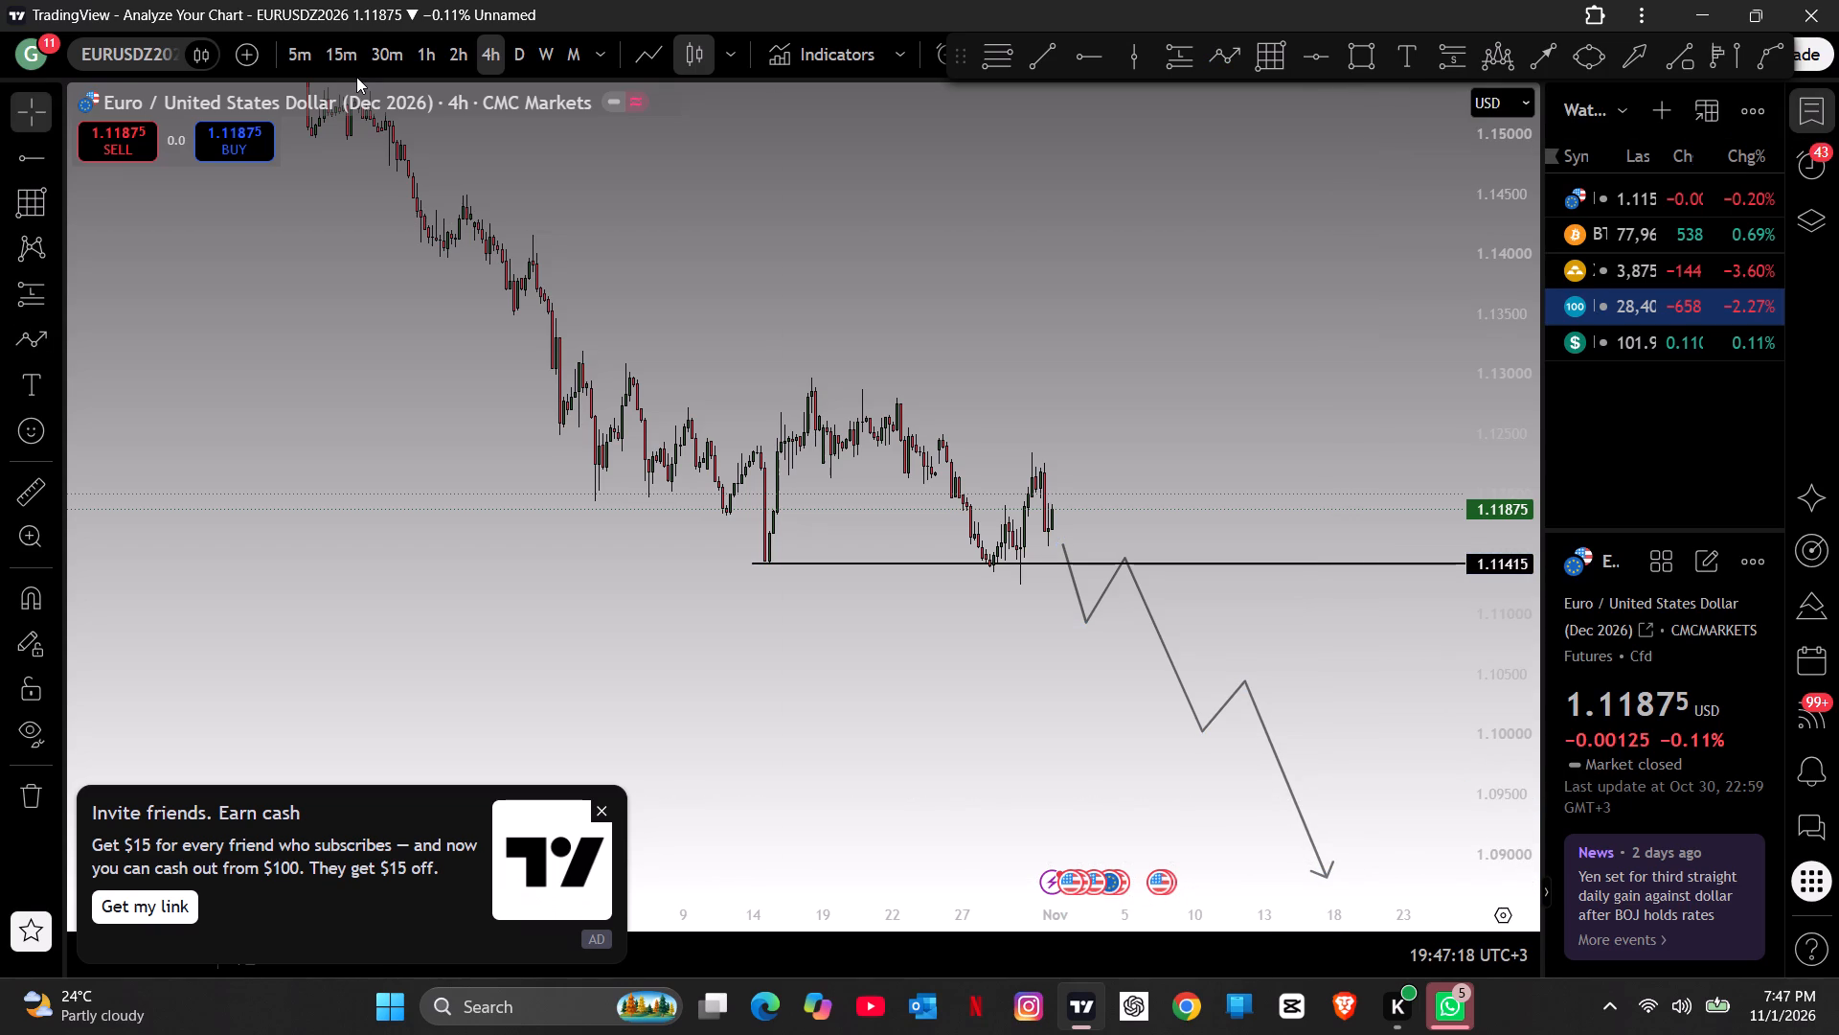
Search for GBPJPY and switch the chart to British Pound / Japanese Yen.
click(92, 47)
click(635, 142)
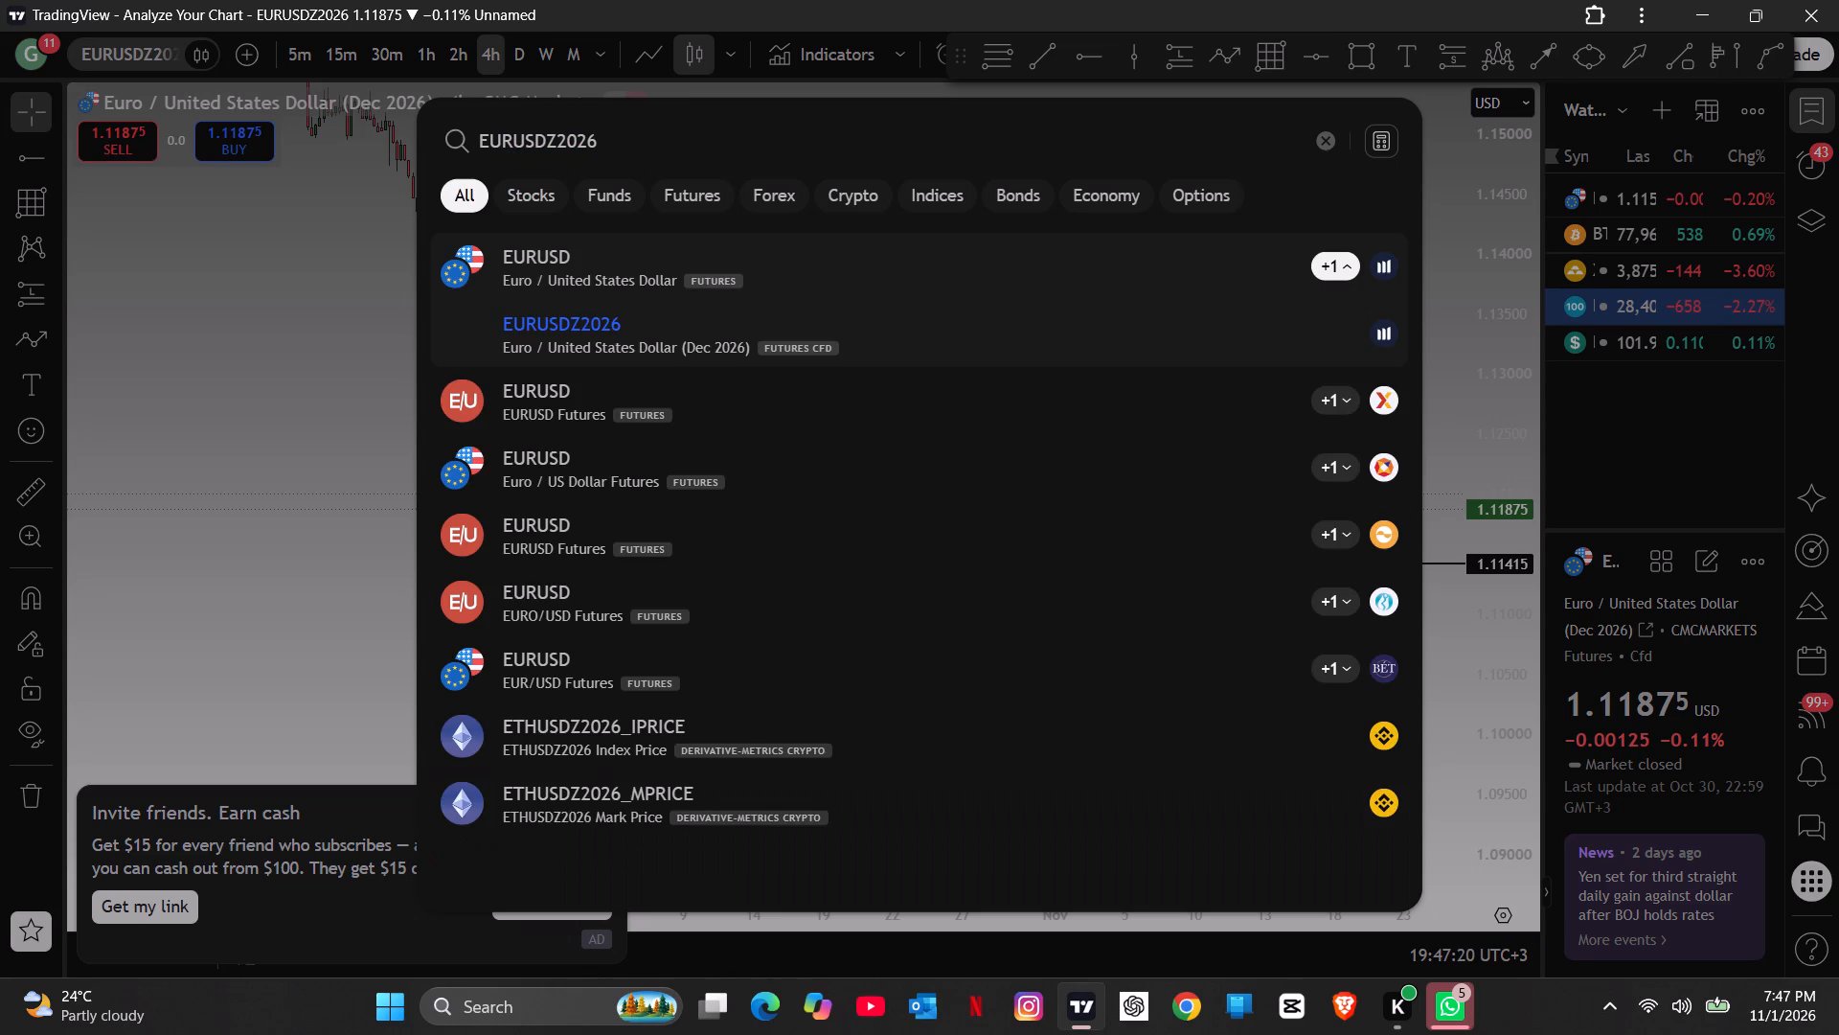
key(BackSpace)
key(BackSpace)
key(BackSpace)
key(BackSpace)
key(BackSpace)
key(BackSpace)
key(BackSpace)
key(BackSpace)
key(BackSpace)
key(BackSpace)
key(BackSpace)
key(BackSpace)
key(BackSpace)
key(BackSpace)
key(BackSpace)
key(BackSpace)
key(BackSpace)
key(BackSpace)
key(BackSpace)
key(BackSpace)
key(BackSpace)
key(BackSpace)
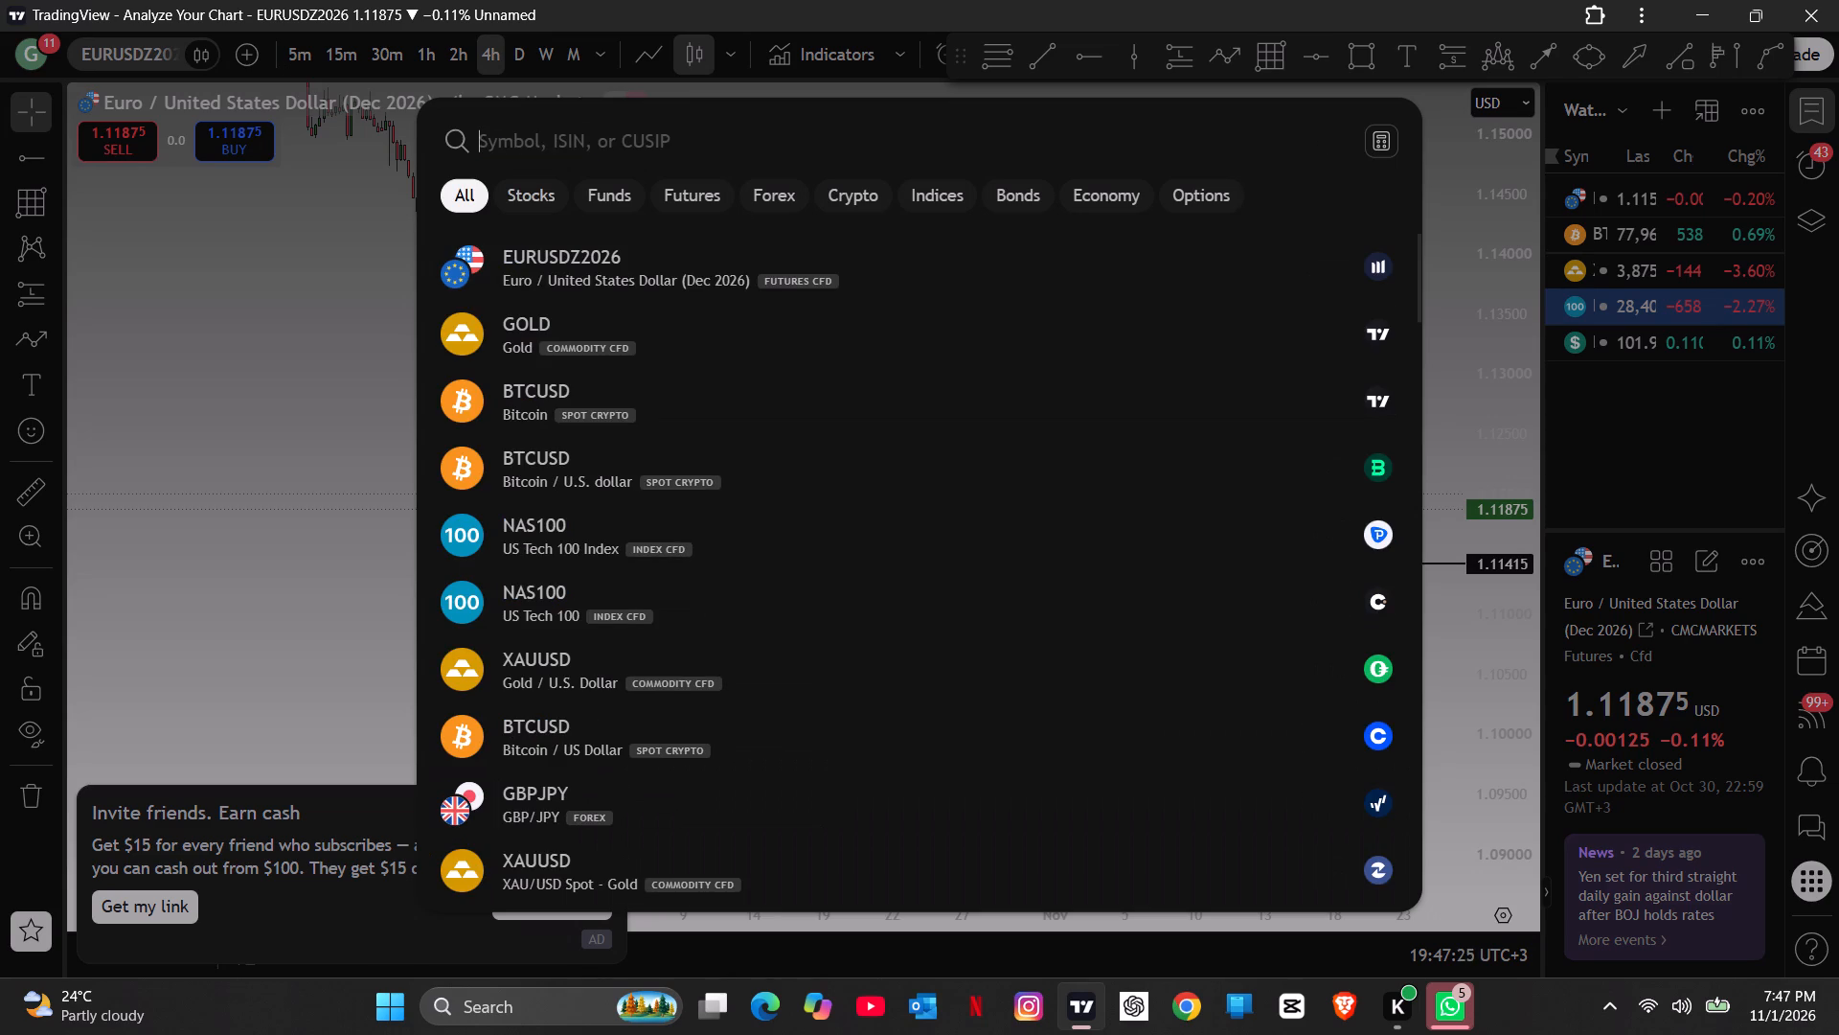
text(gbpjpy)
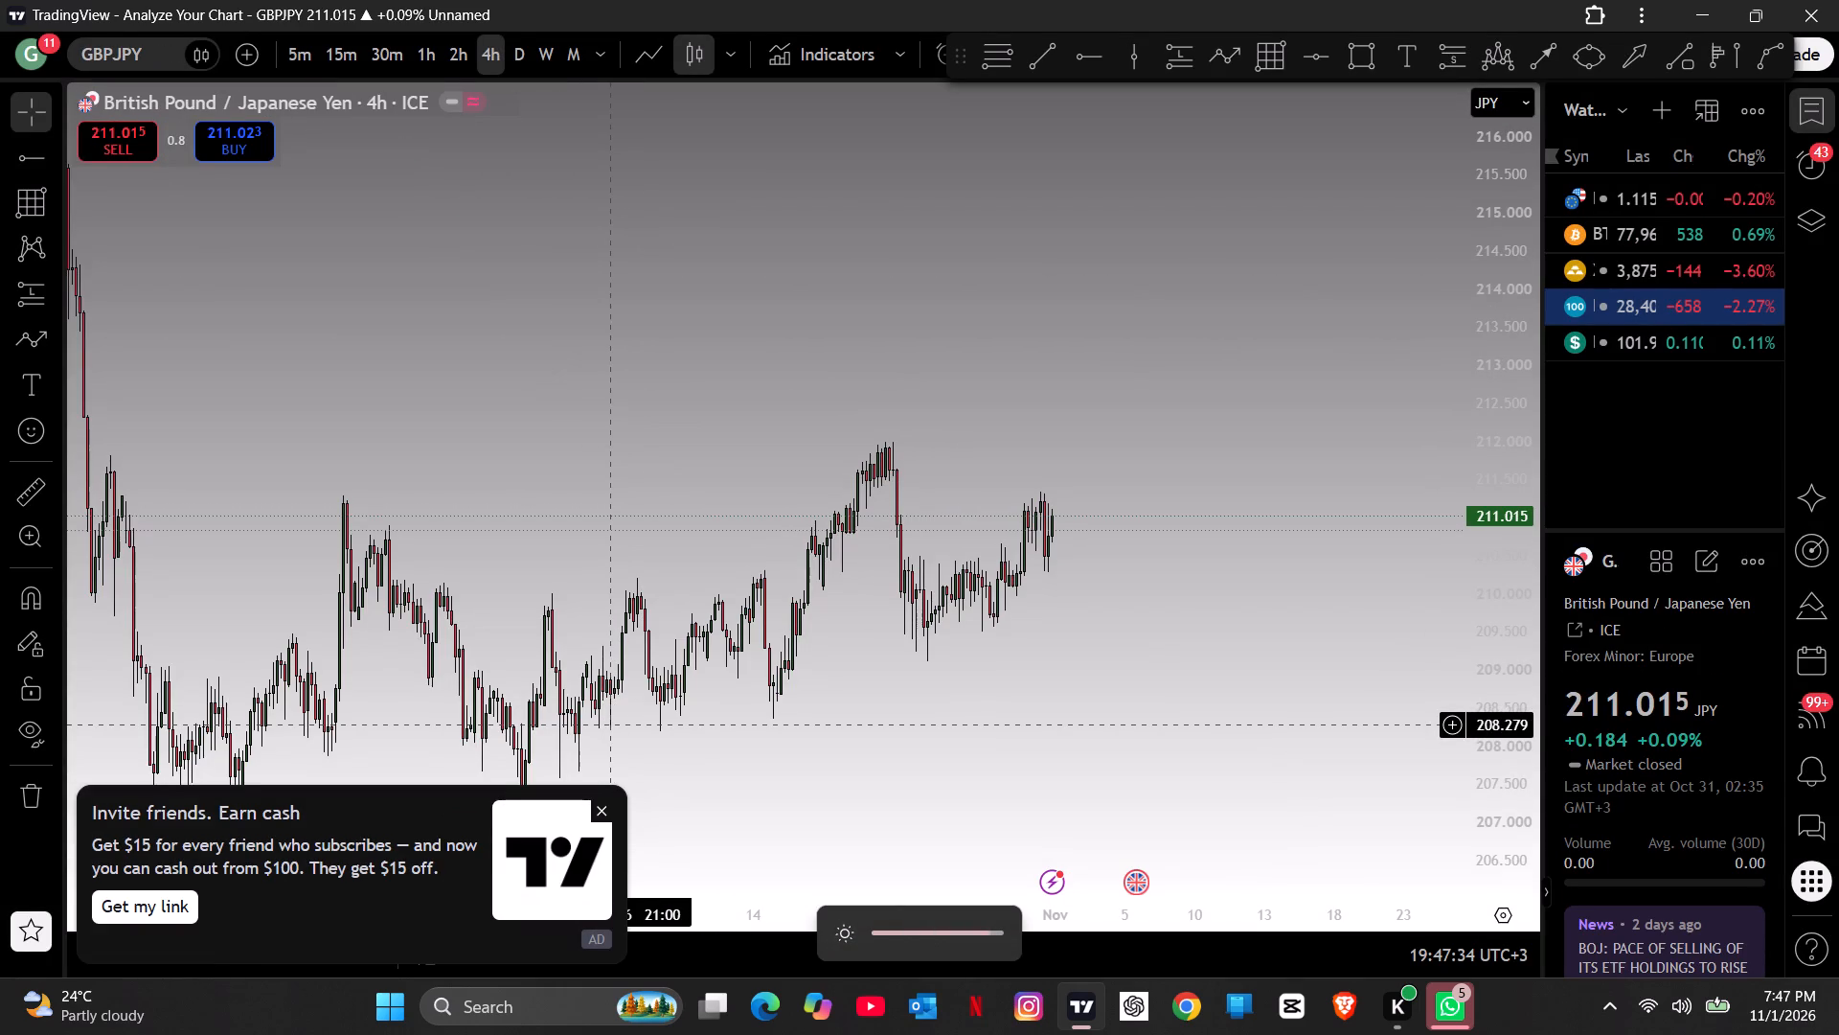
Close the referral ad and draw a horizontal ray at about 211.549 on the GBPJPY chart, starting in early September near the initial drop.
click(602, 802)
drag(725, 757, 809, 602)
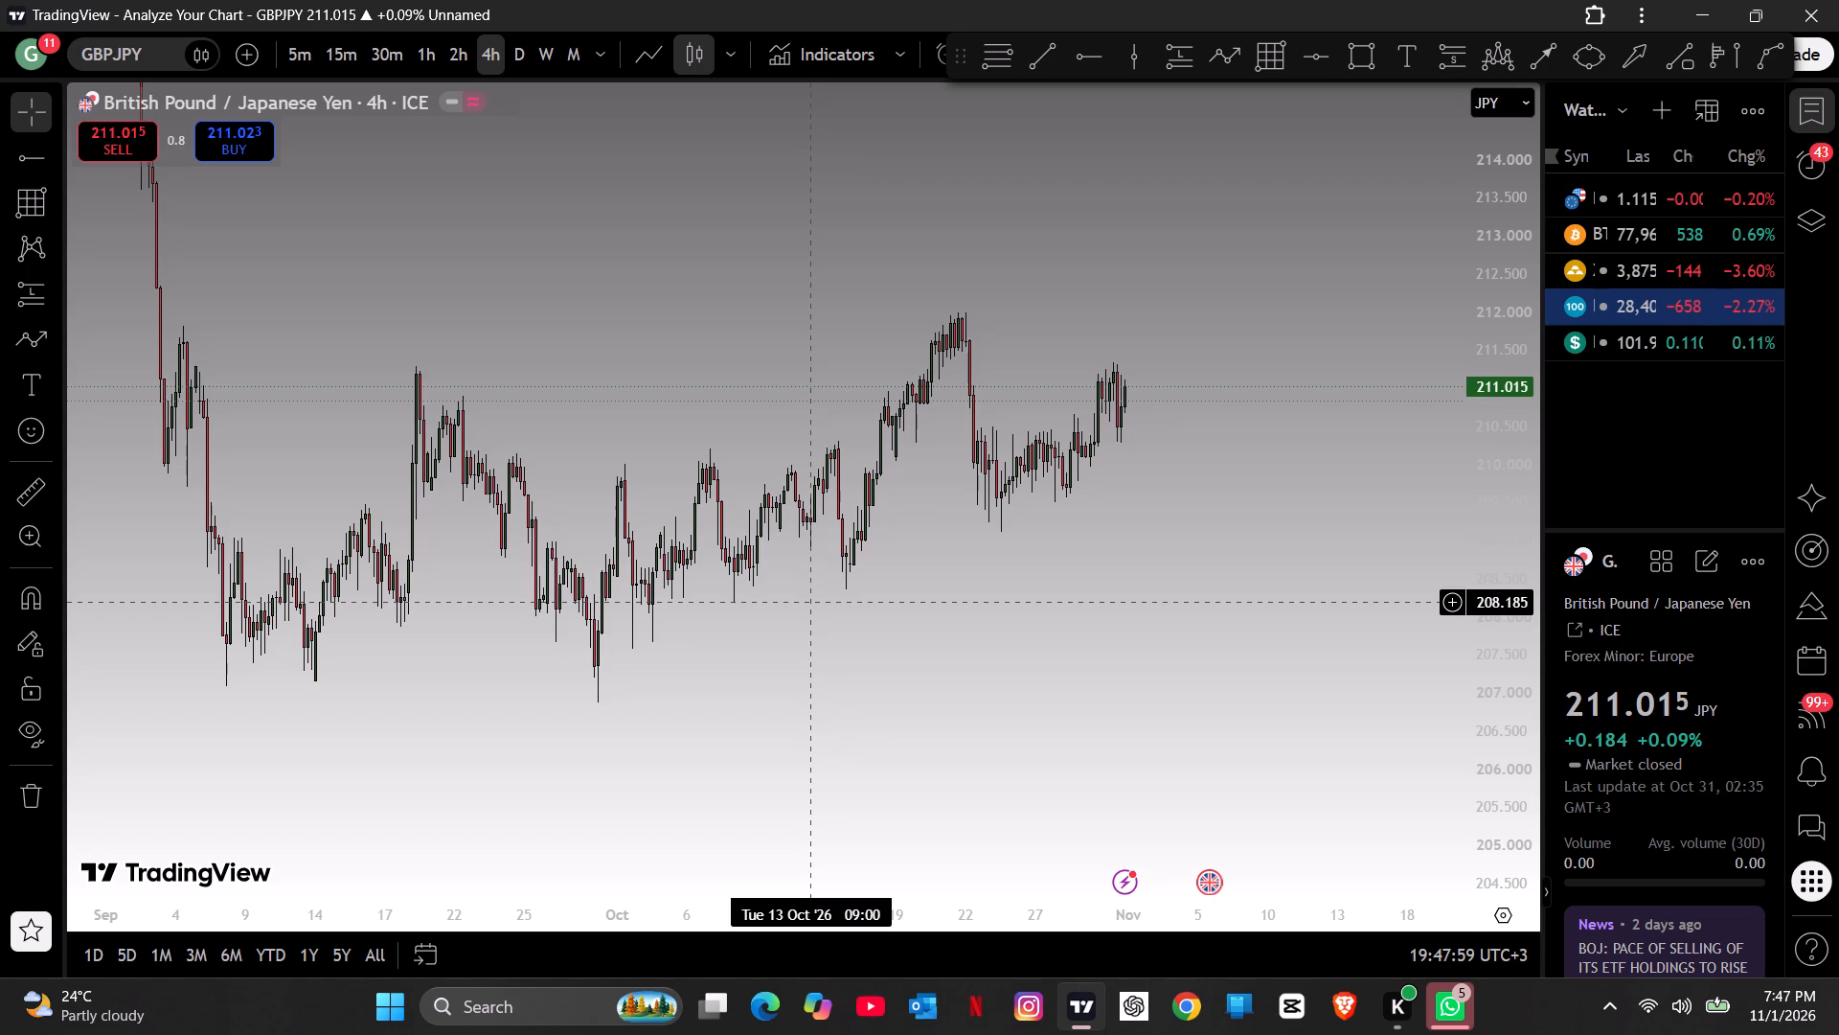
click(1088, 51)
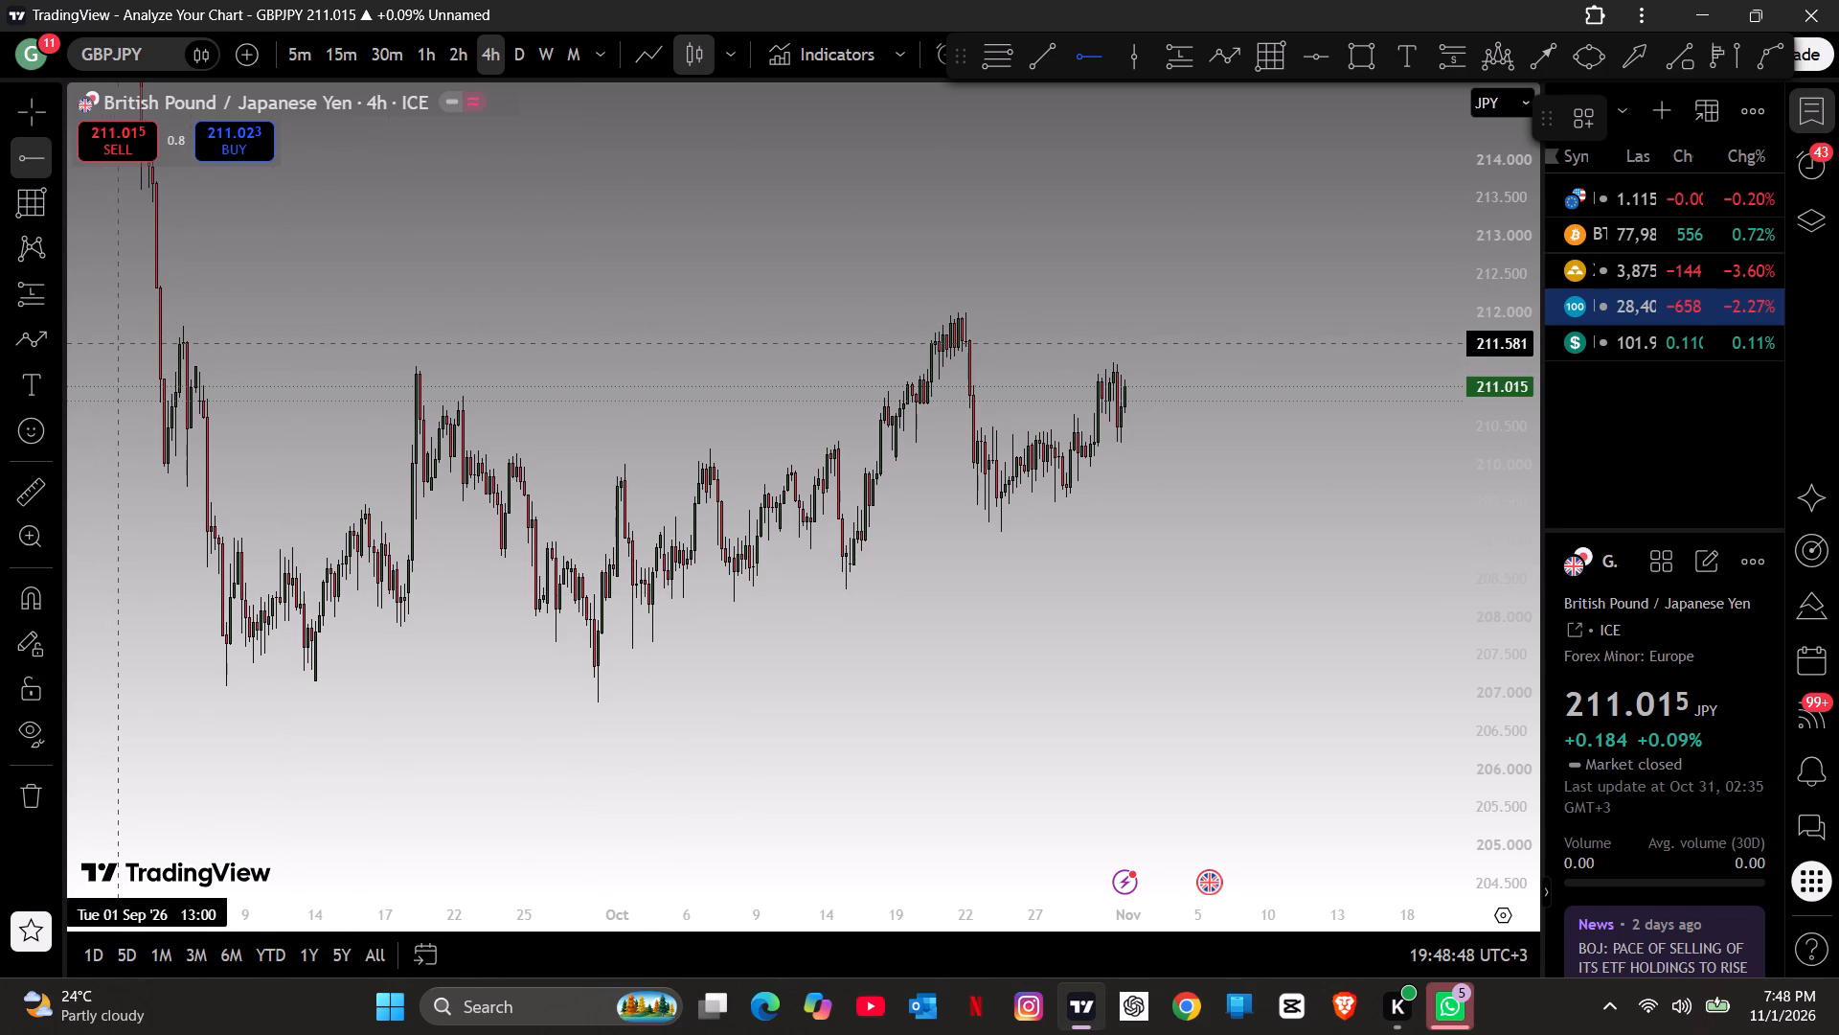
click(170, 361)
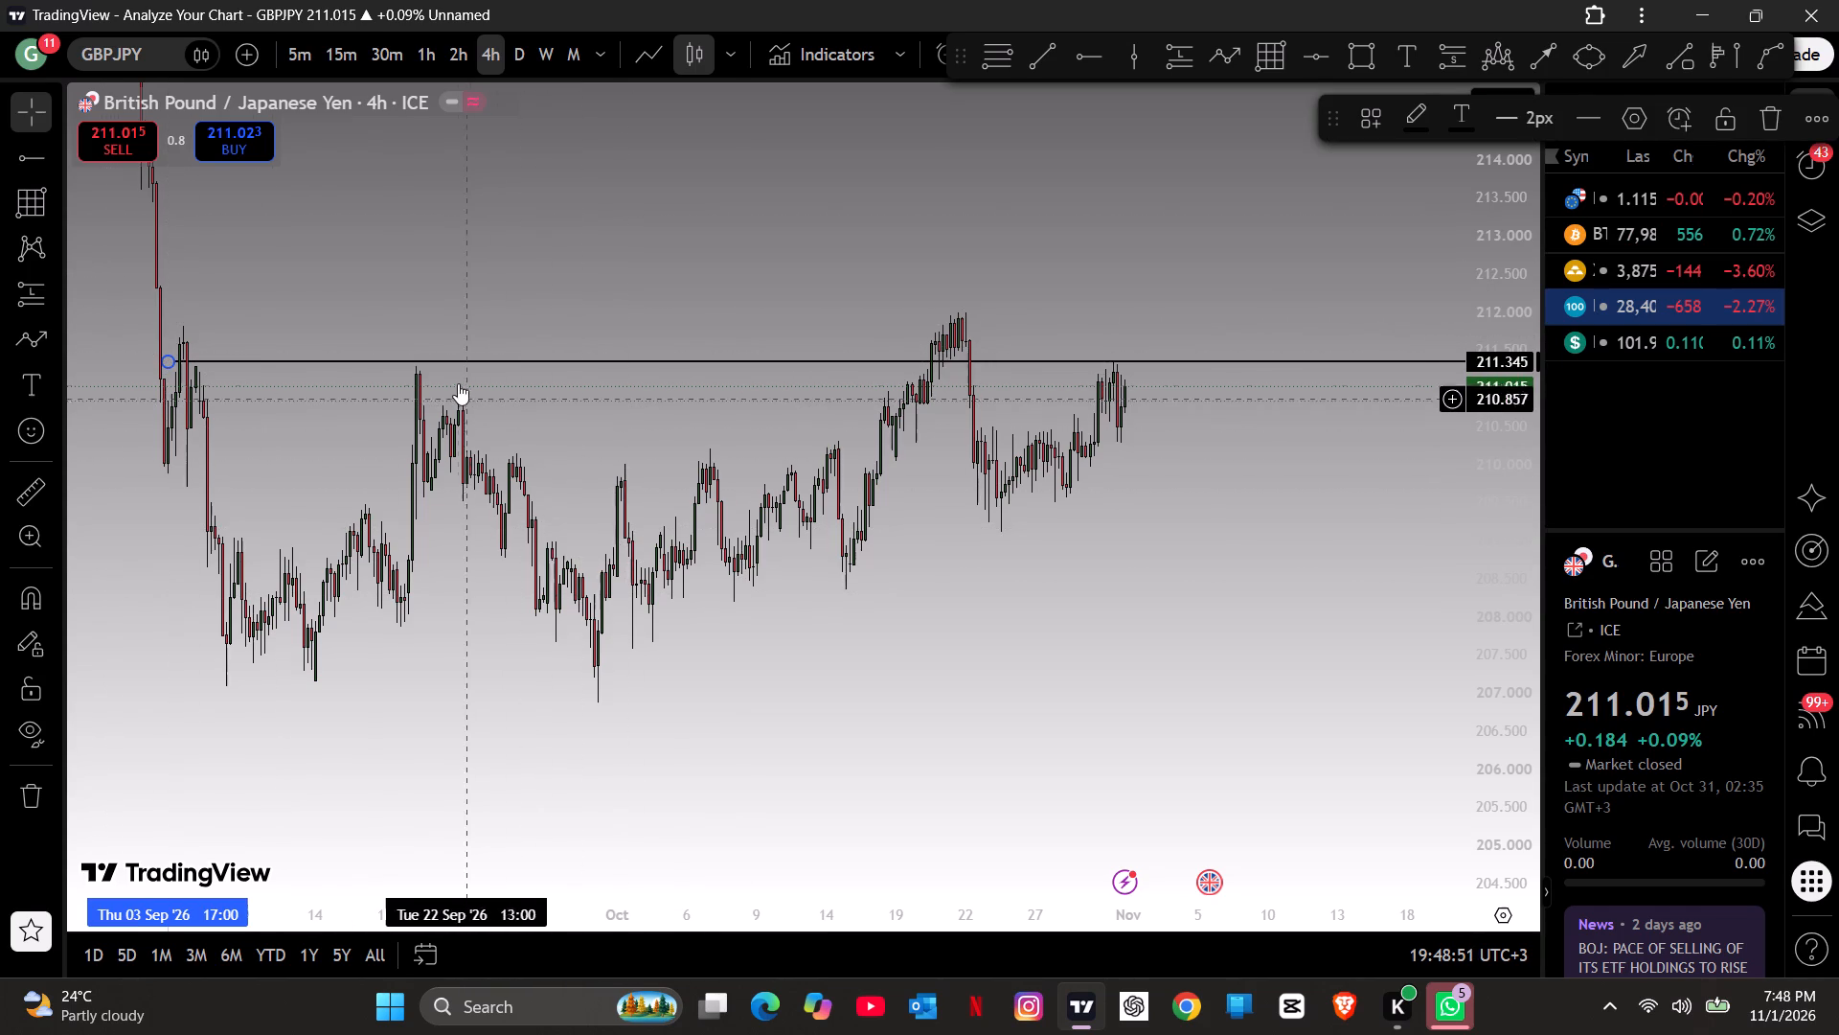
drag(454, 366, 446, 377)
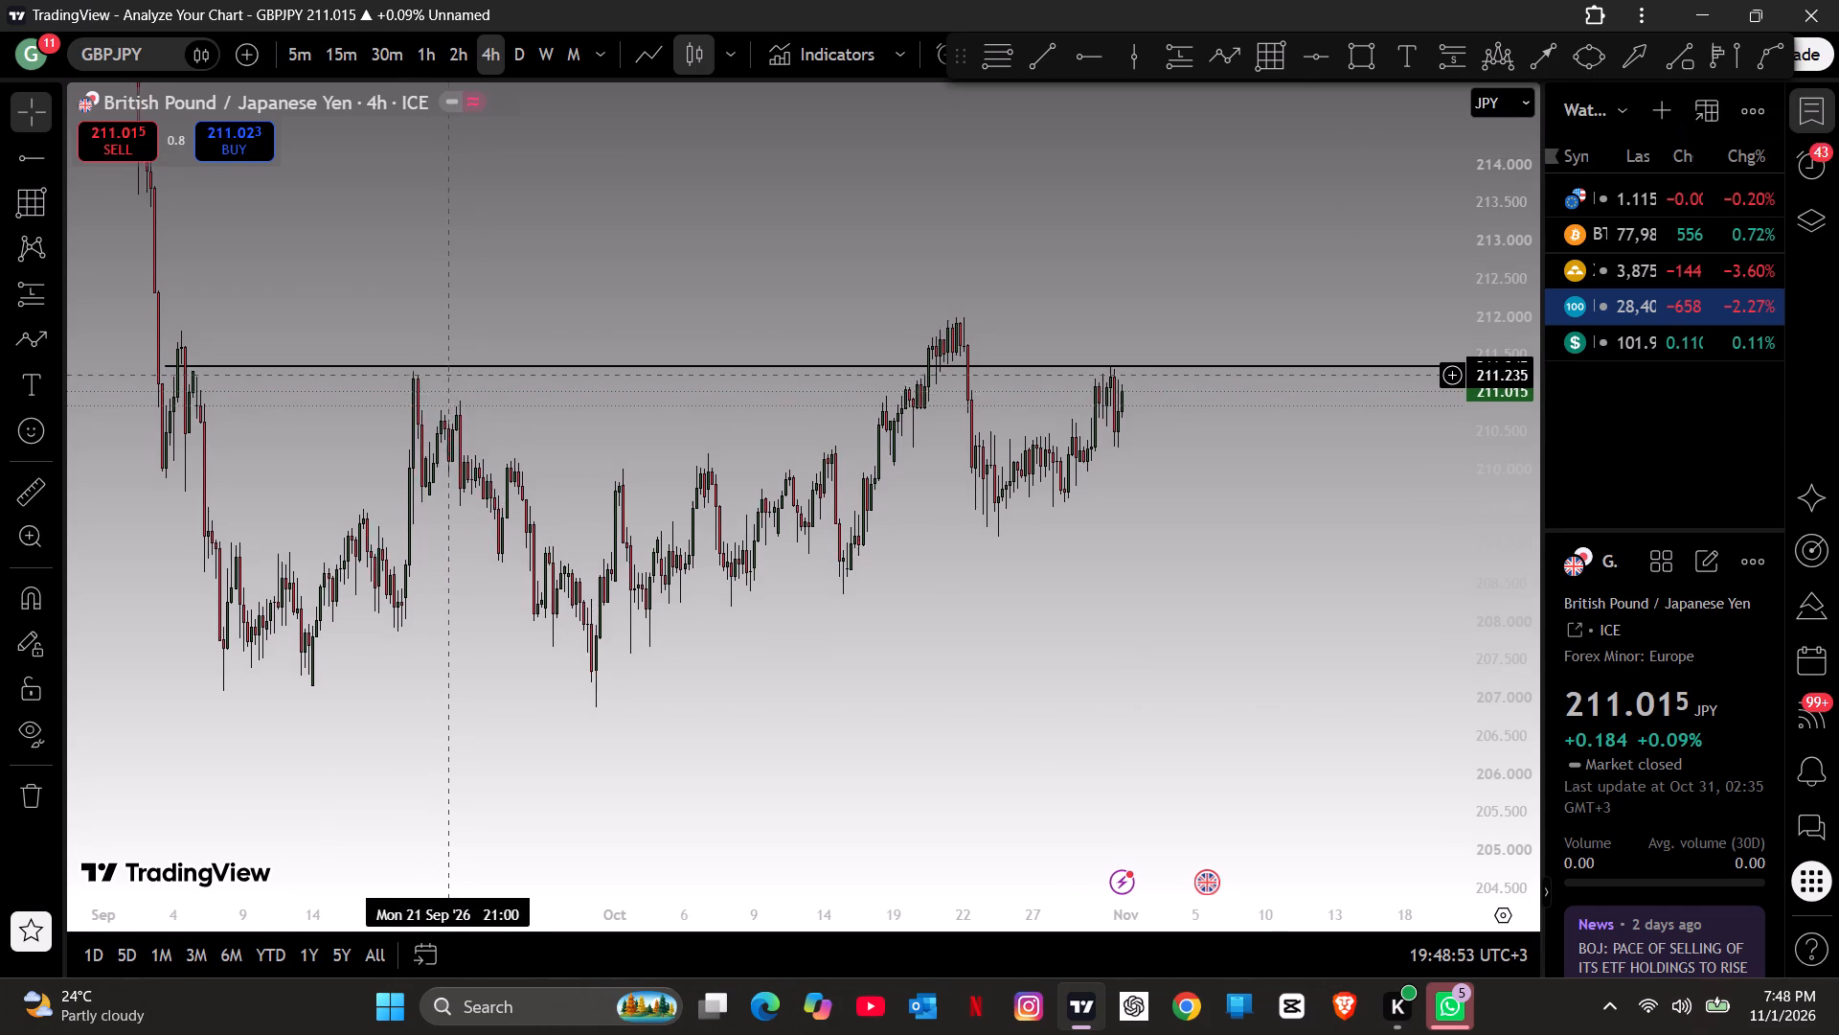
drag(446, 377, 443, 380)
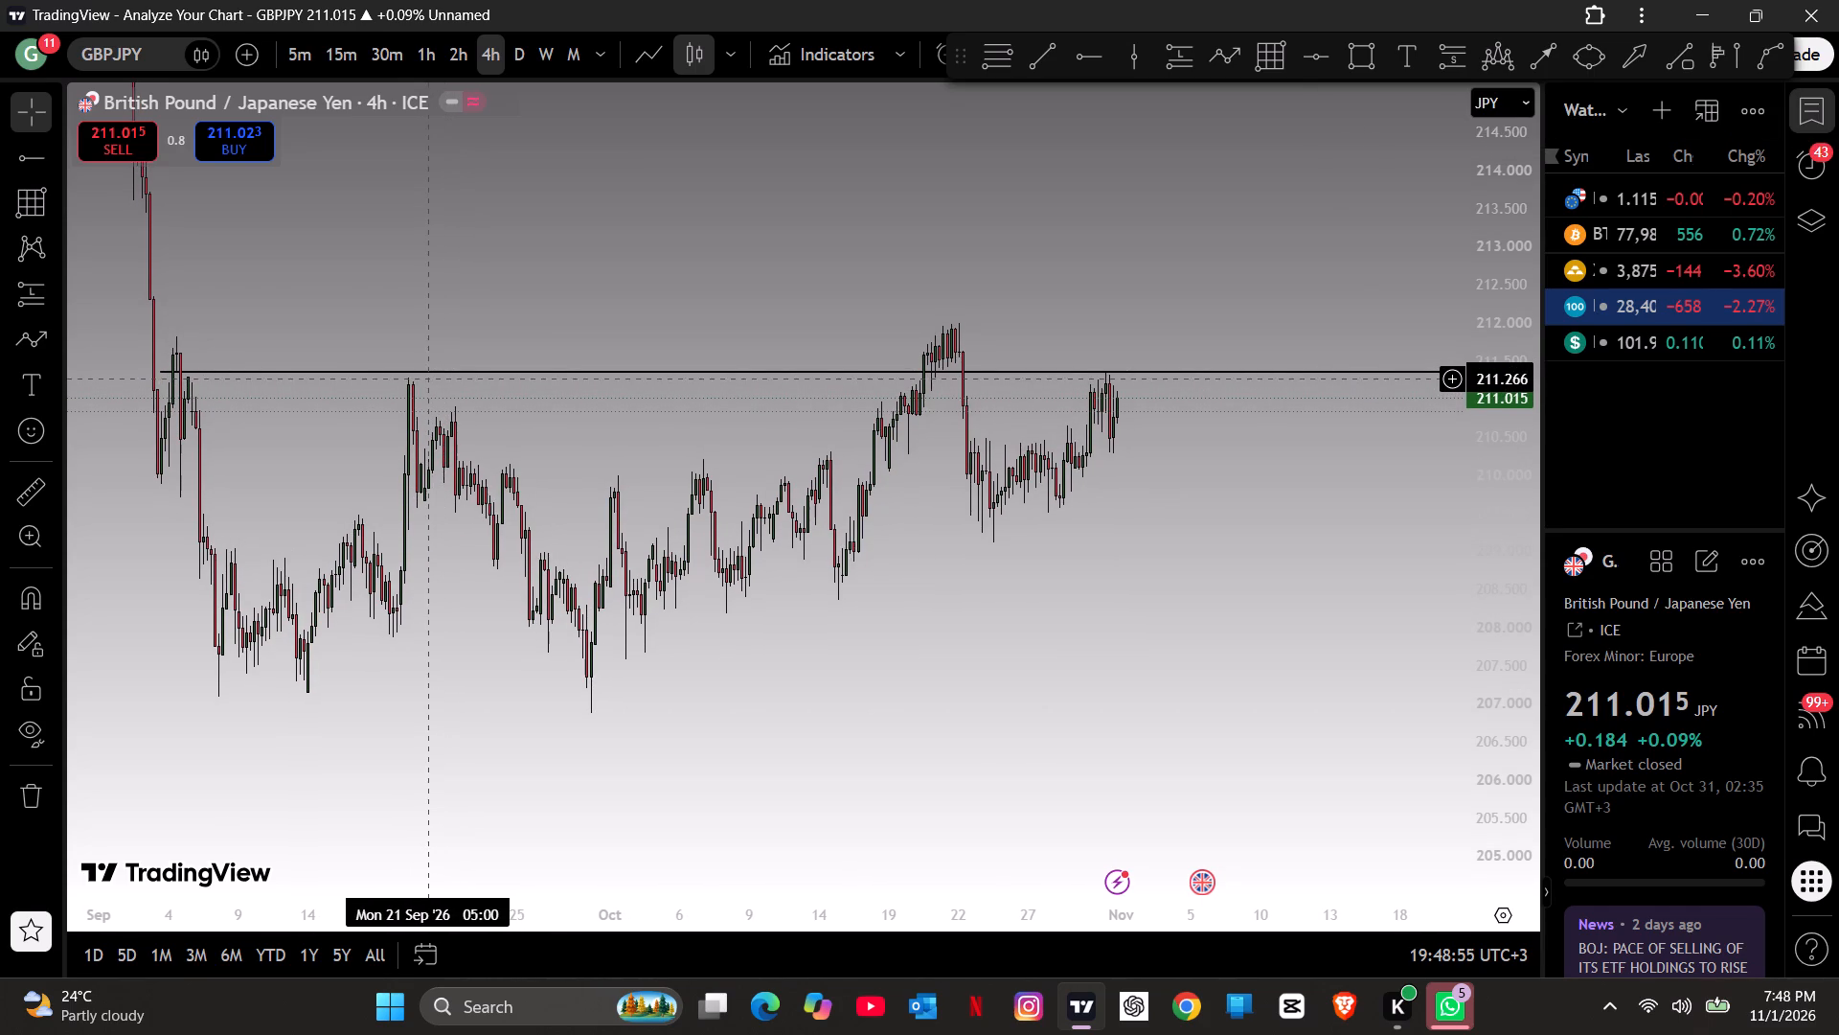
drag(431, 373, 436, 379)
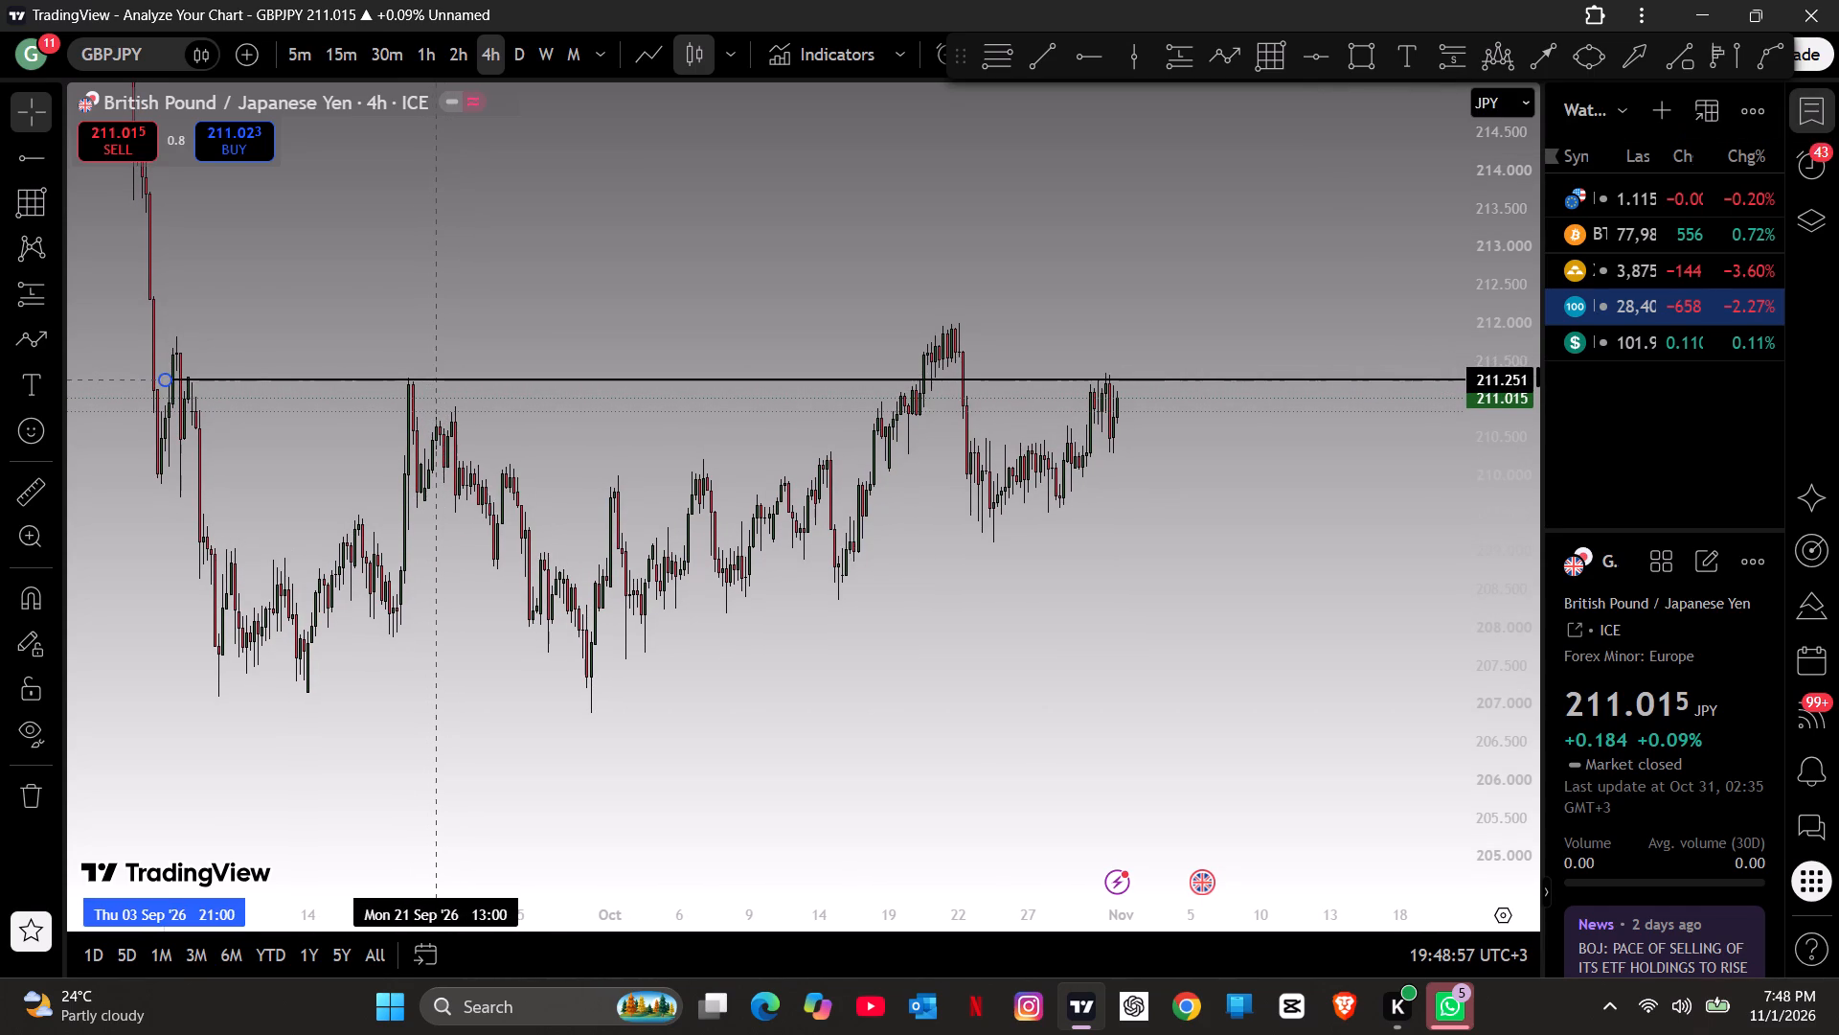
drag(436, 379, 425, 361)
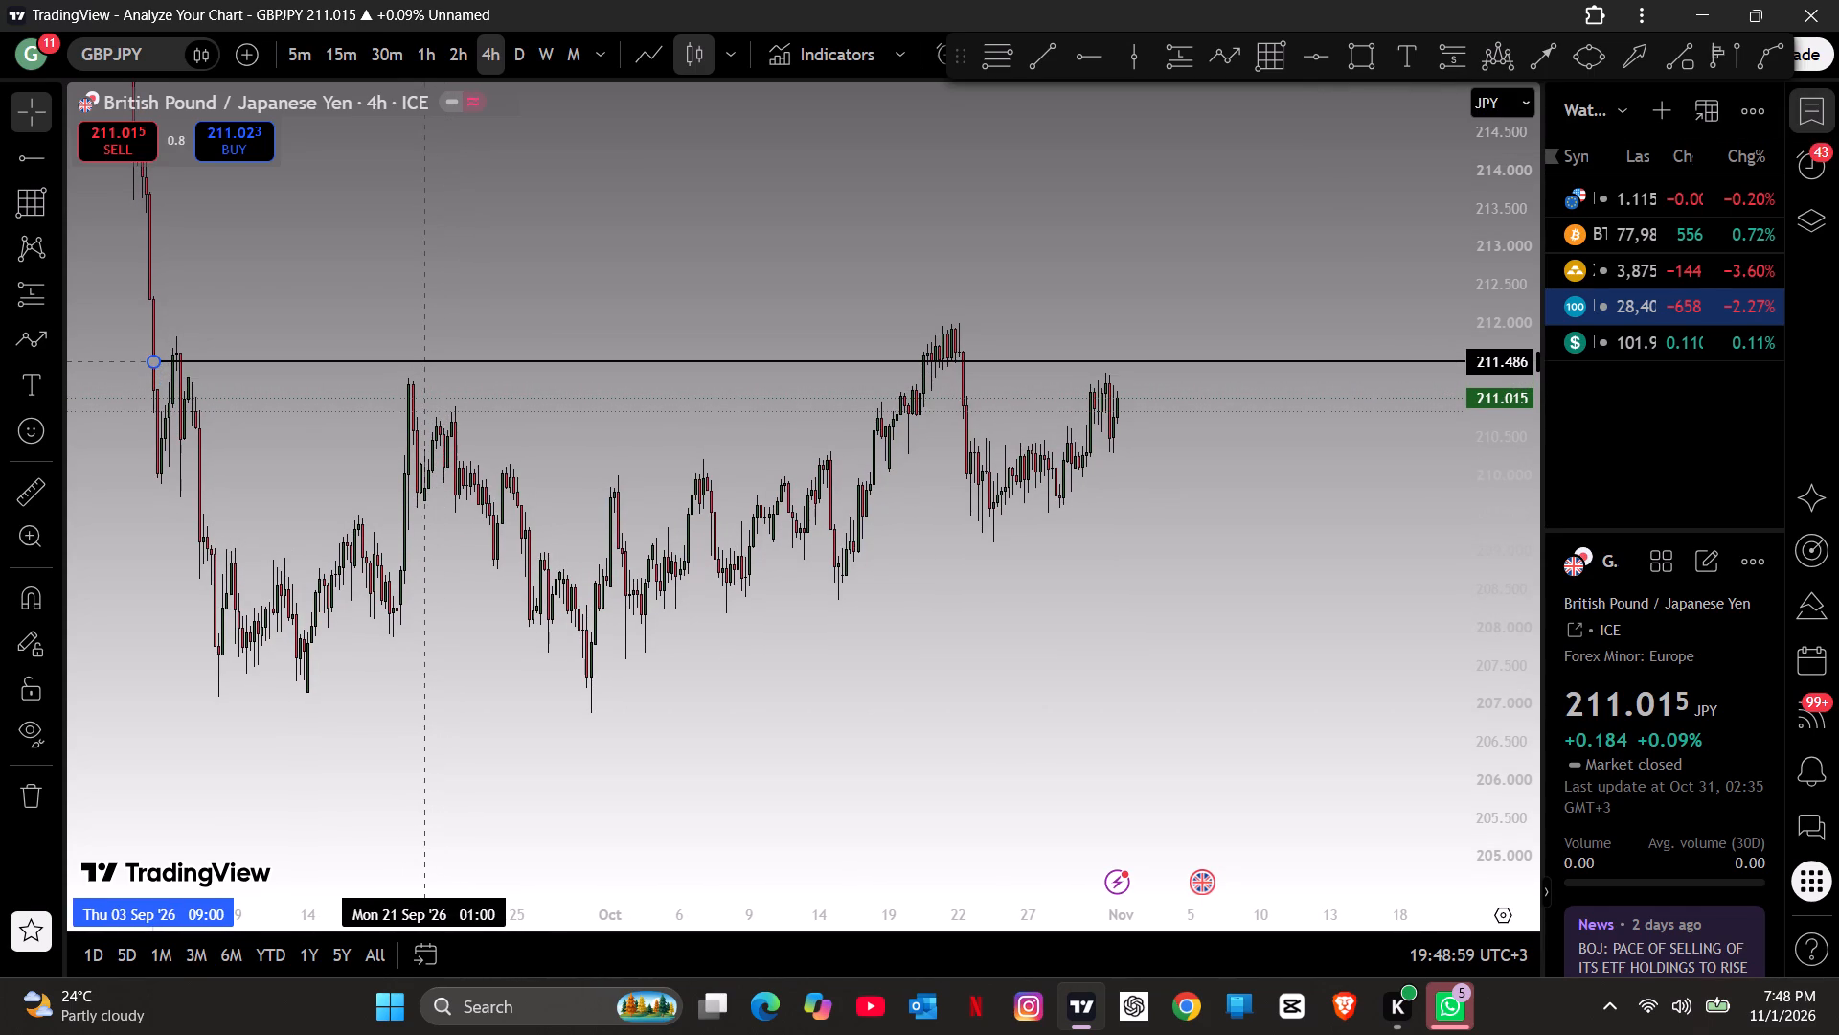
drag(425, 361, 422, 356)
click(562, 510)
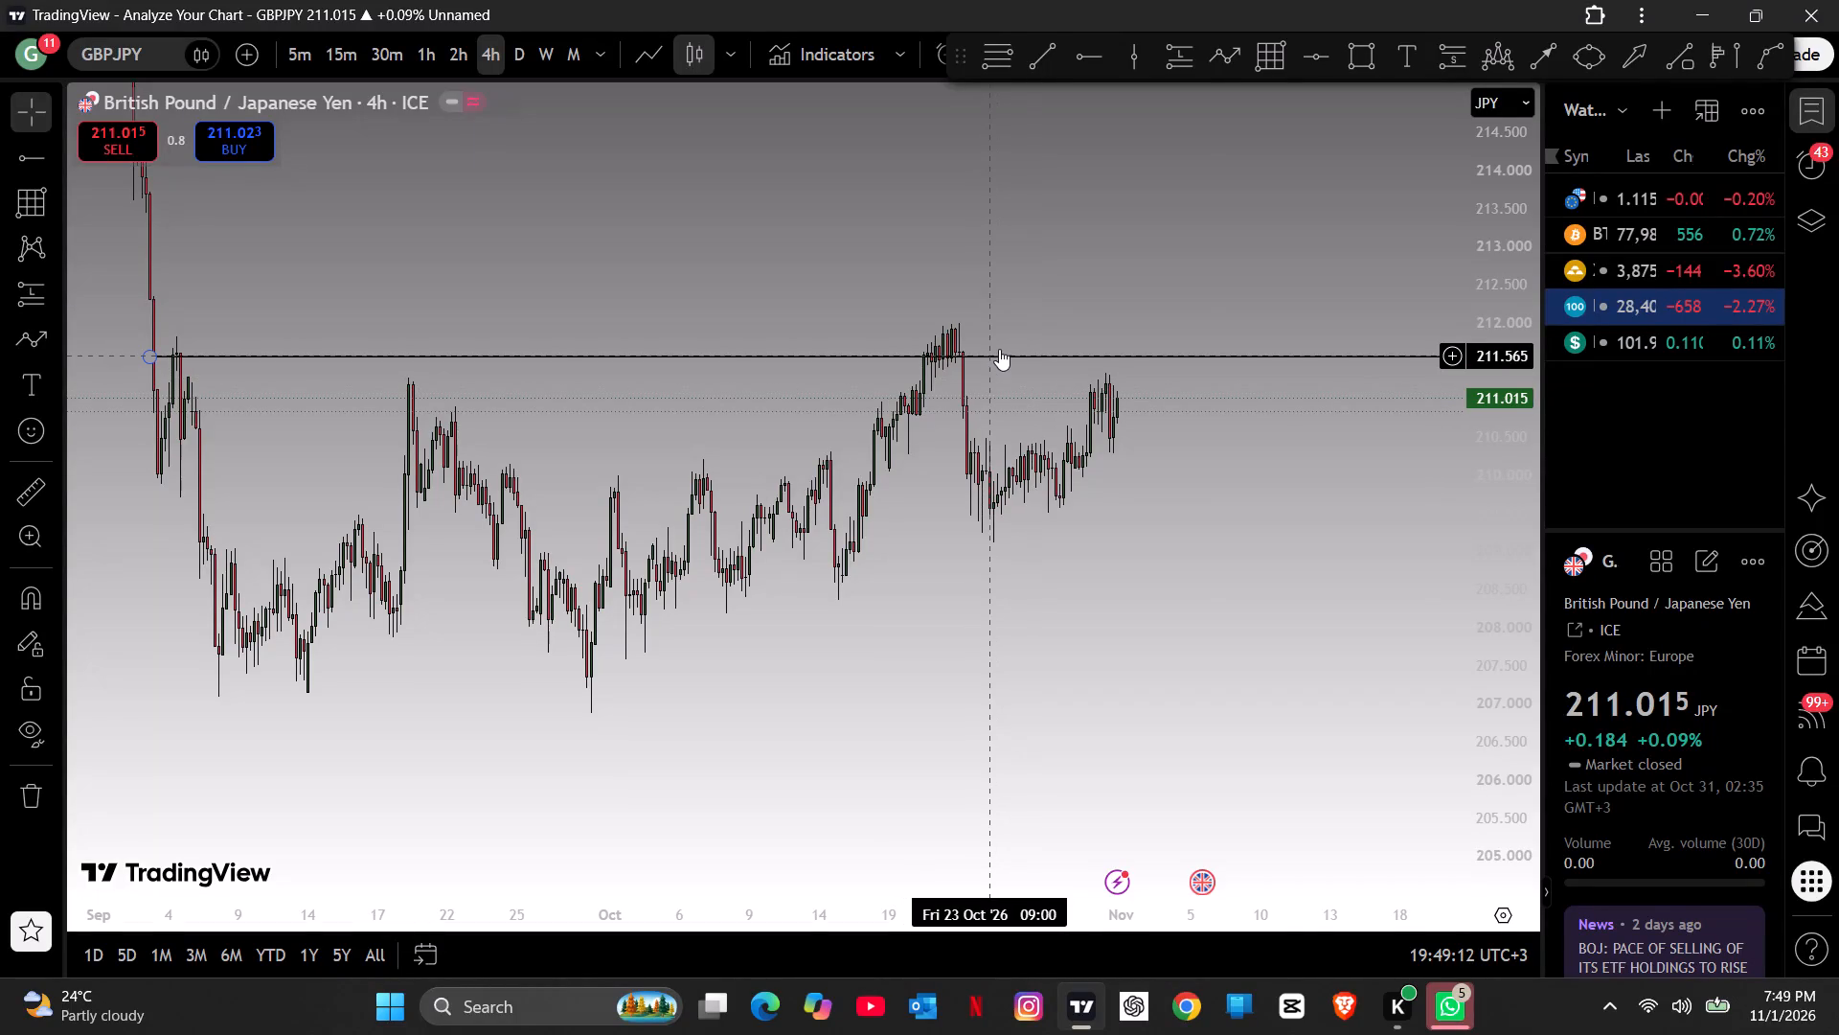
Draw a path from about 211.4 up through the ray to 212.4, down to 211.5, up to 213.3, down to 212.9, ending near 214.7.
click(1229, 73)
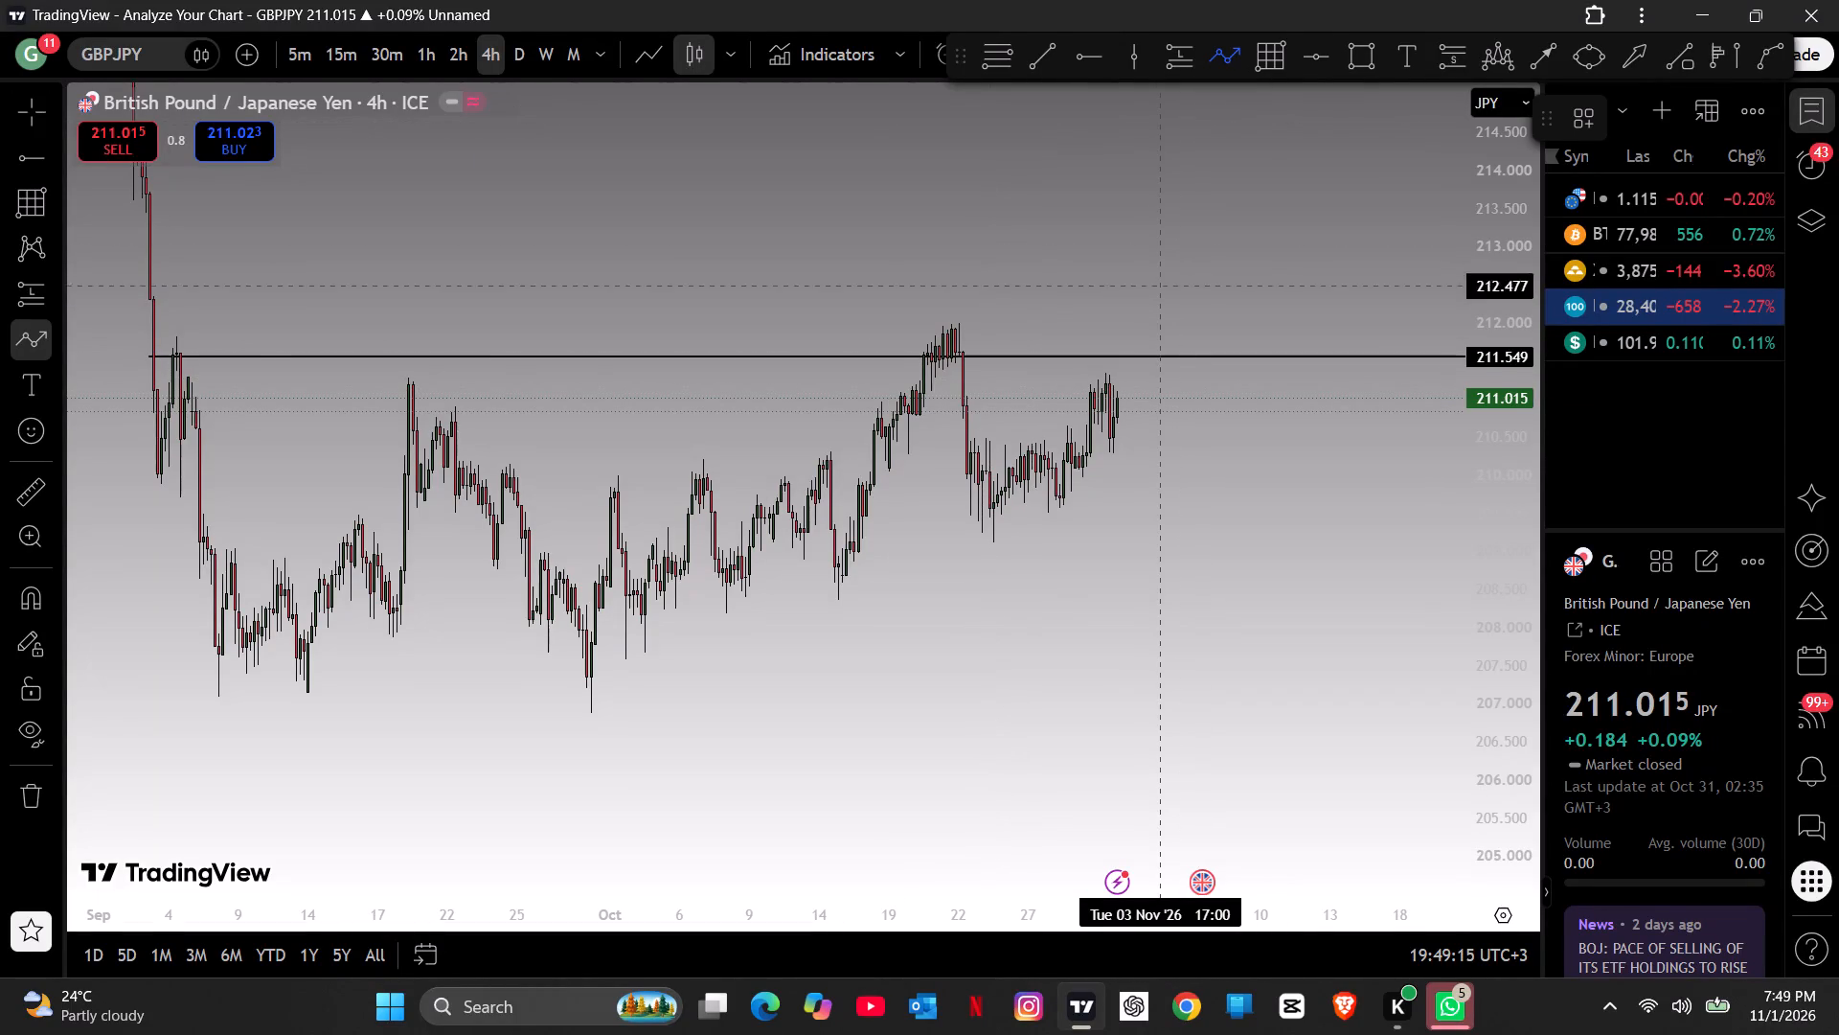
click(1147, 370)
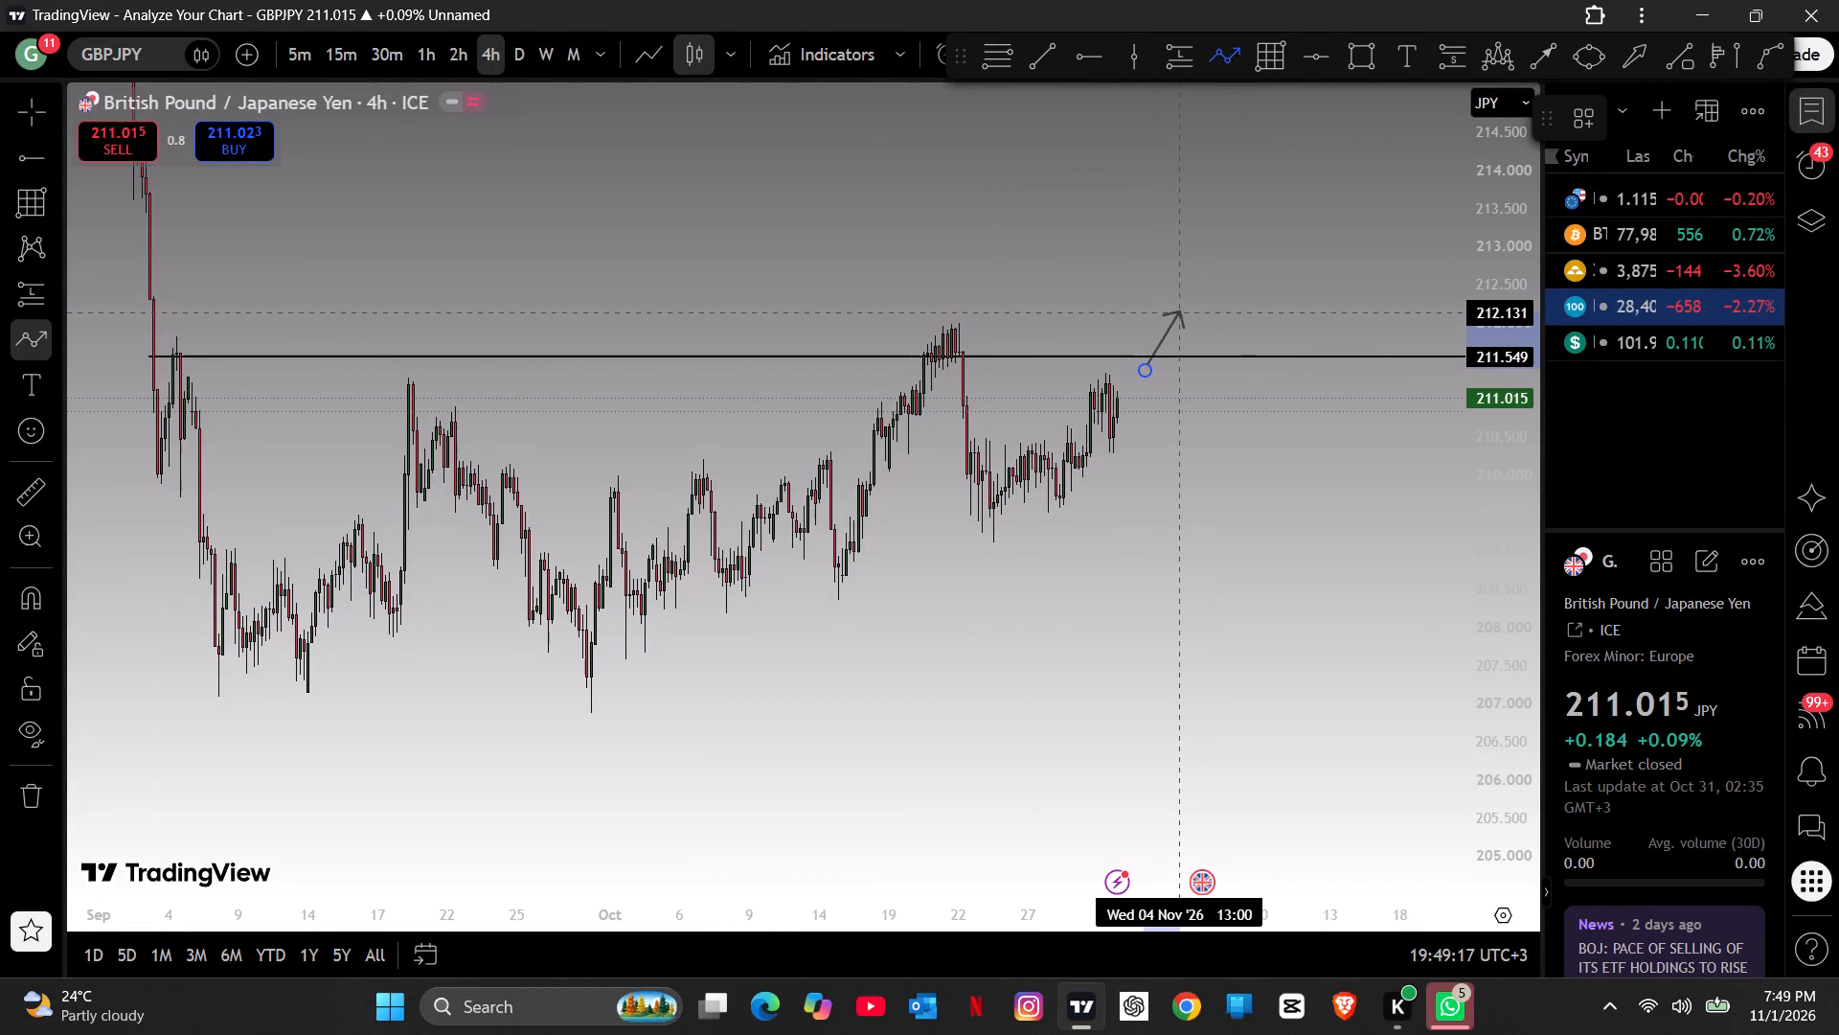
click(1188, 290)
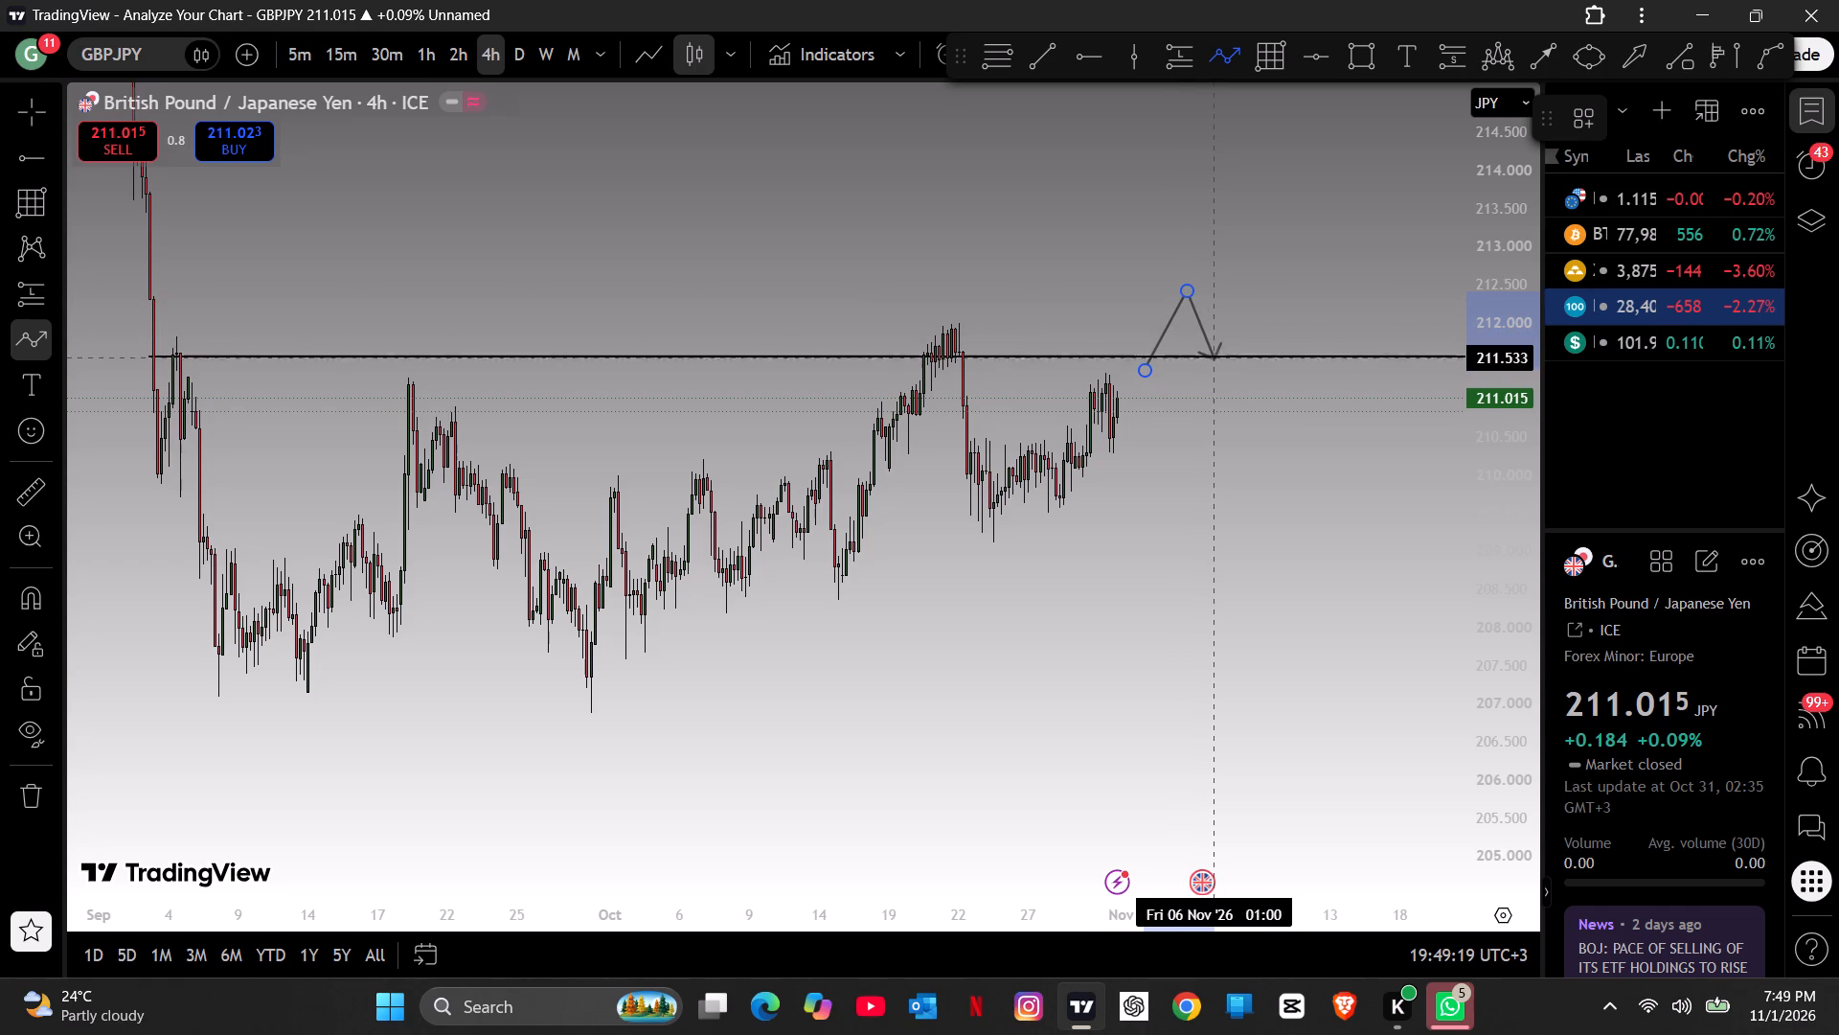
click(1215, 359)
click(1260, 220)
click(1286, 252)
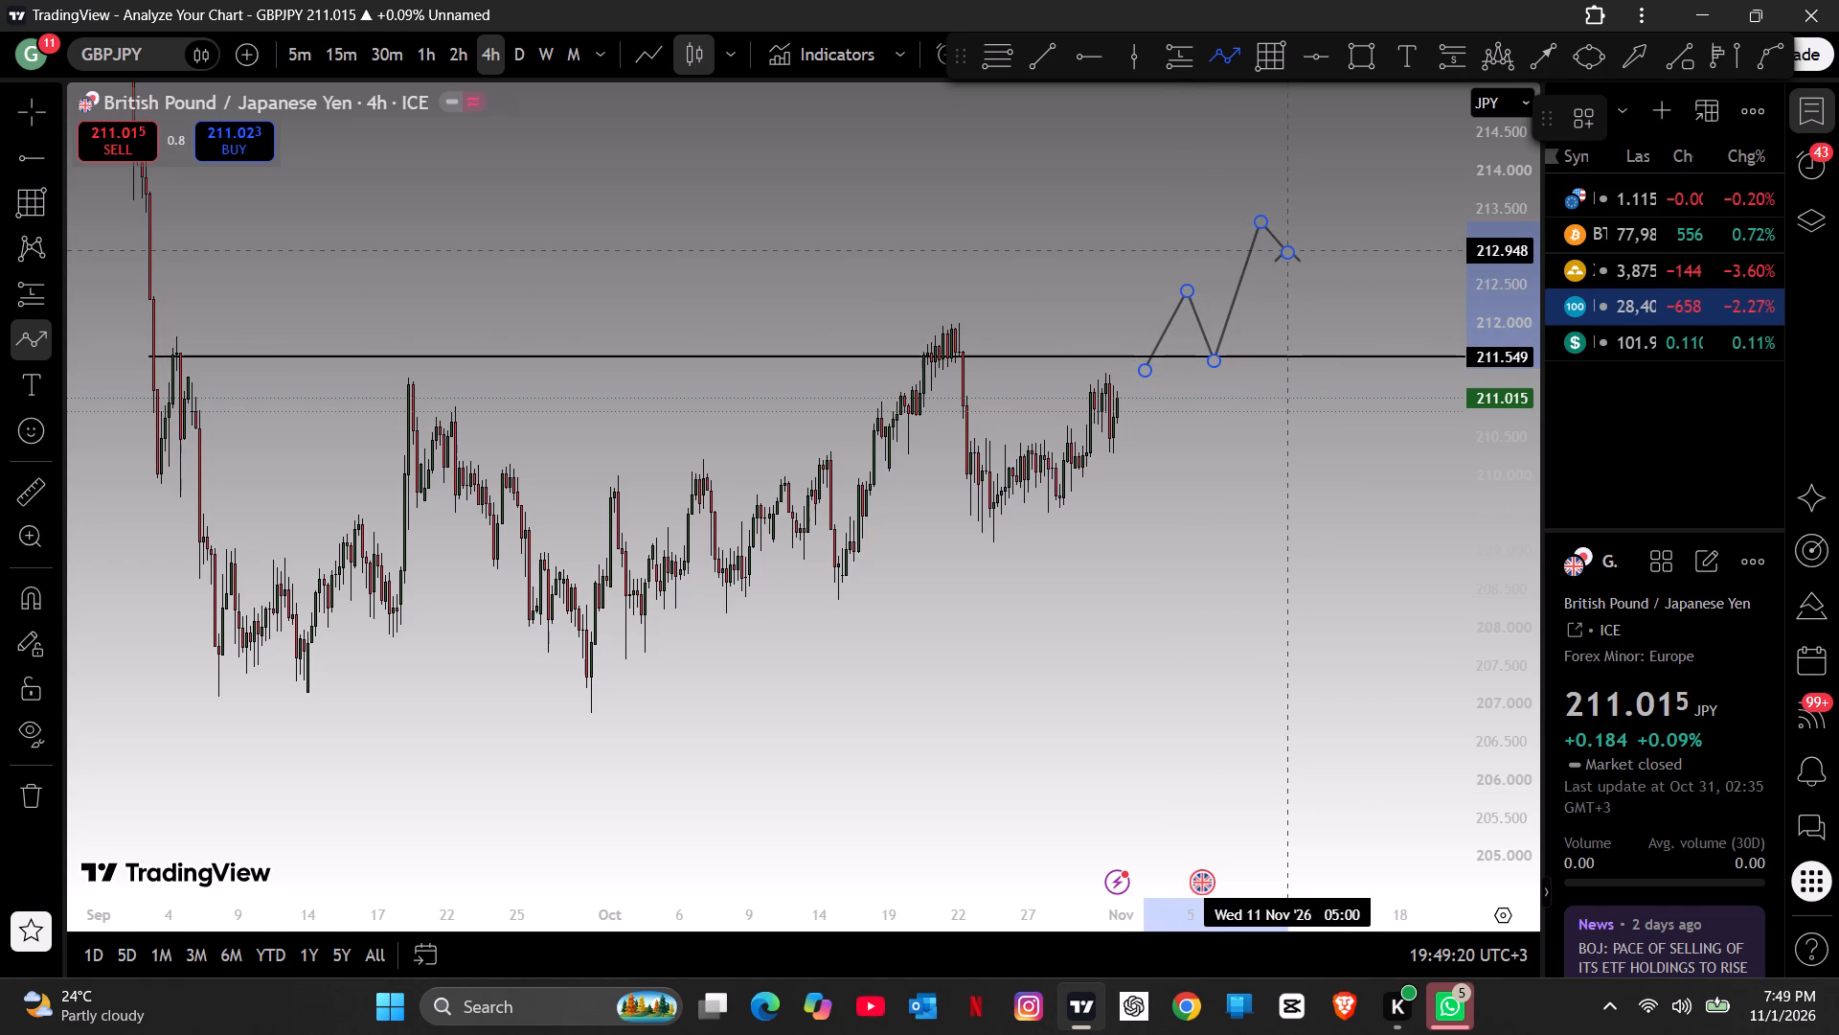
double_click(1396, 116)
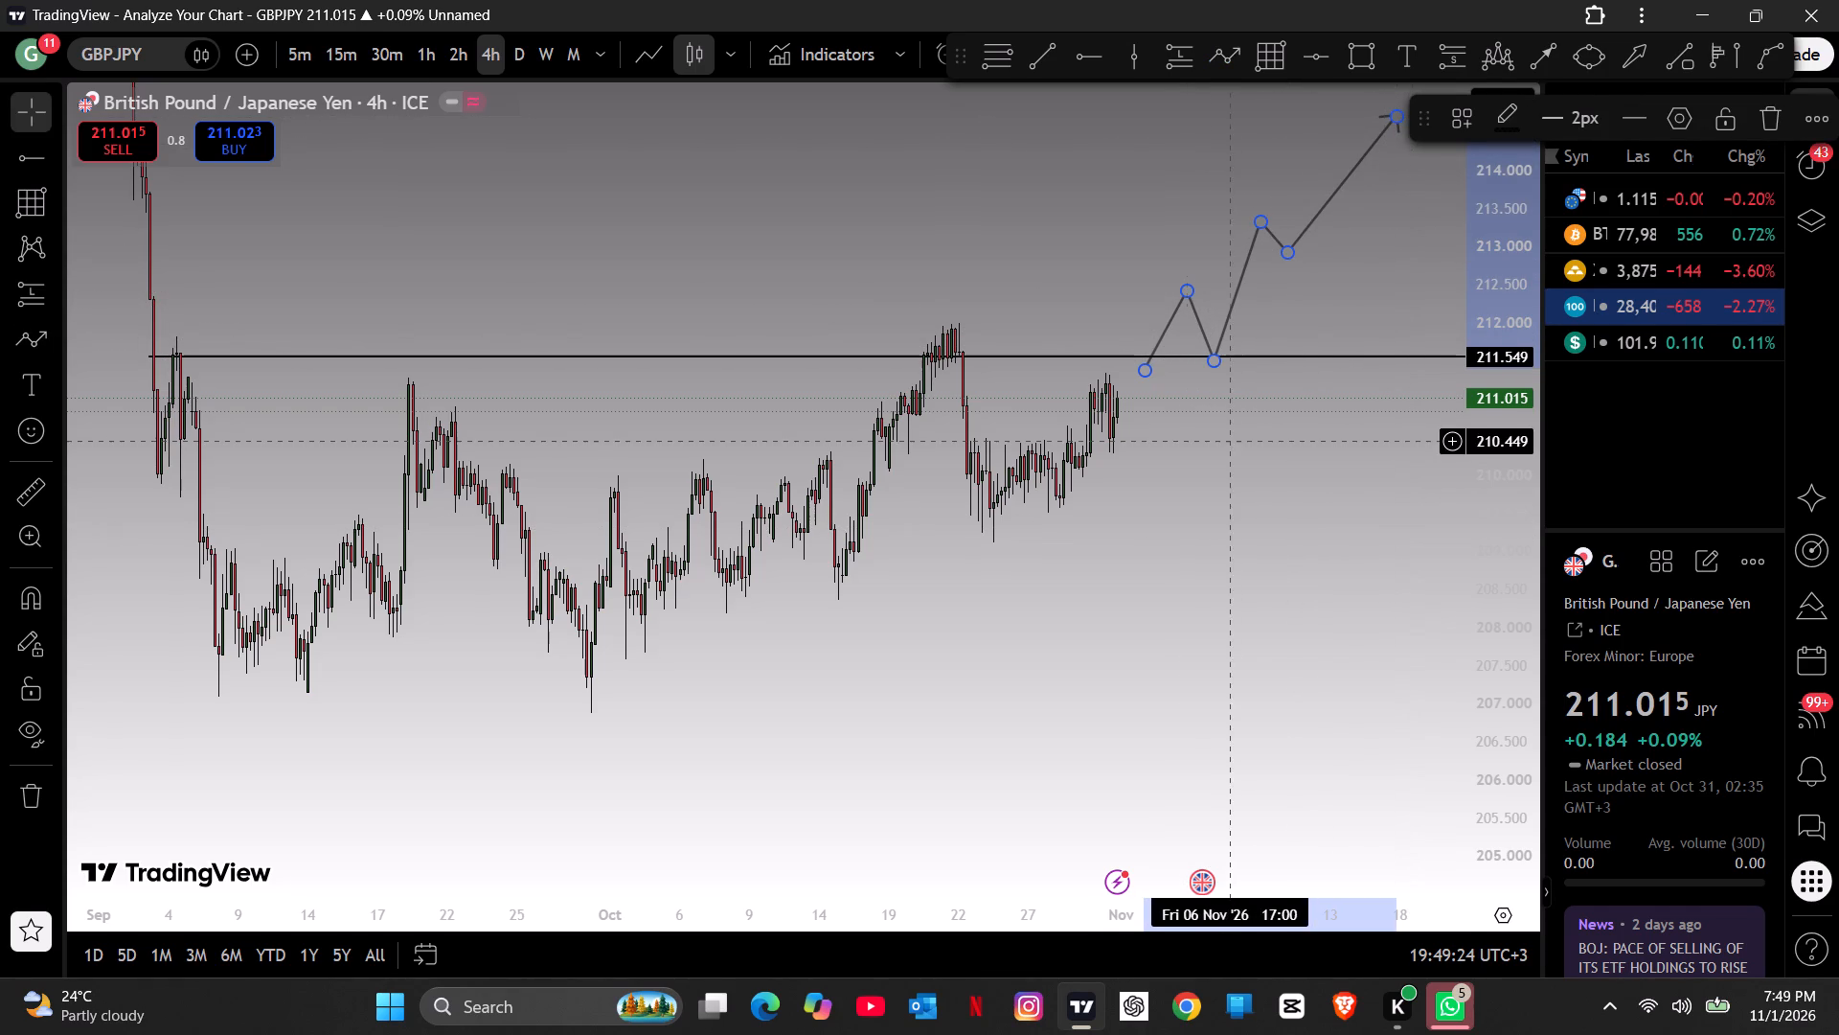
drag(1182, 447, 1142, 541)
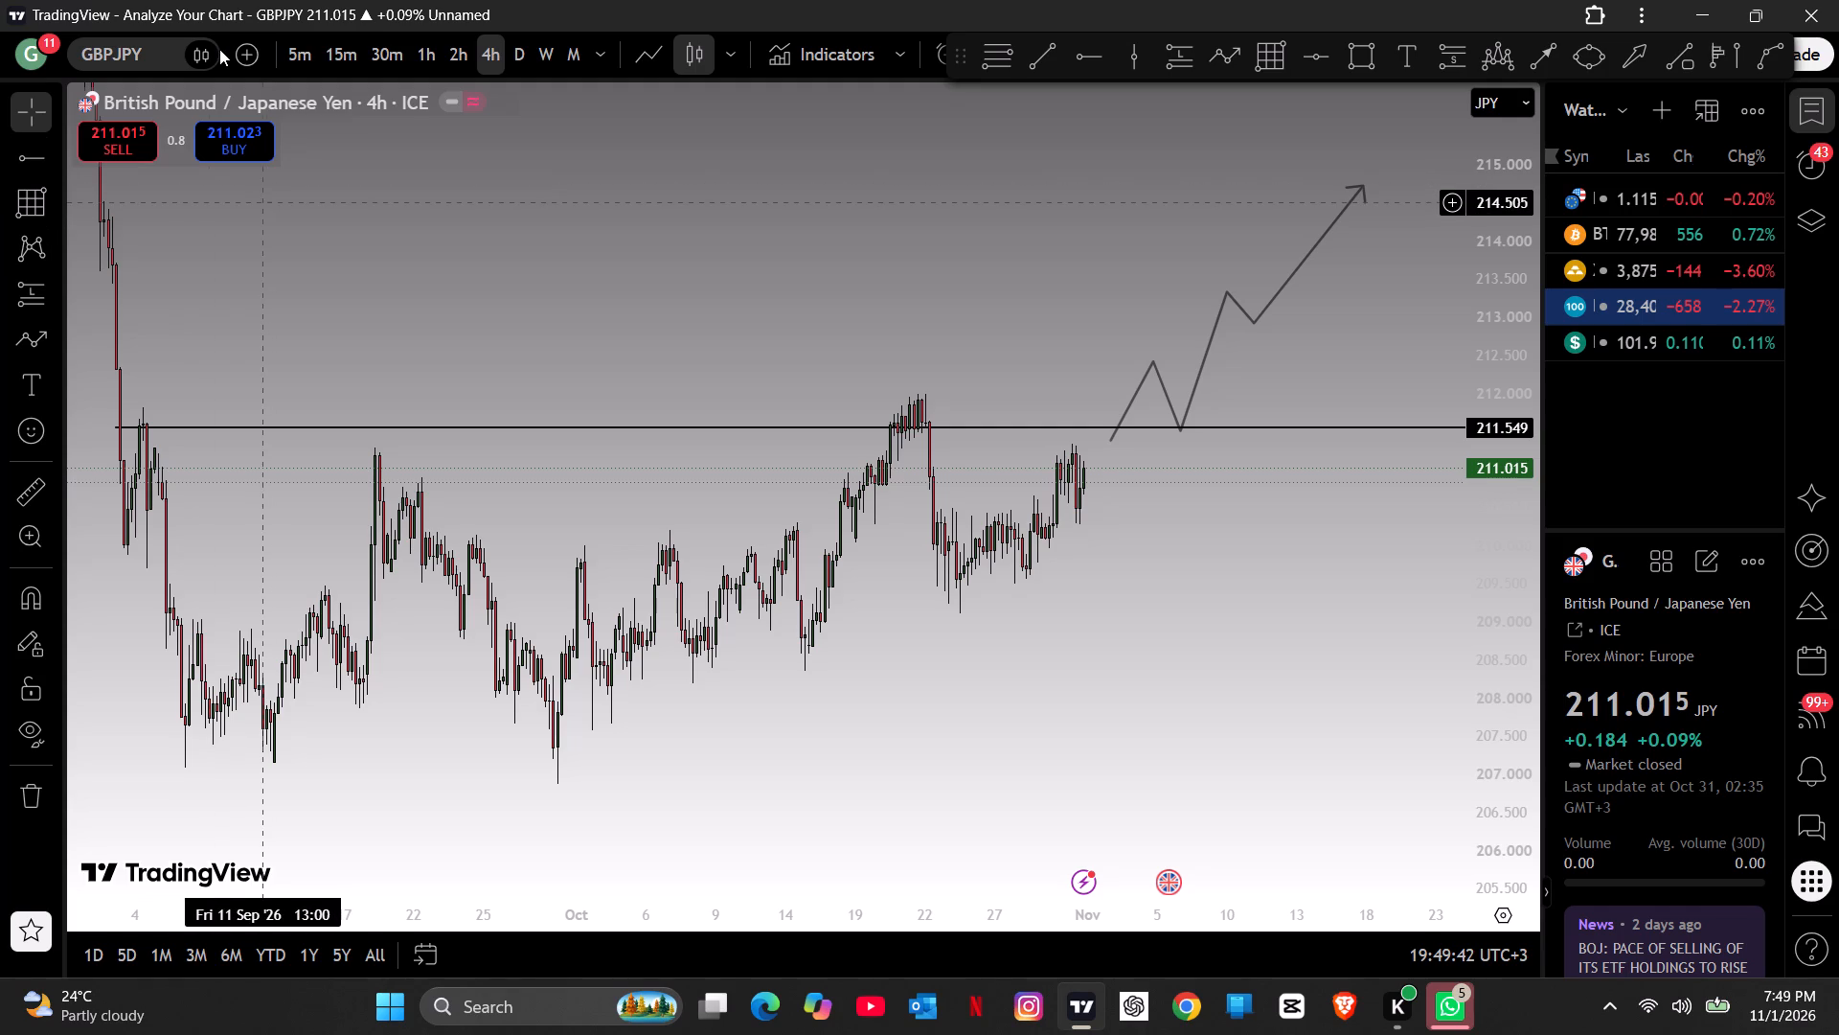
Search for DXY and switch the chart to the TVC U.S. Dollar Index.
click(146, 43)
key(BackSpace)
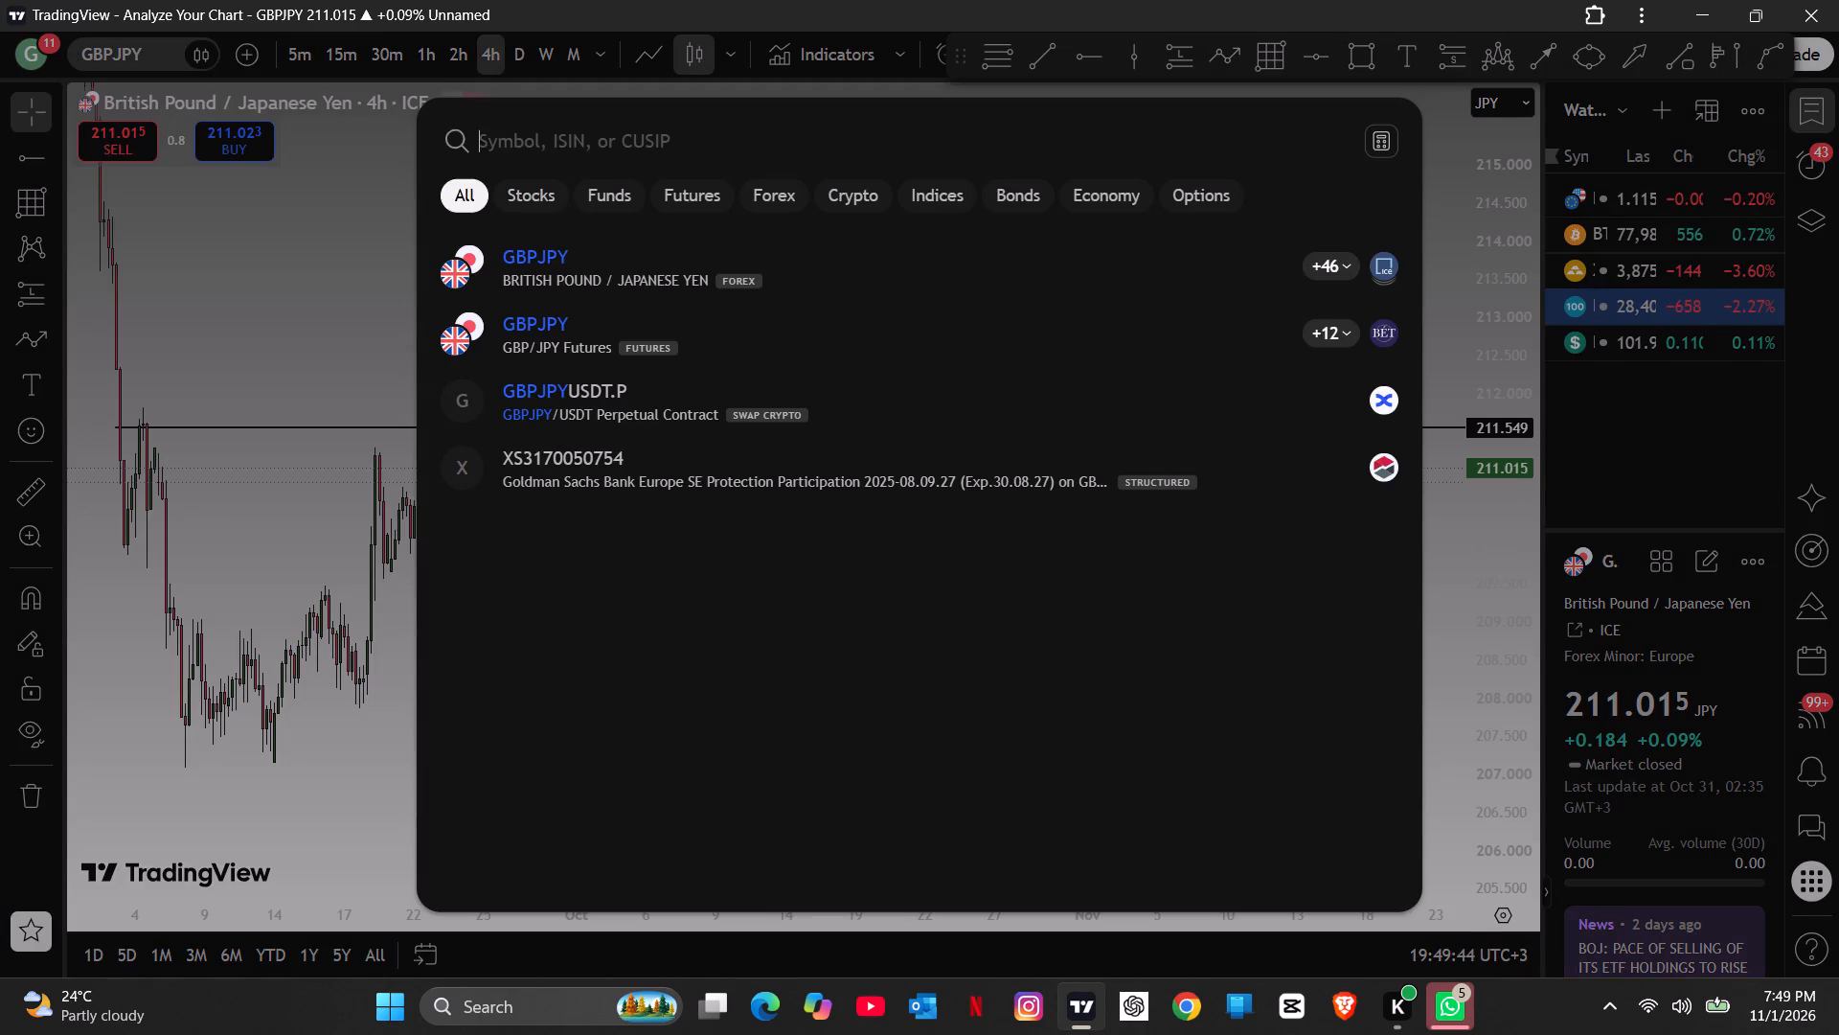
text(dxy)
click(646, 266)
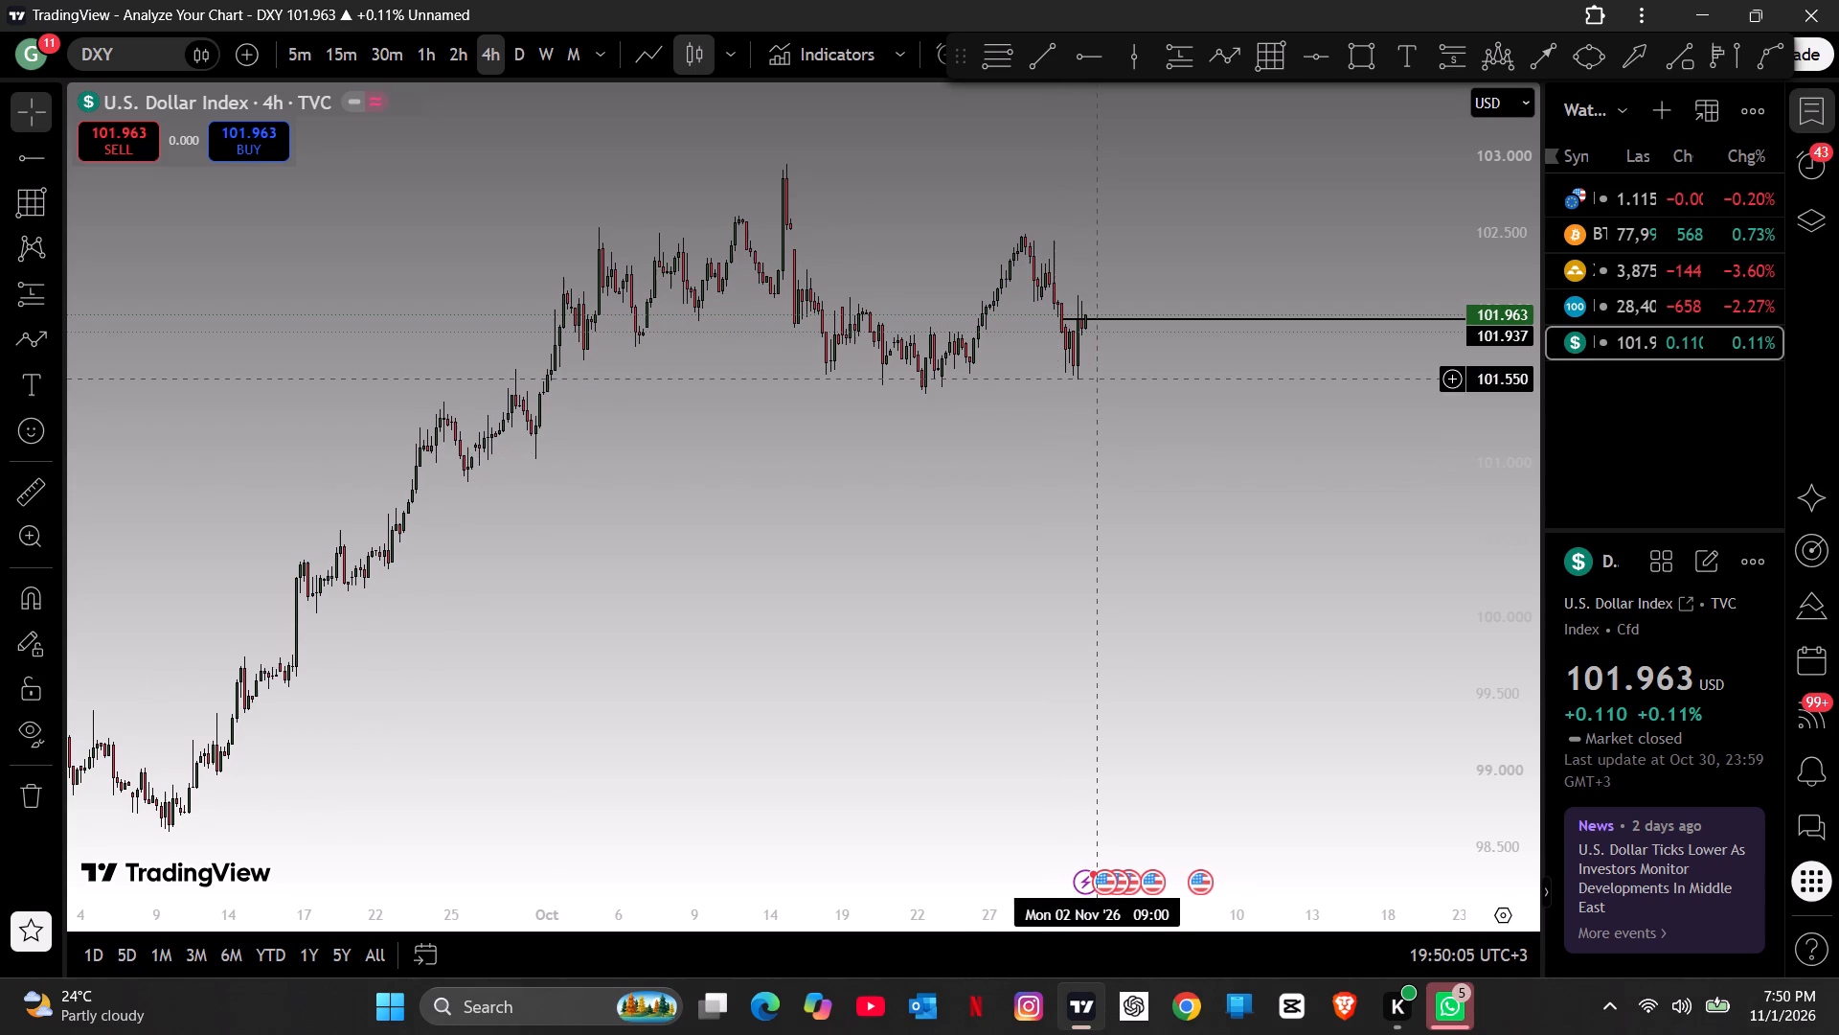
Move the DXY horizontal ray up to about 102.540, starting in early October across the tops of the range.
drag(1056, 317, 896, 315)
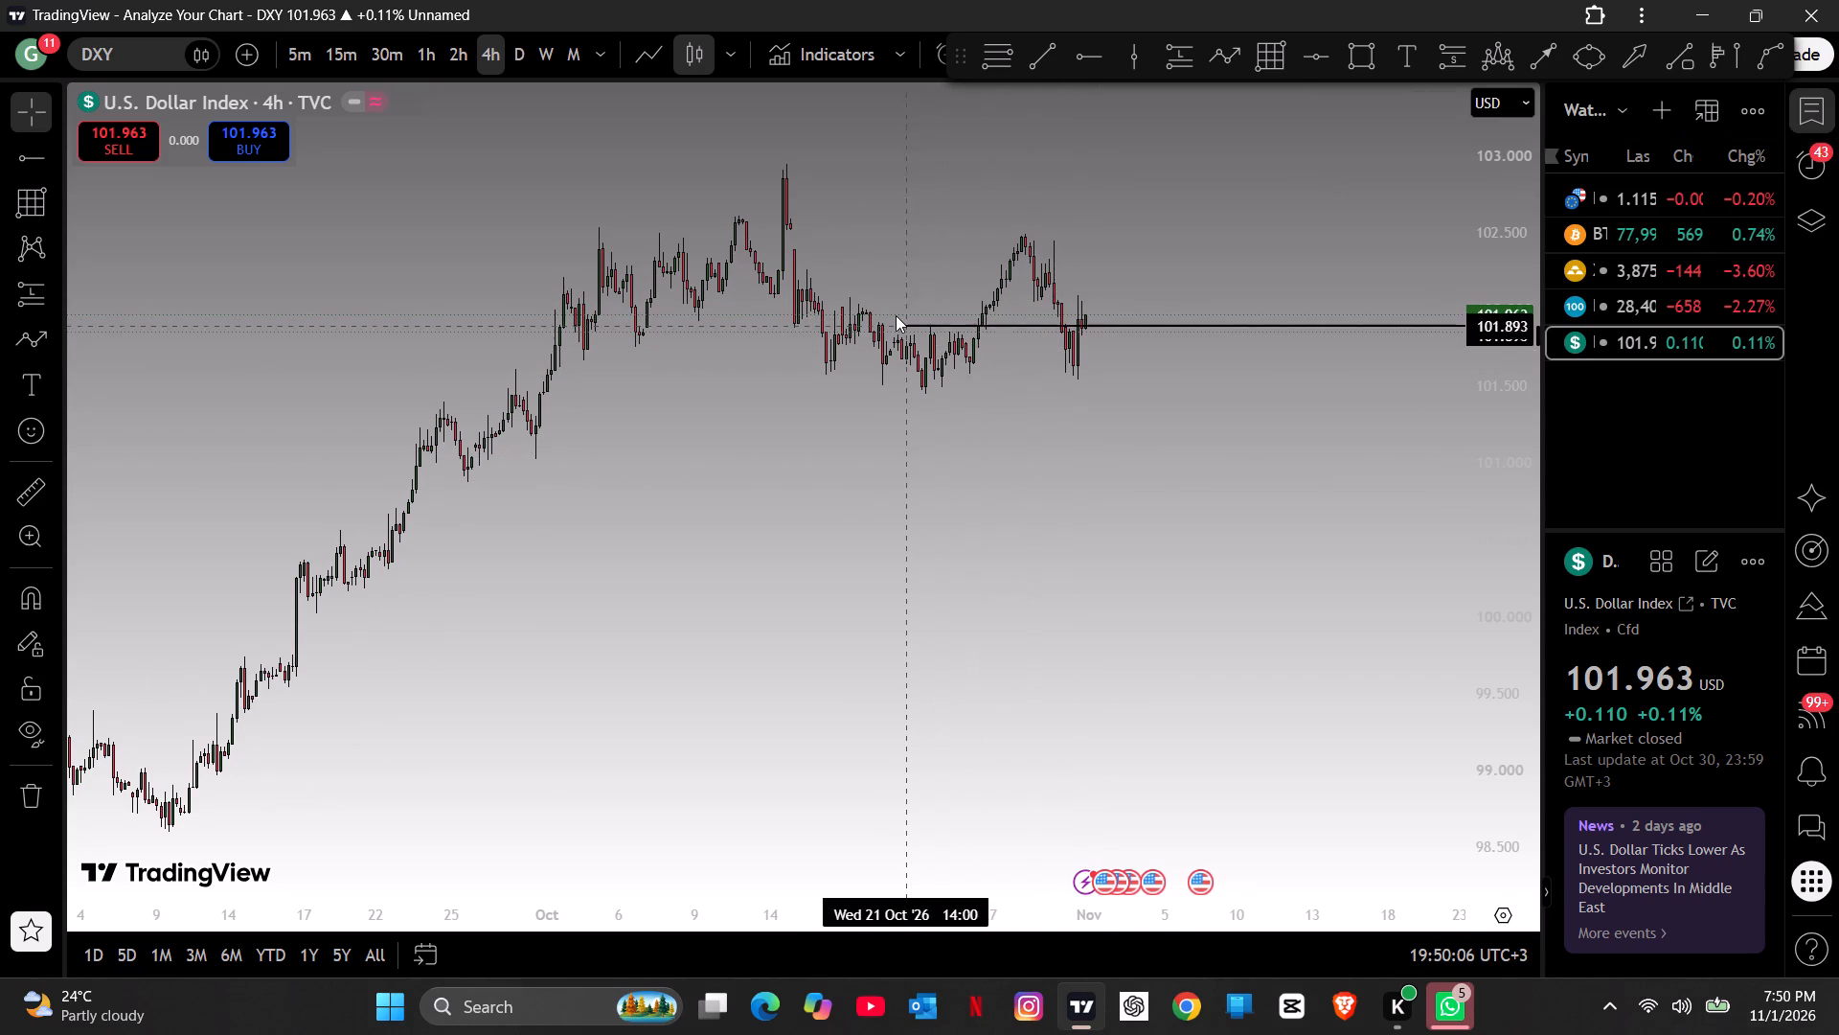
drag(896, 315, 858, 293)
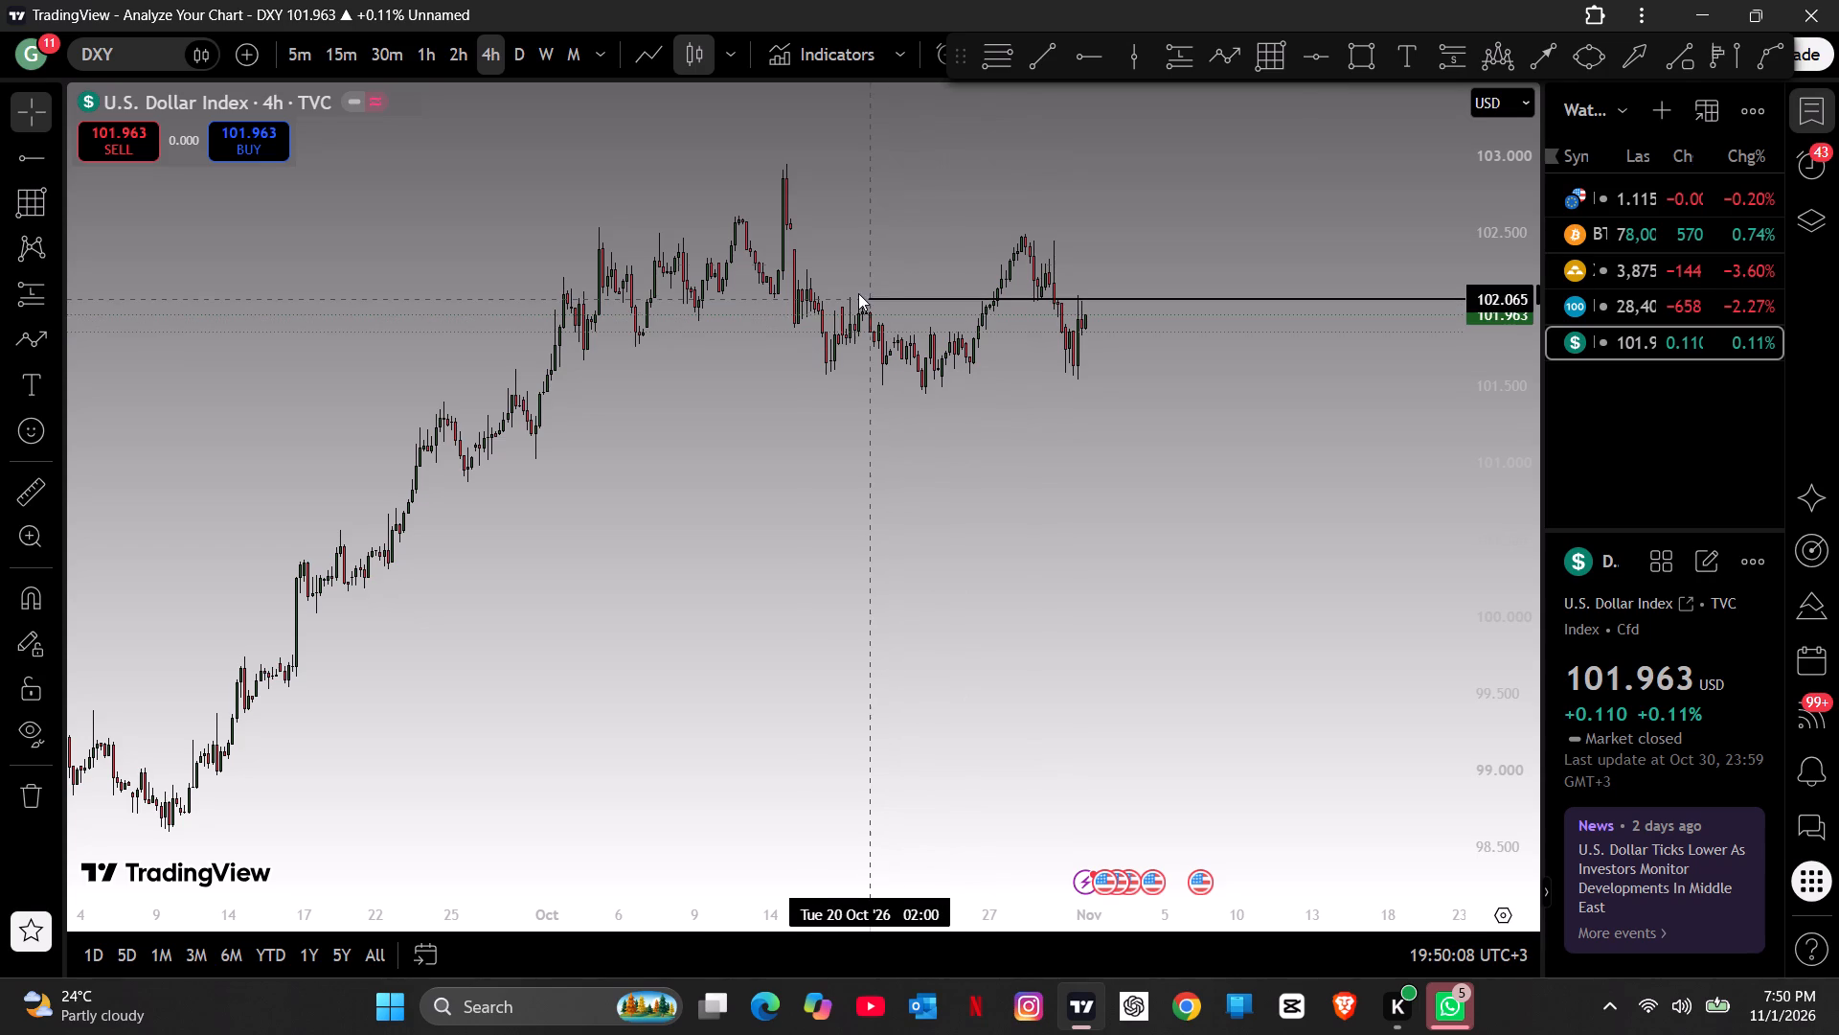
drag(856, 295, 710, 229)
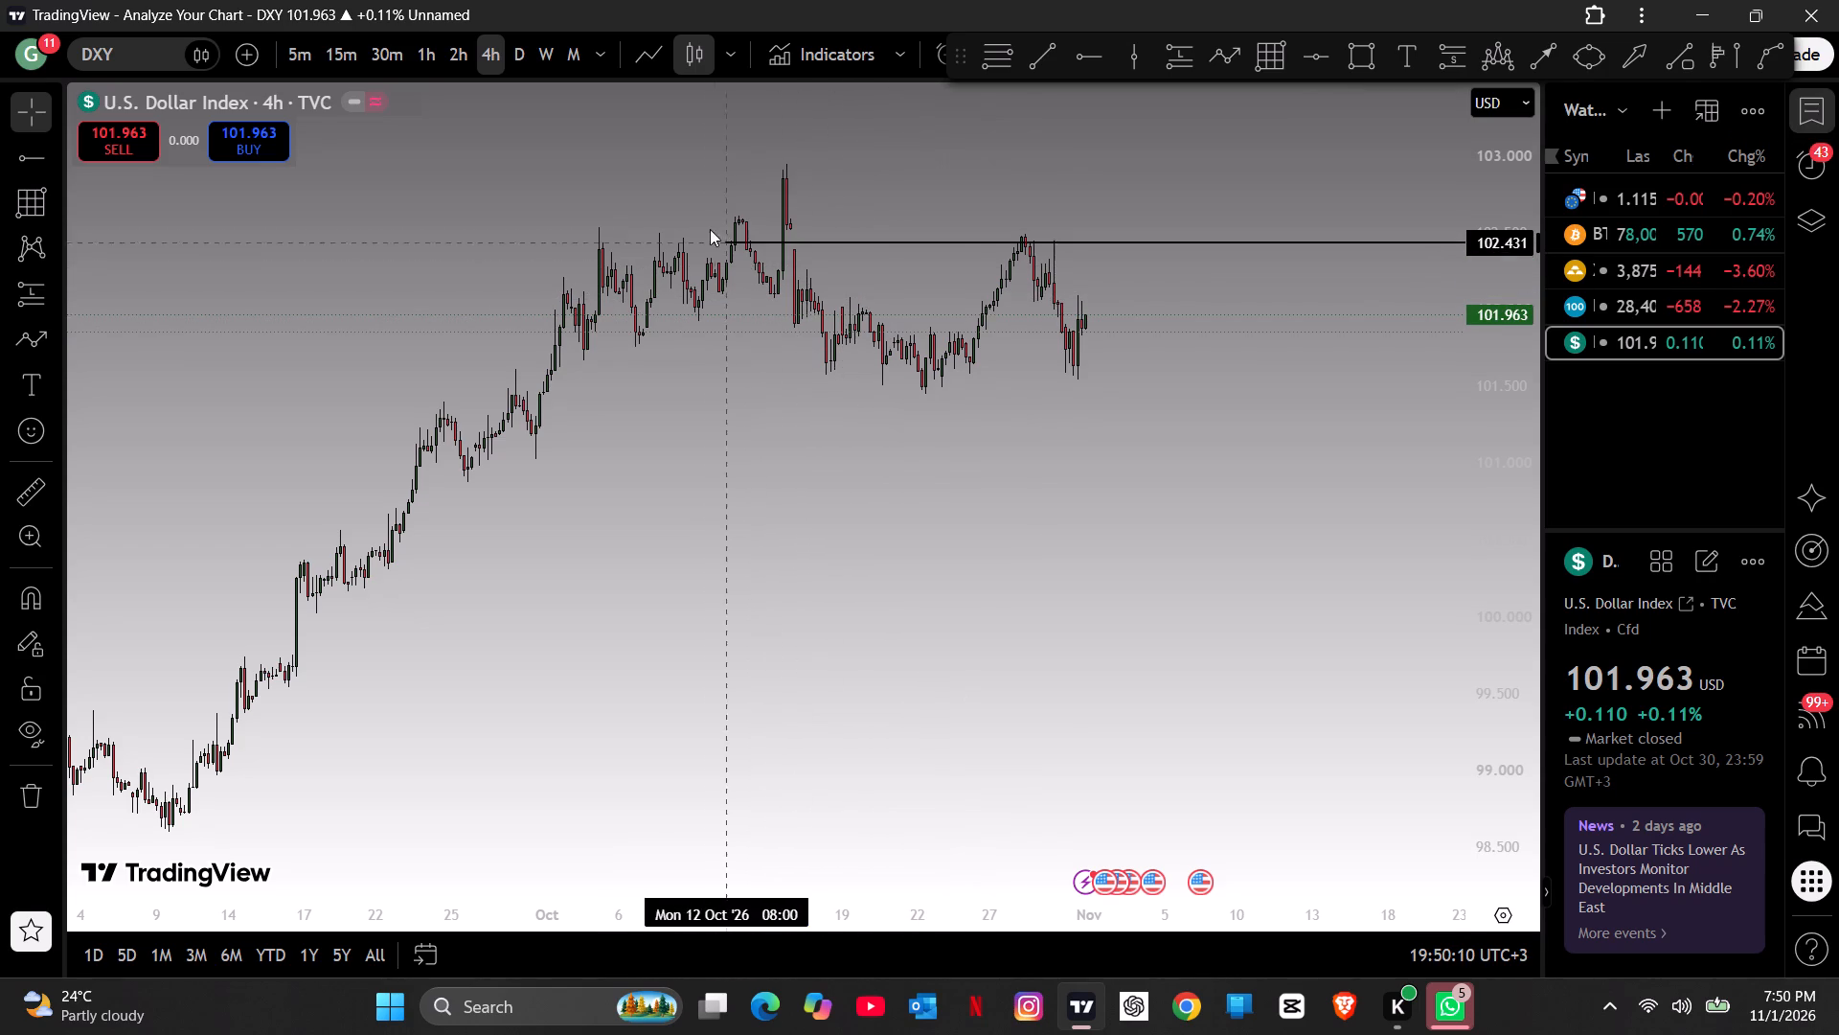
drag(710, 229, 601, 222)
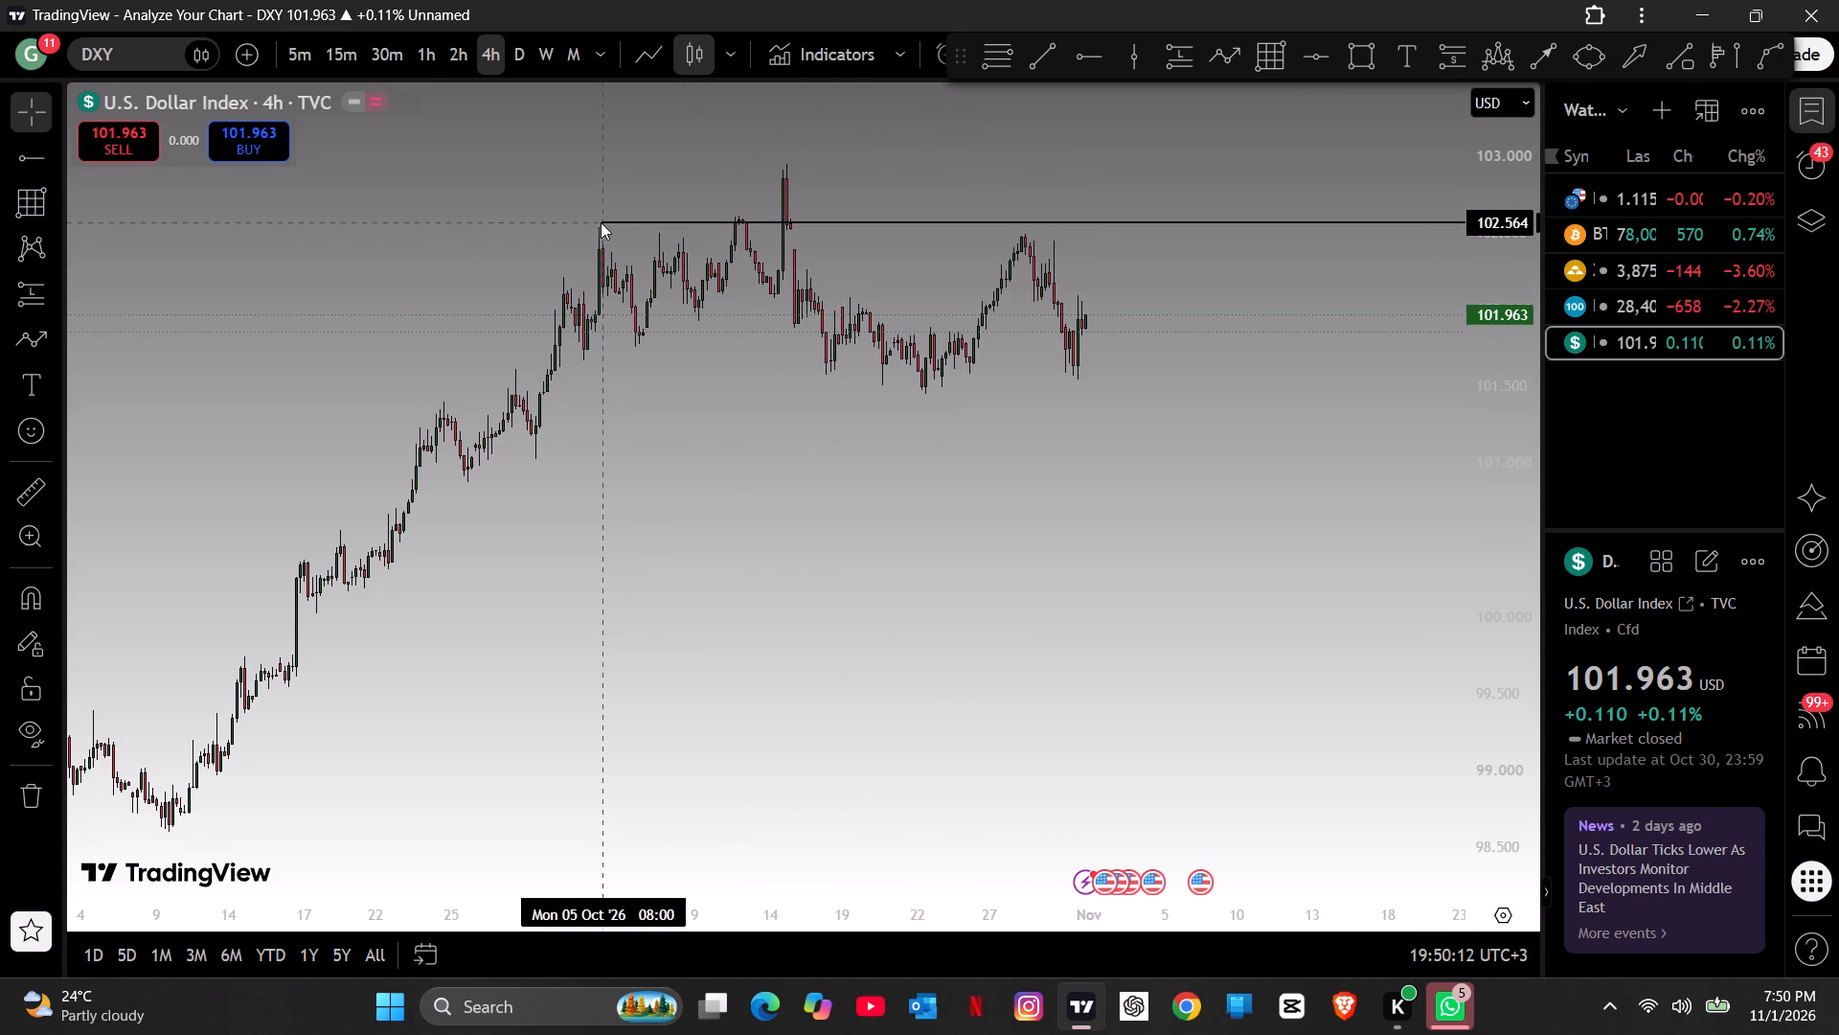
drag(601, 222, 599, 222)
click(876, 362)
drag(668, 222, 648, 226)
click(706, 294)
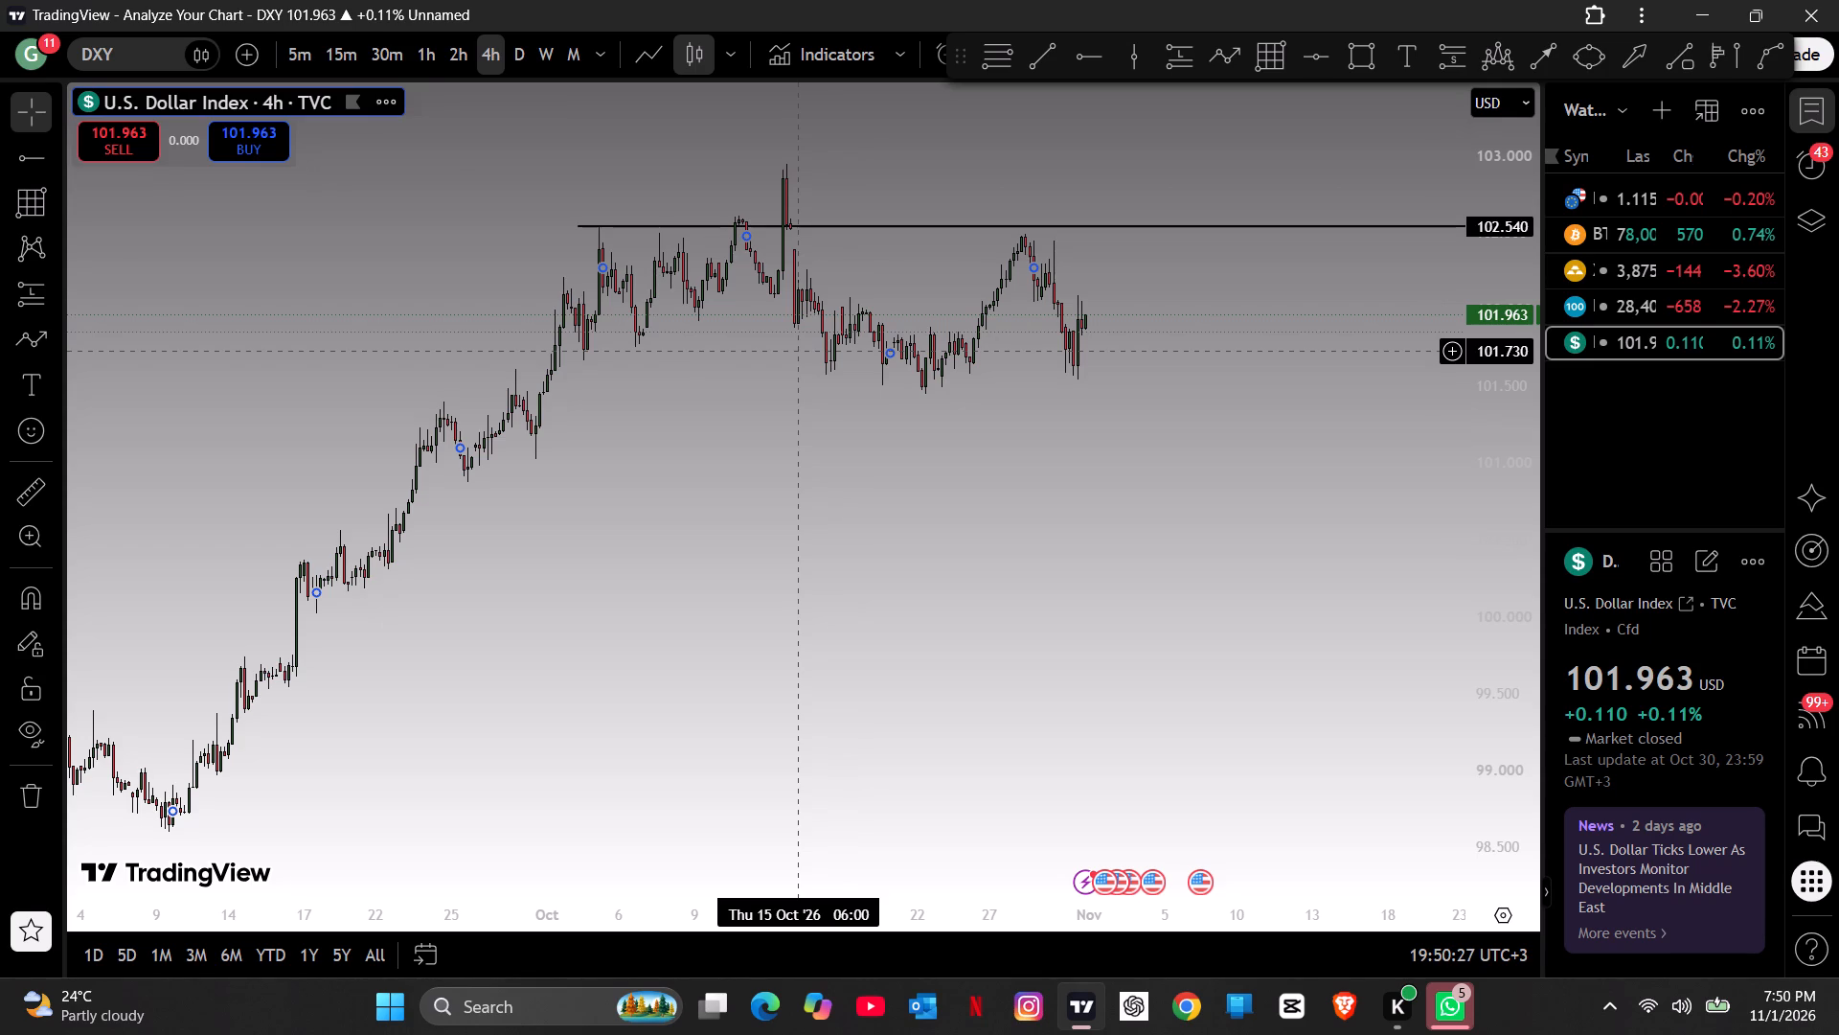
Add a second horizontal ray at about 101.698 along the bottom of the DXY range, starting around 1 October.
click(1072, 71)
click(579, 350)
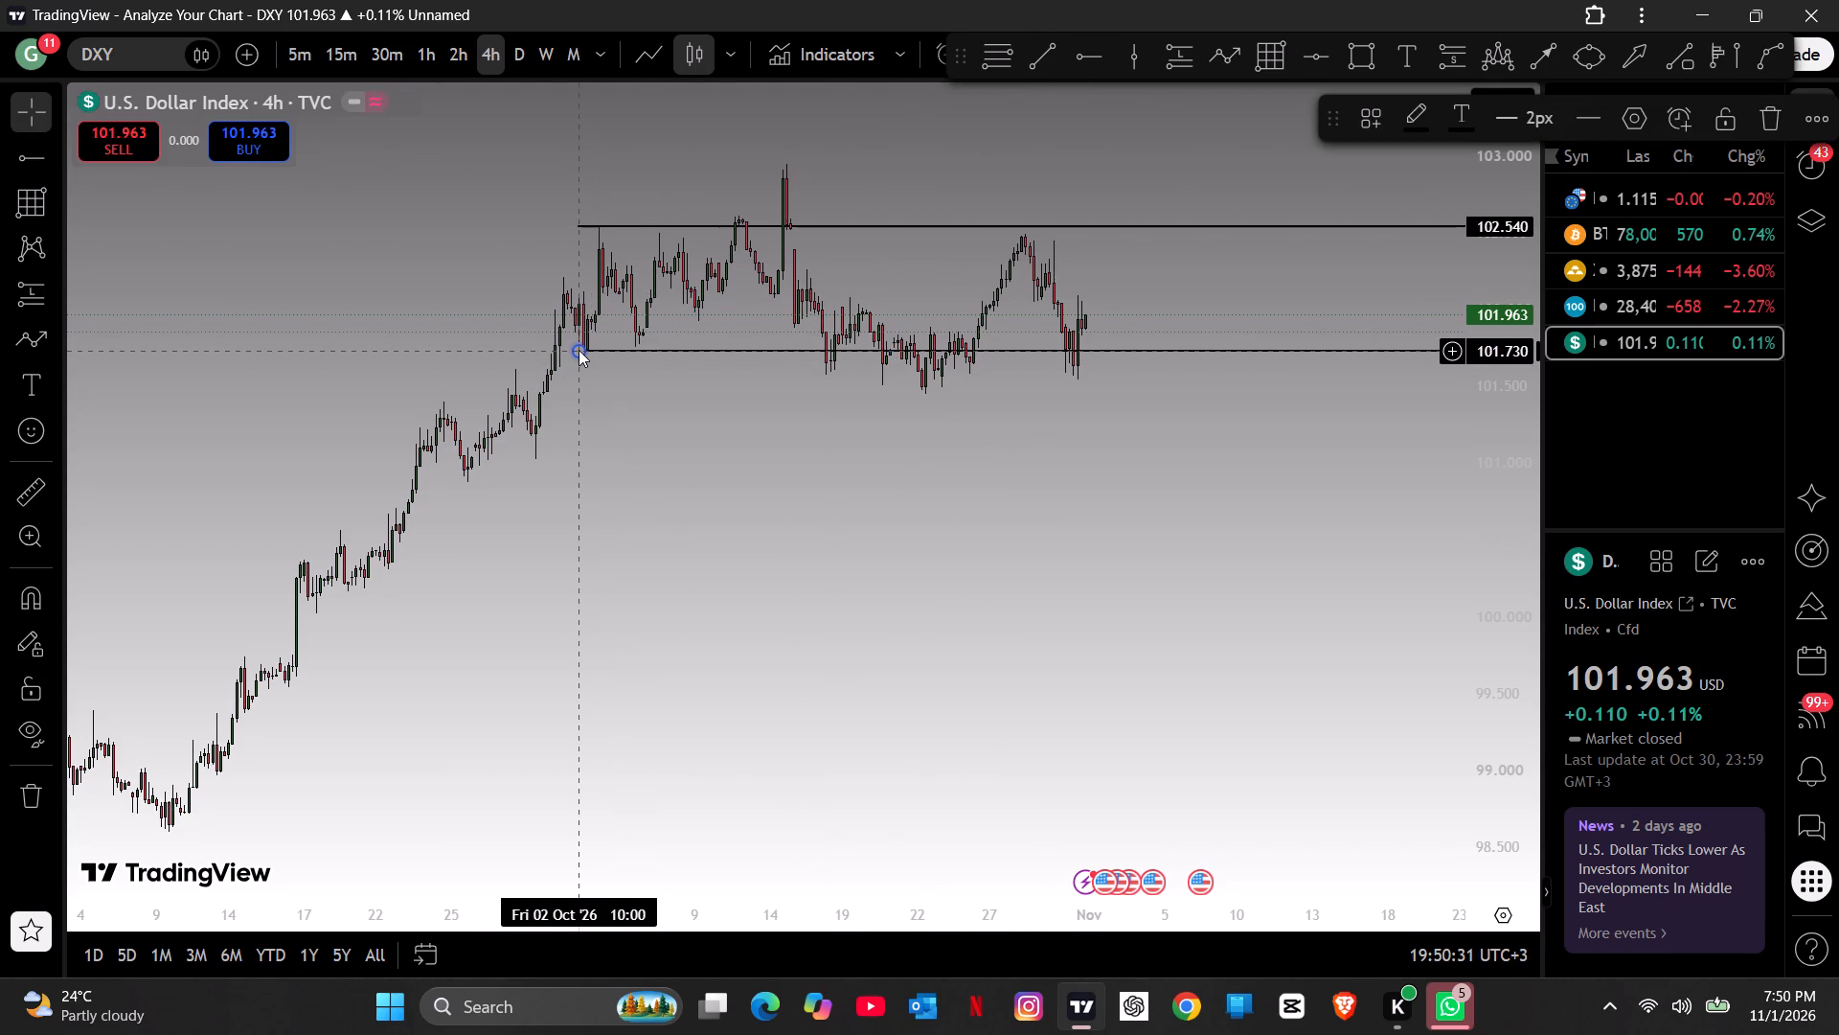
drag(651, 351, 645, 353)
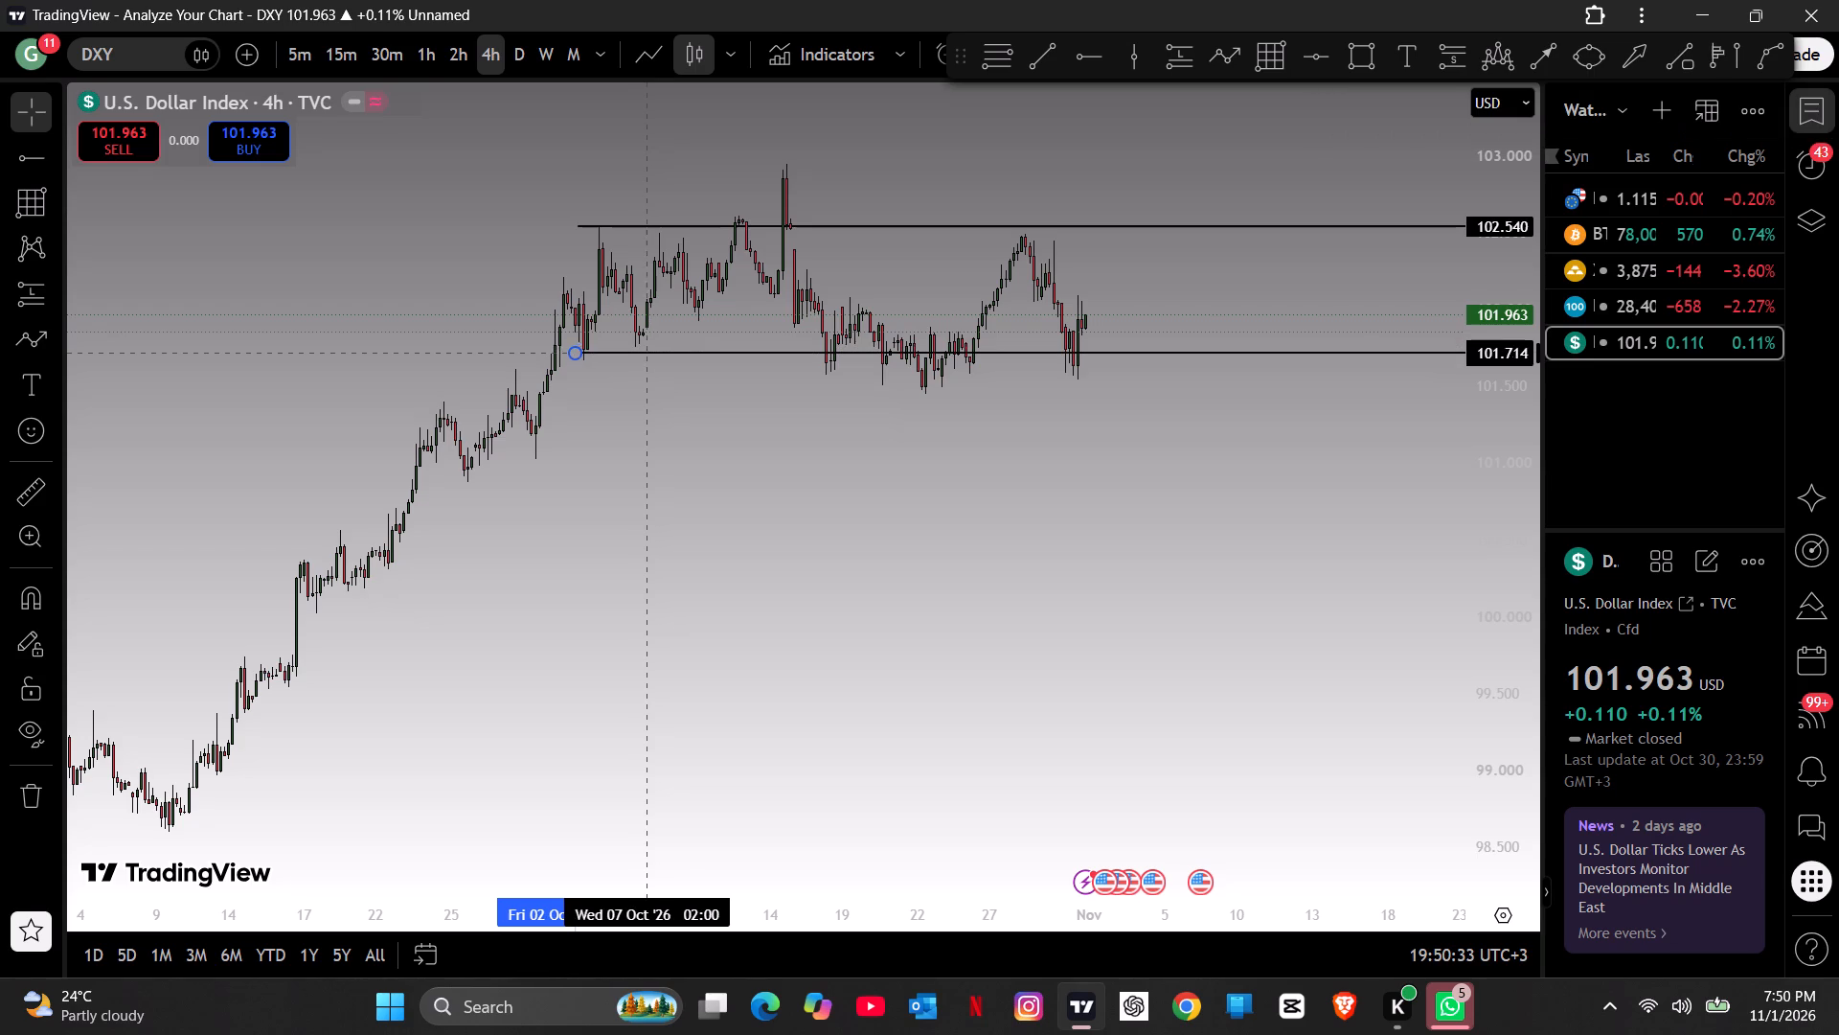
drag(645, 353, 640, 355)
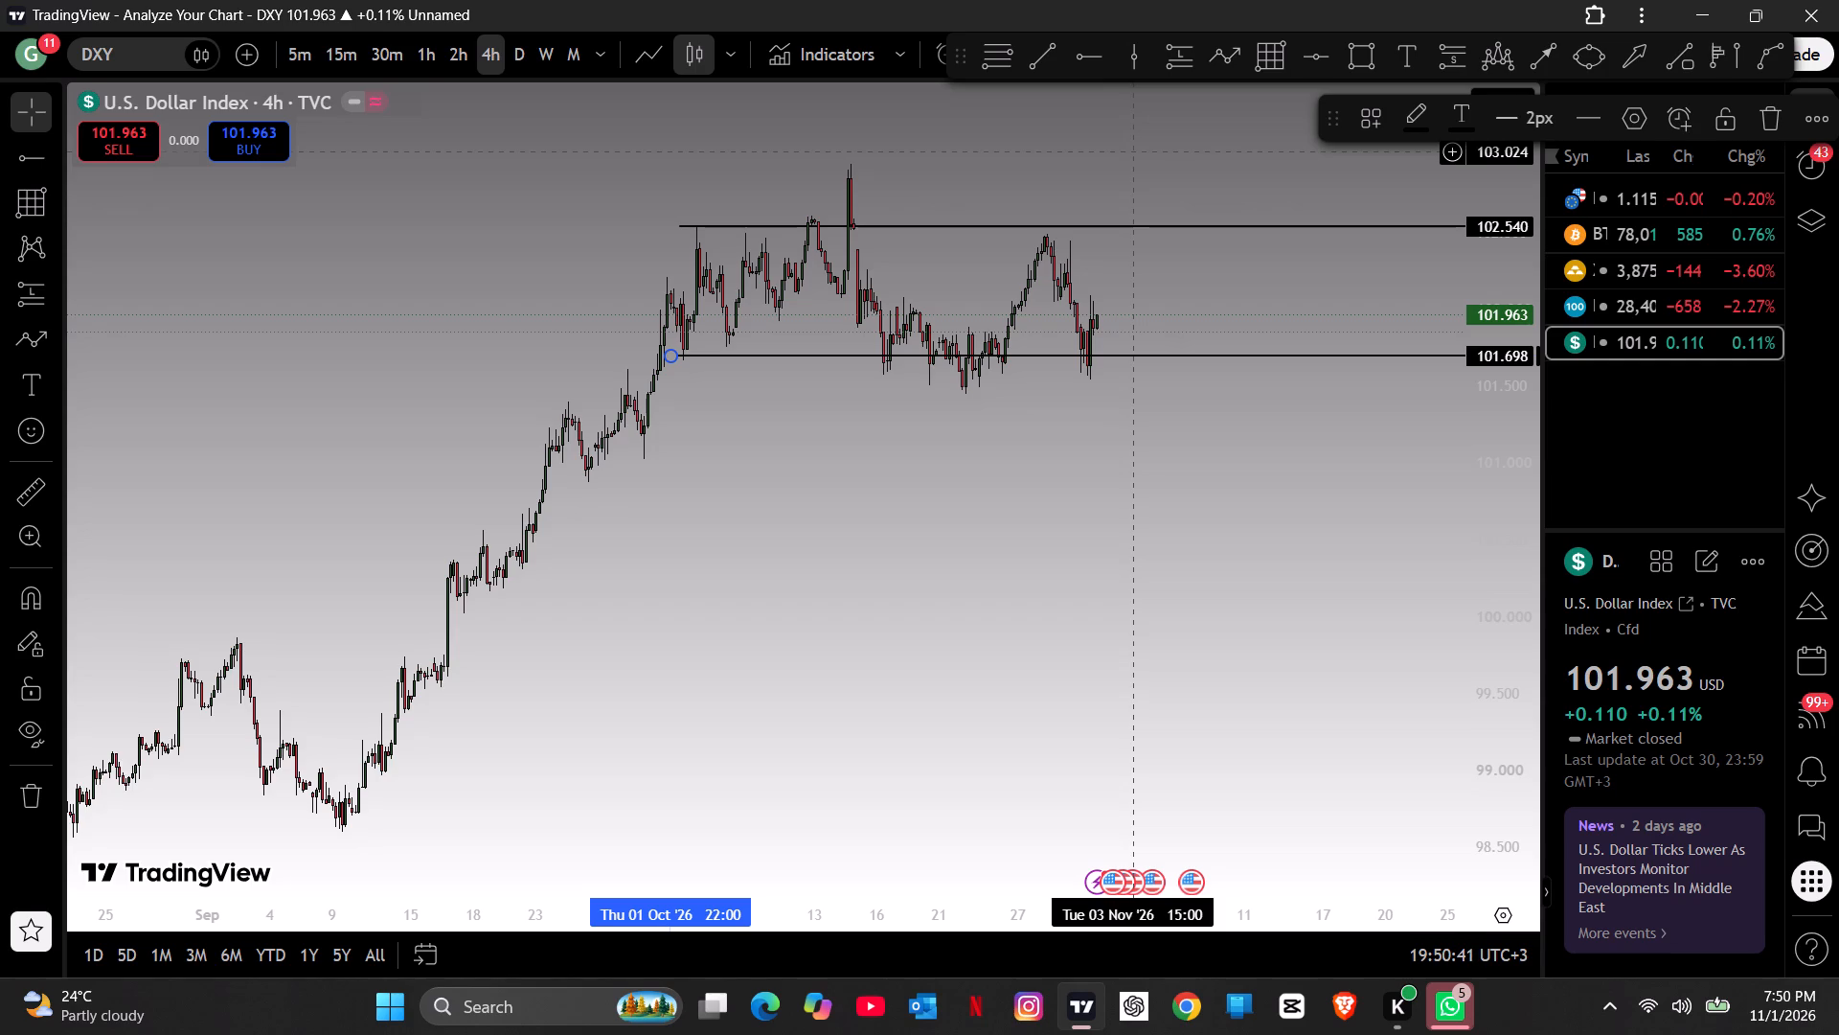
Draw a path from about 102.4 up through the upper ray to 102.9, down to 102.5, up to 103.3, down to 103.0, ending near 103.4.
click(1221, 64)
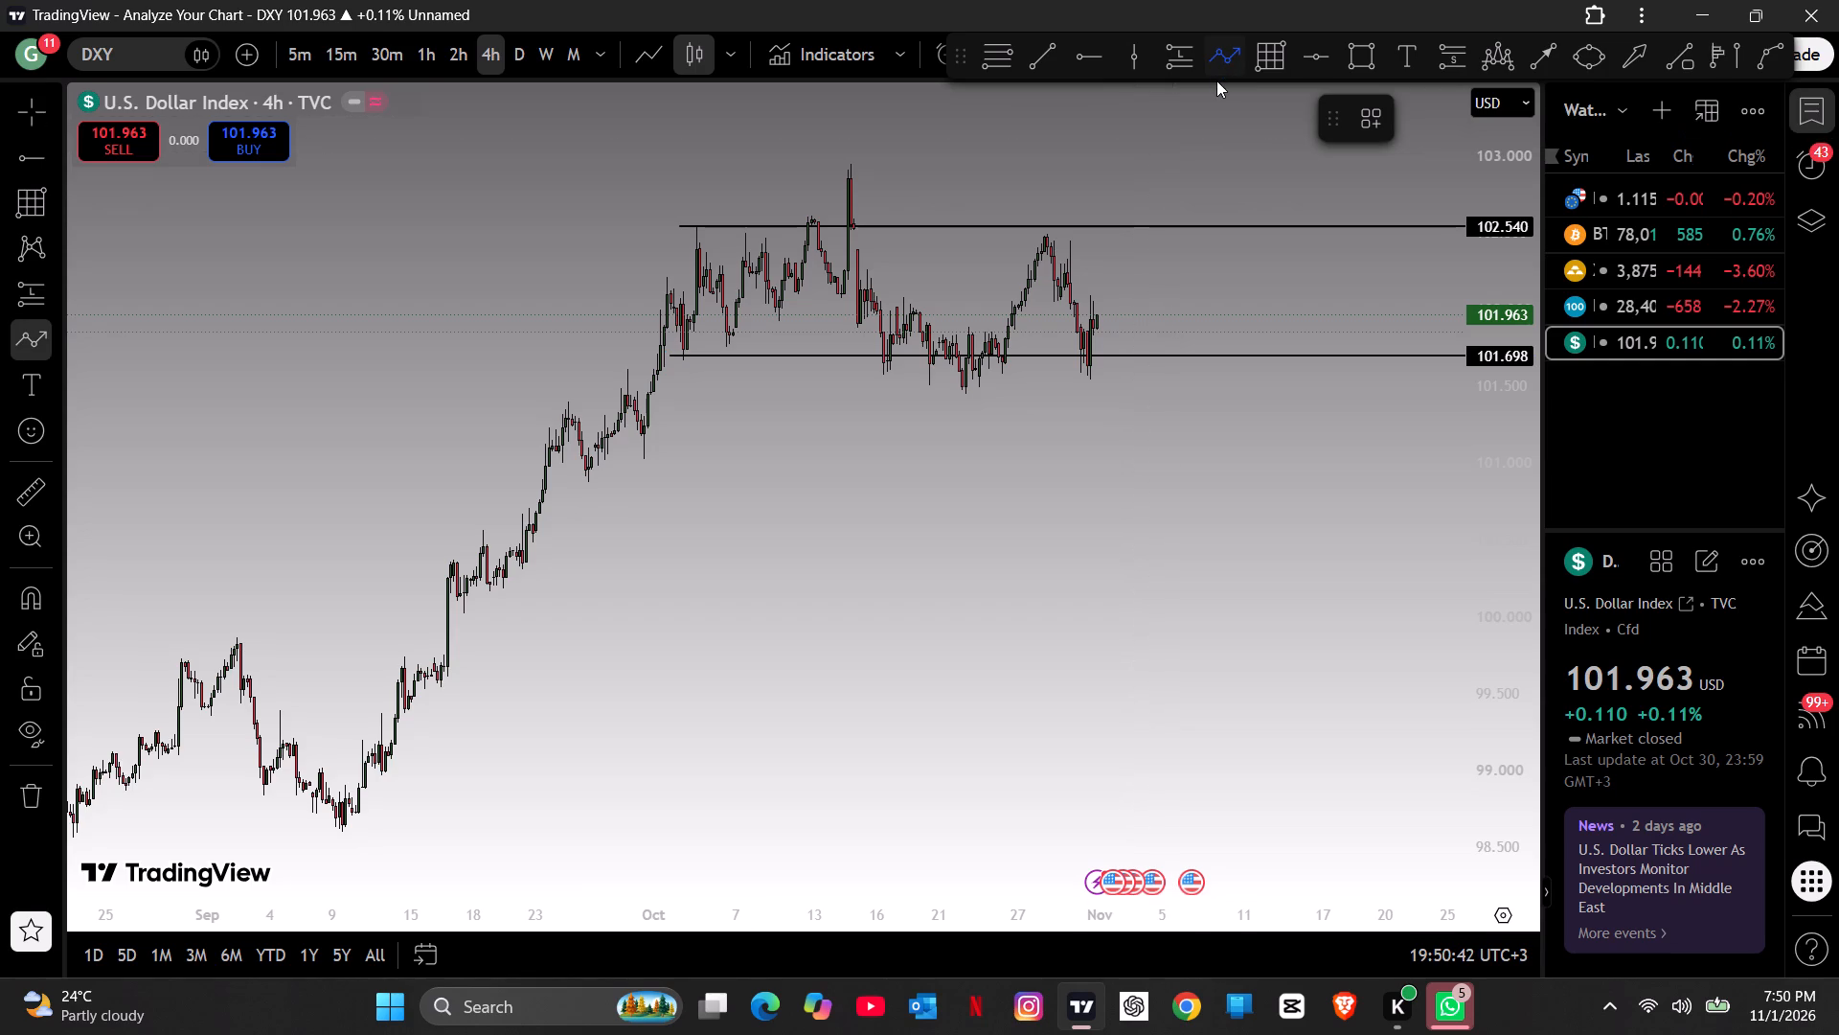
click(1109, 242)
click(1147, 172)
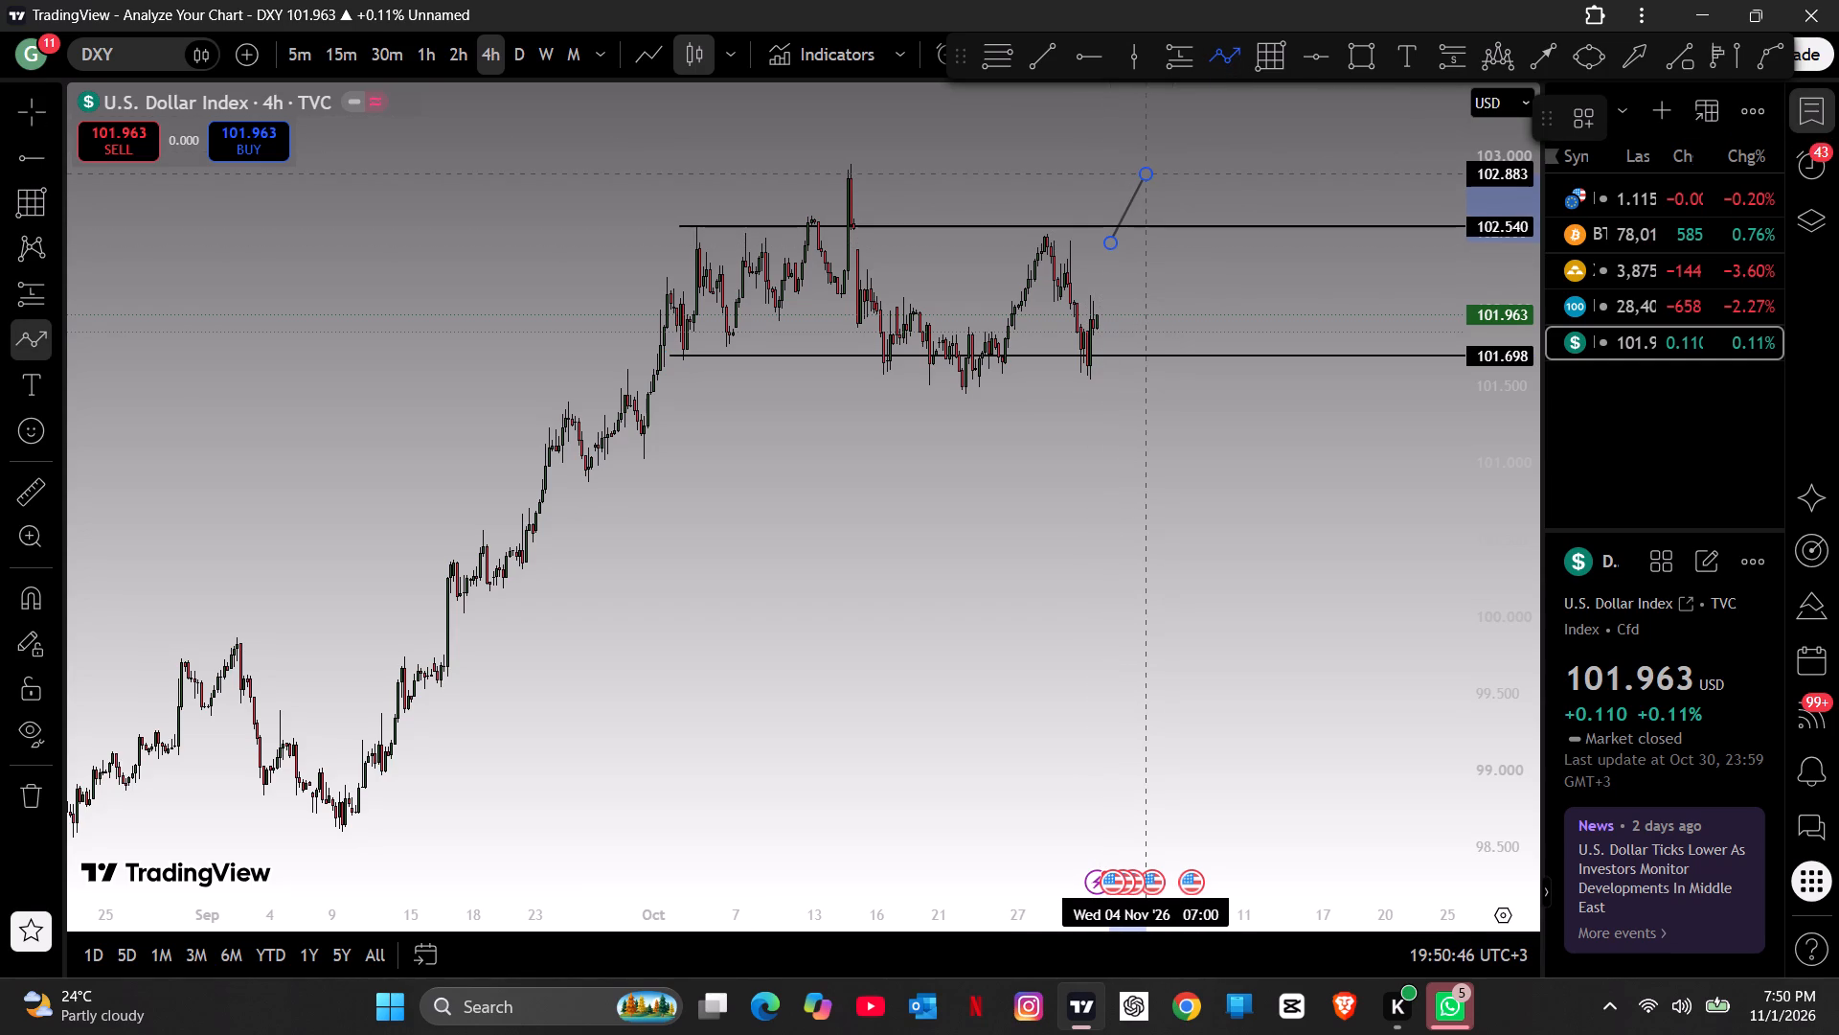
click(1177, 233)
click(1236, 109)
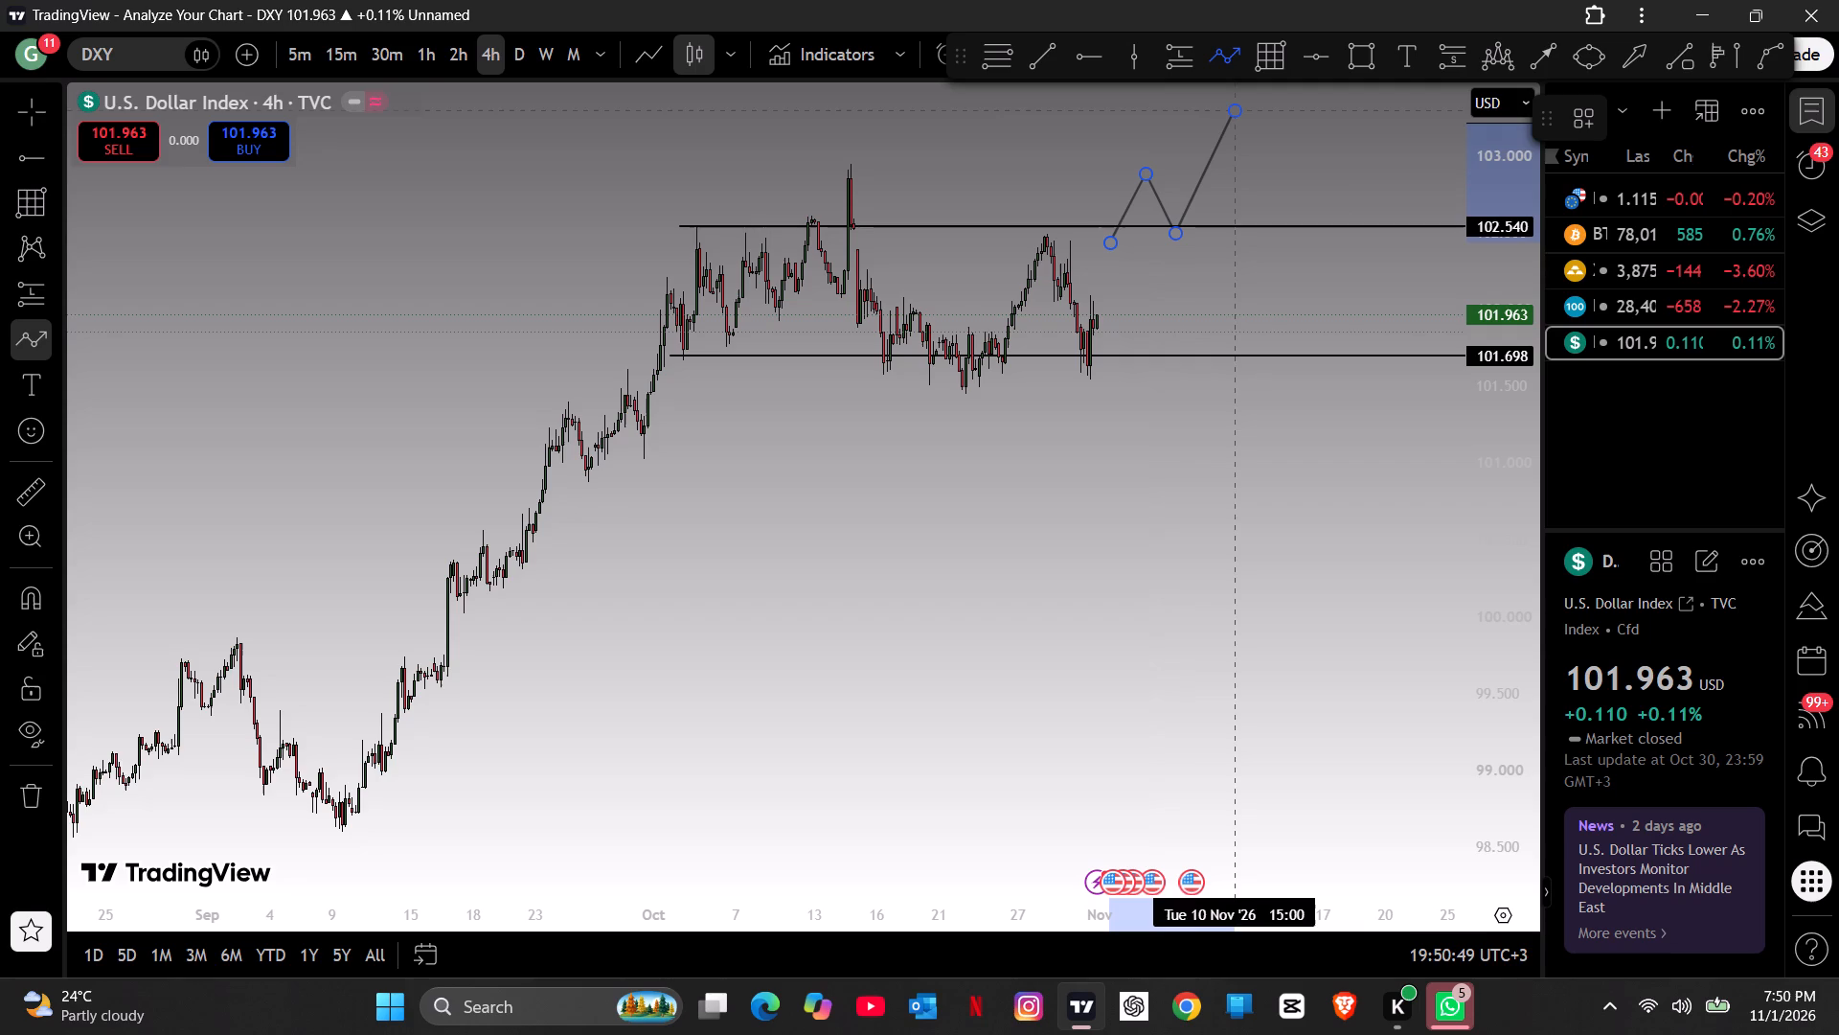
click(1280, 158)
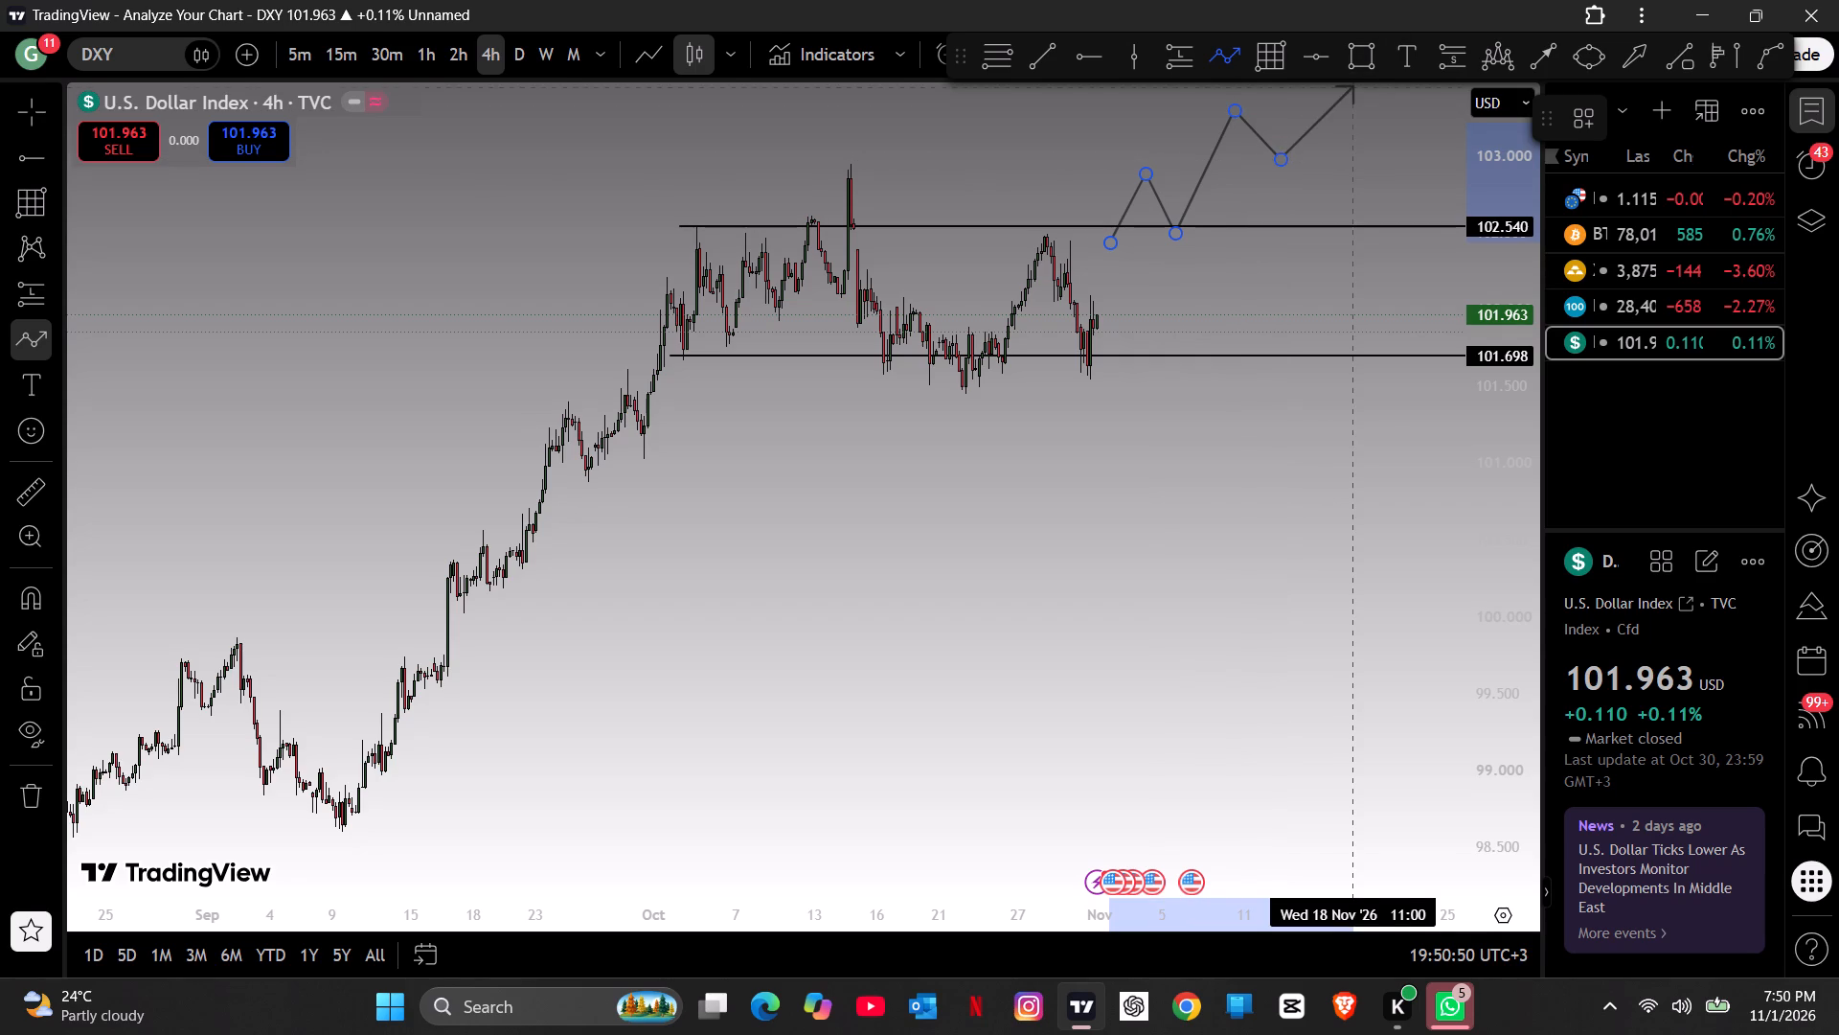
double_click(1344, 93)
click(1363, 149)
drag(1363, 149, 1363, 139)
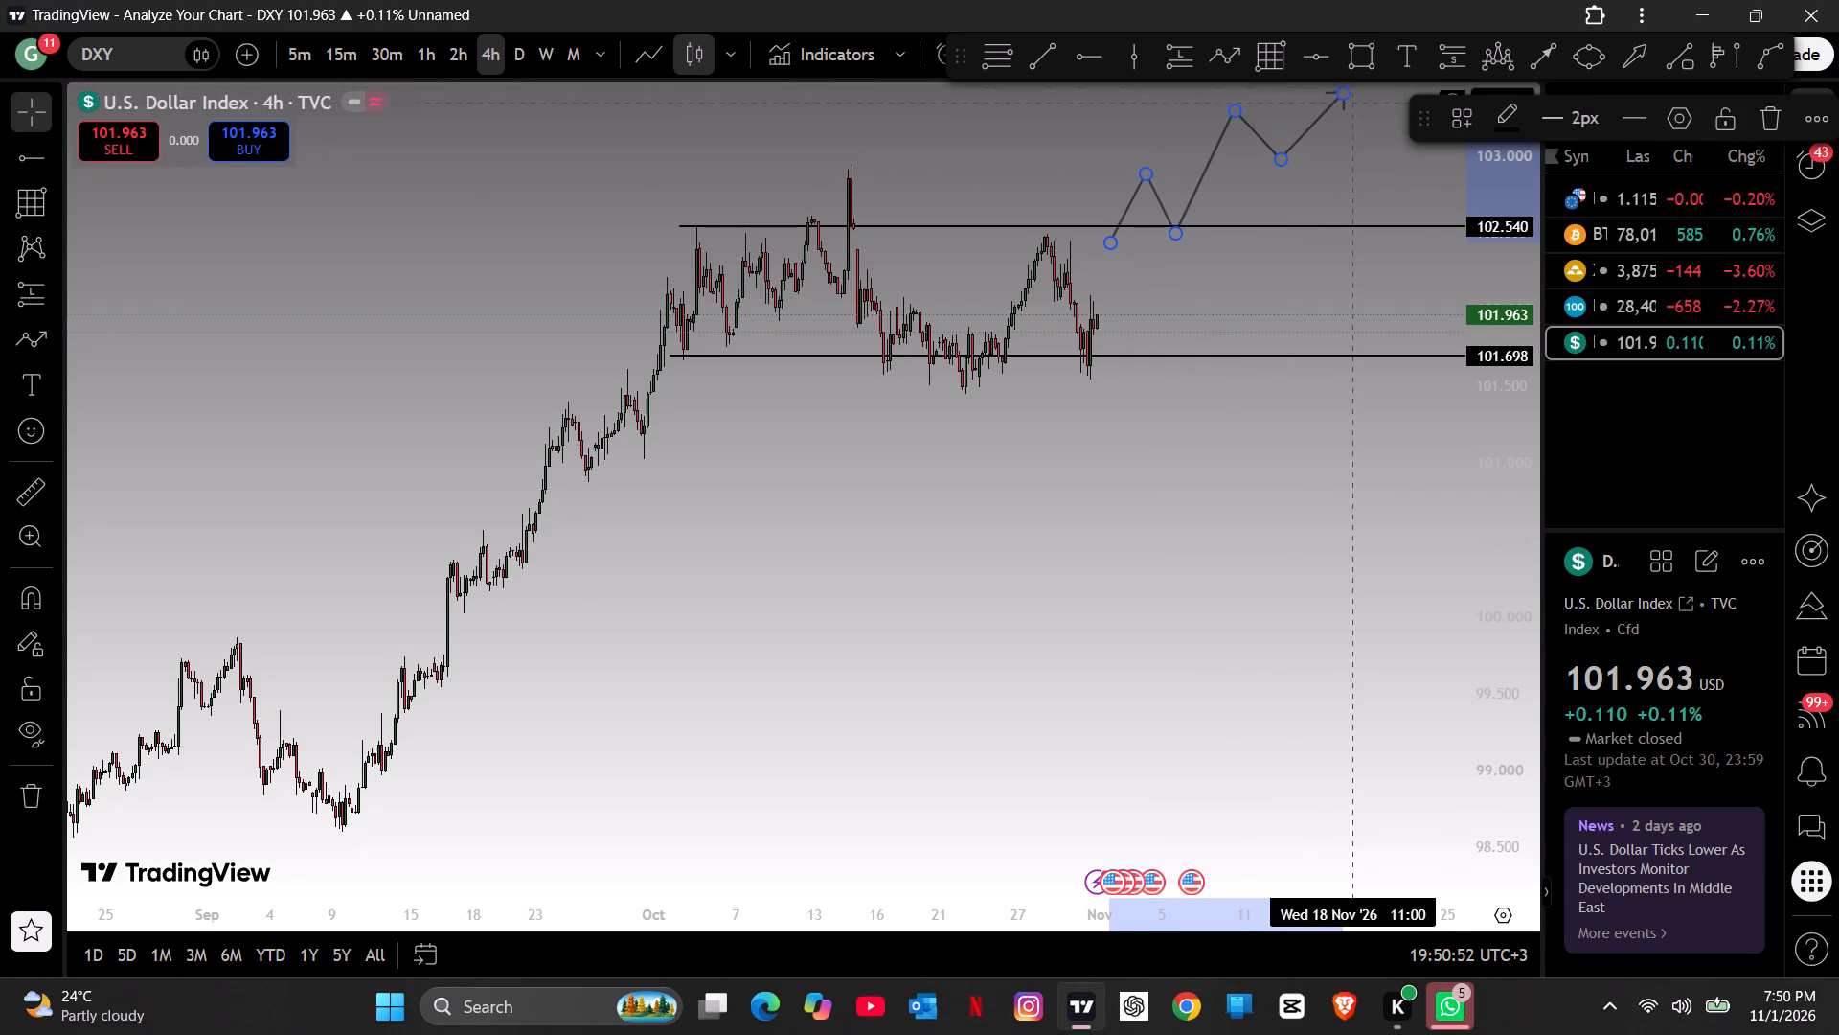
drag(1363, 139, 1259, 433)
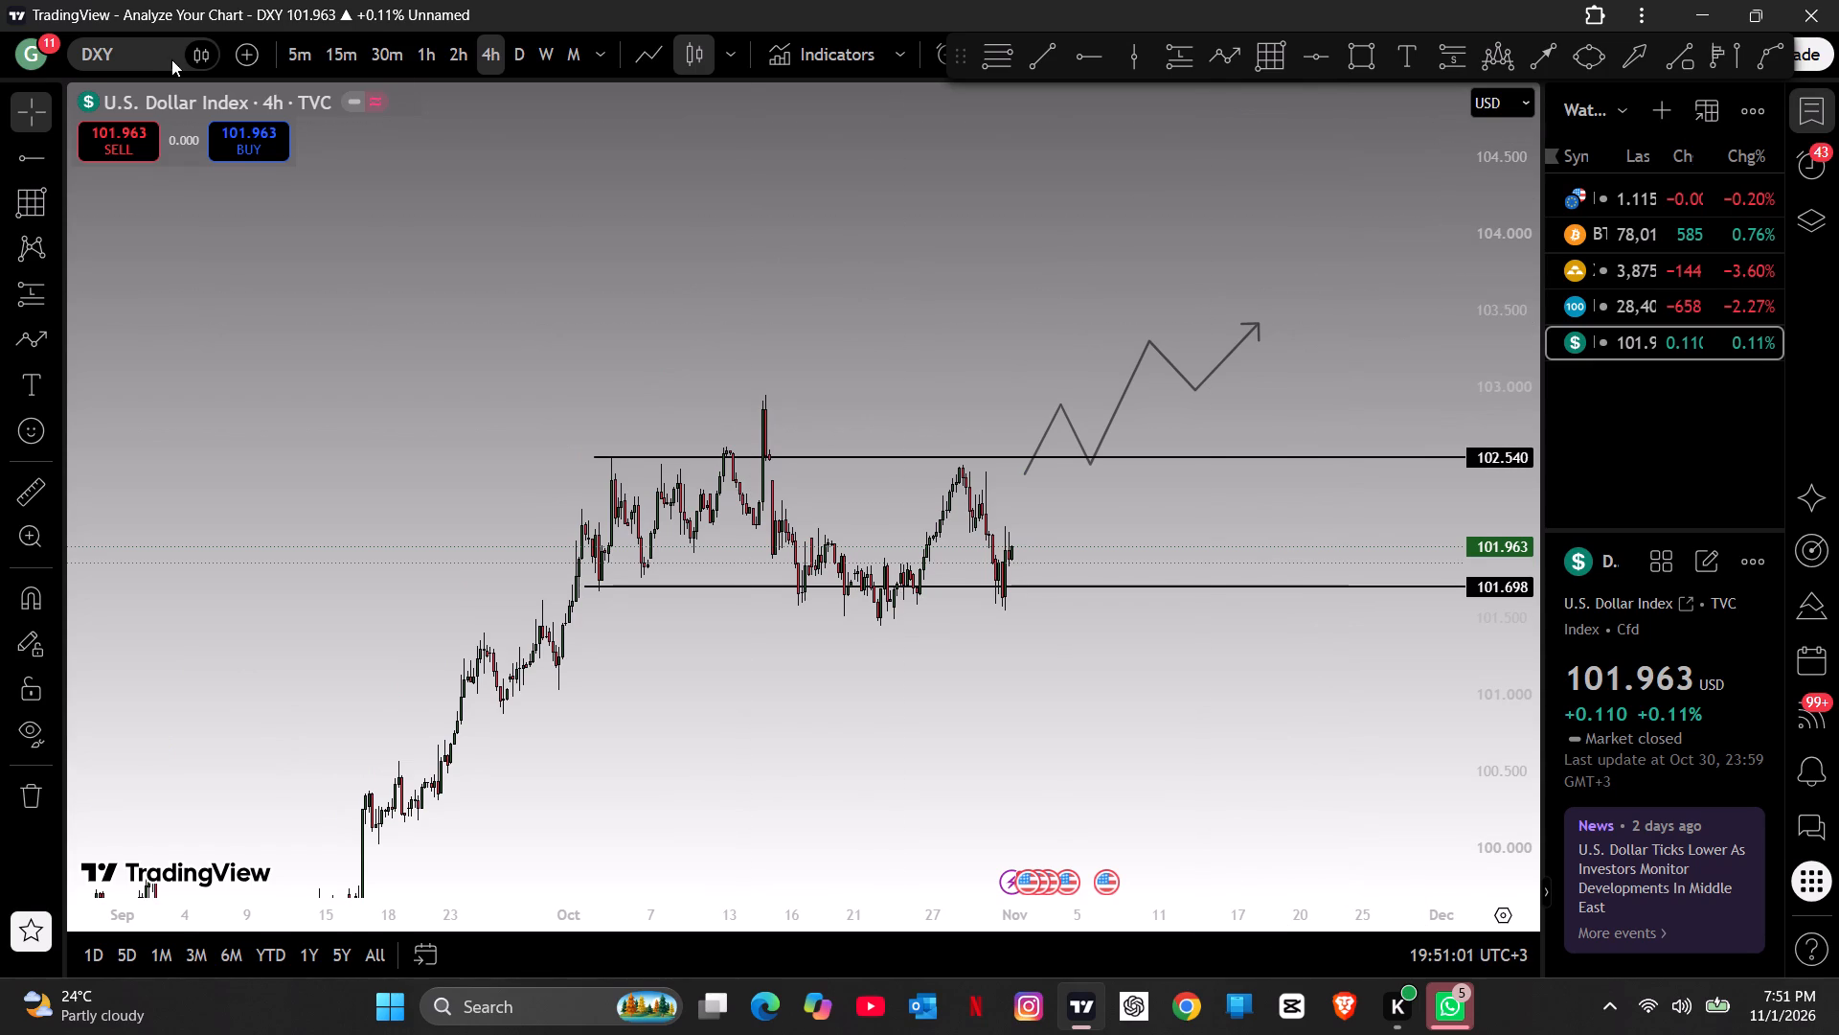
Search for USDJPY and switch the chart to the ICE U.S. Dollar / Japanese Yen forex pair.
click(141, 56)
click(645, 149)
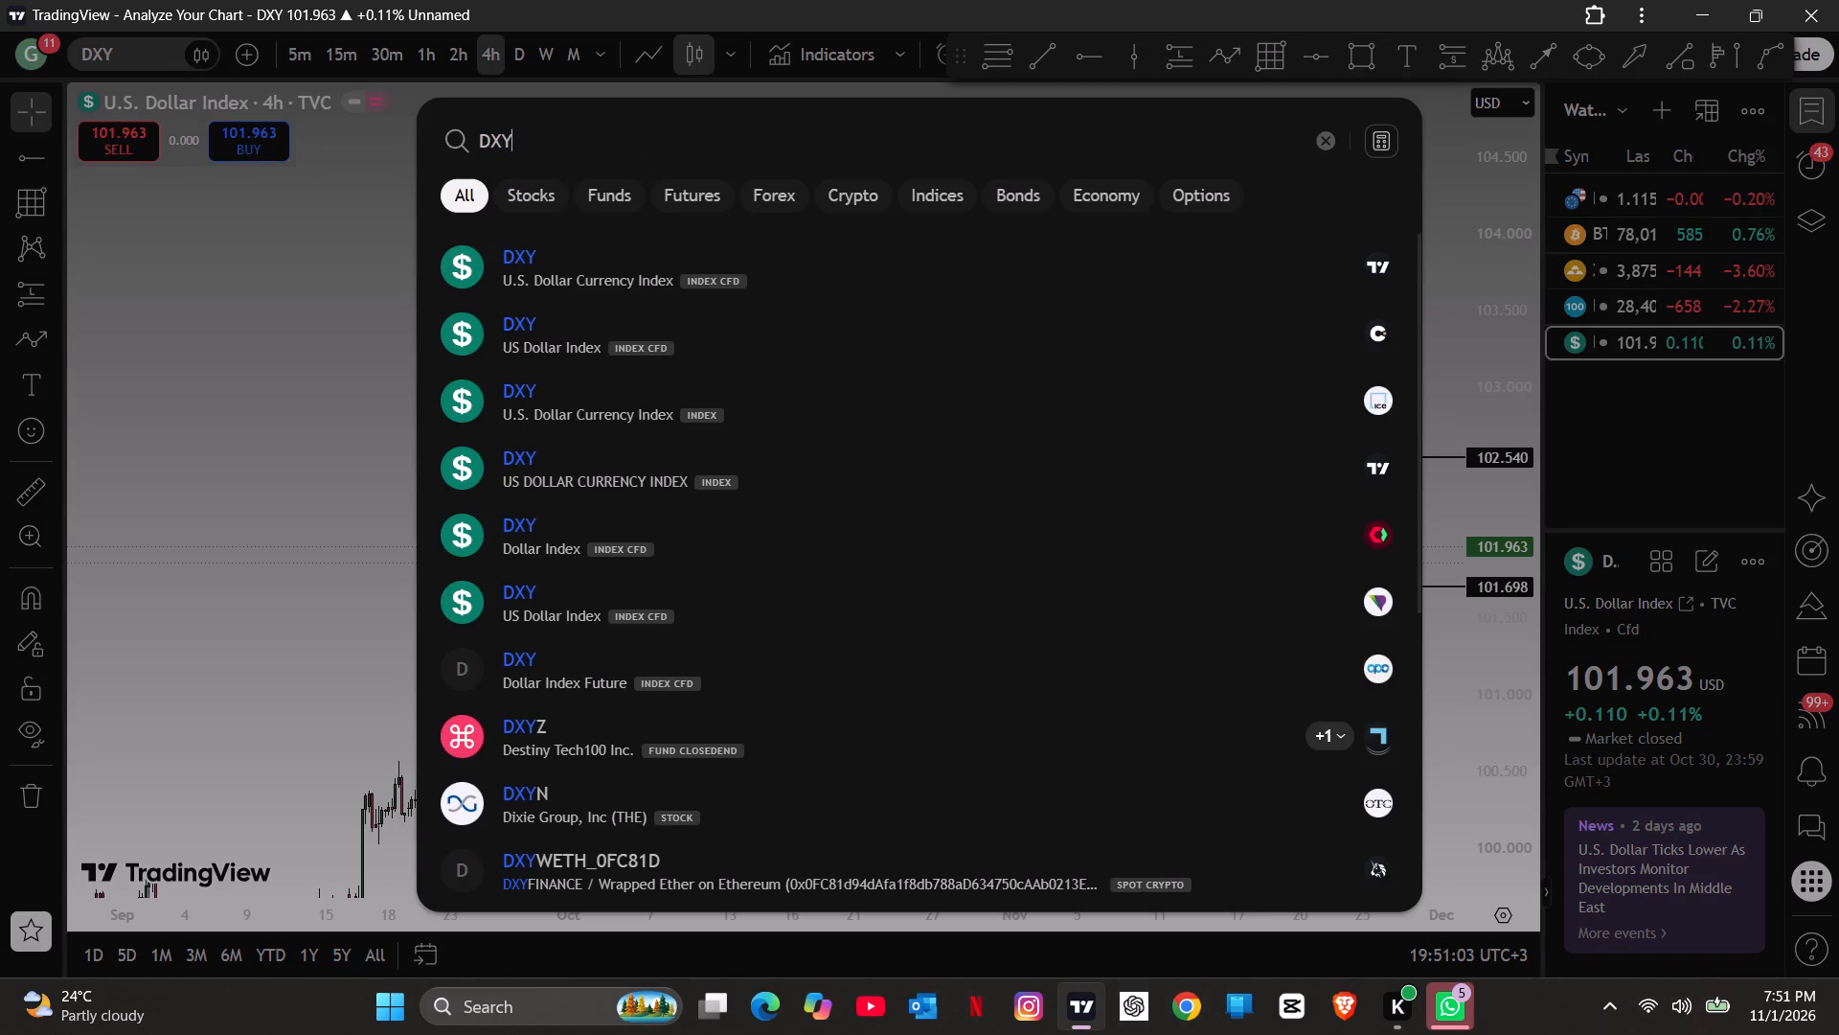
key(BackSpace)
key(BackSpace)
key(BackSpace)
key(BackSpace)
key(BackSpace)
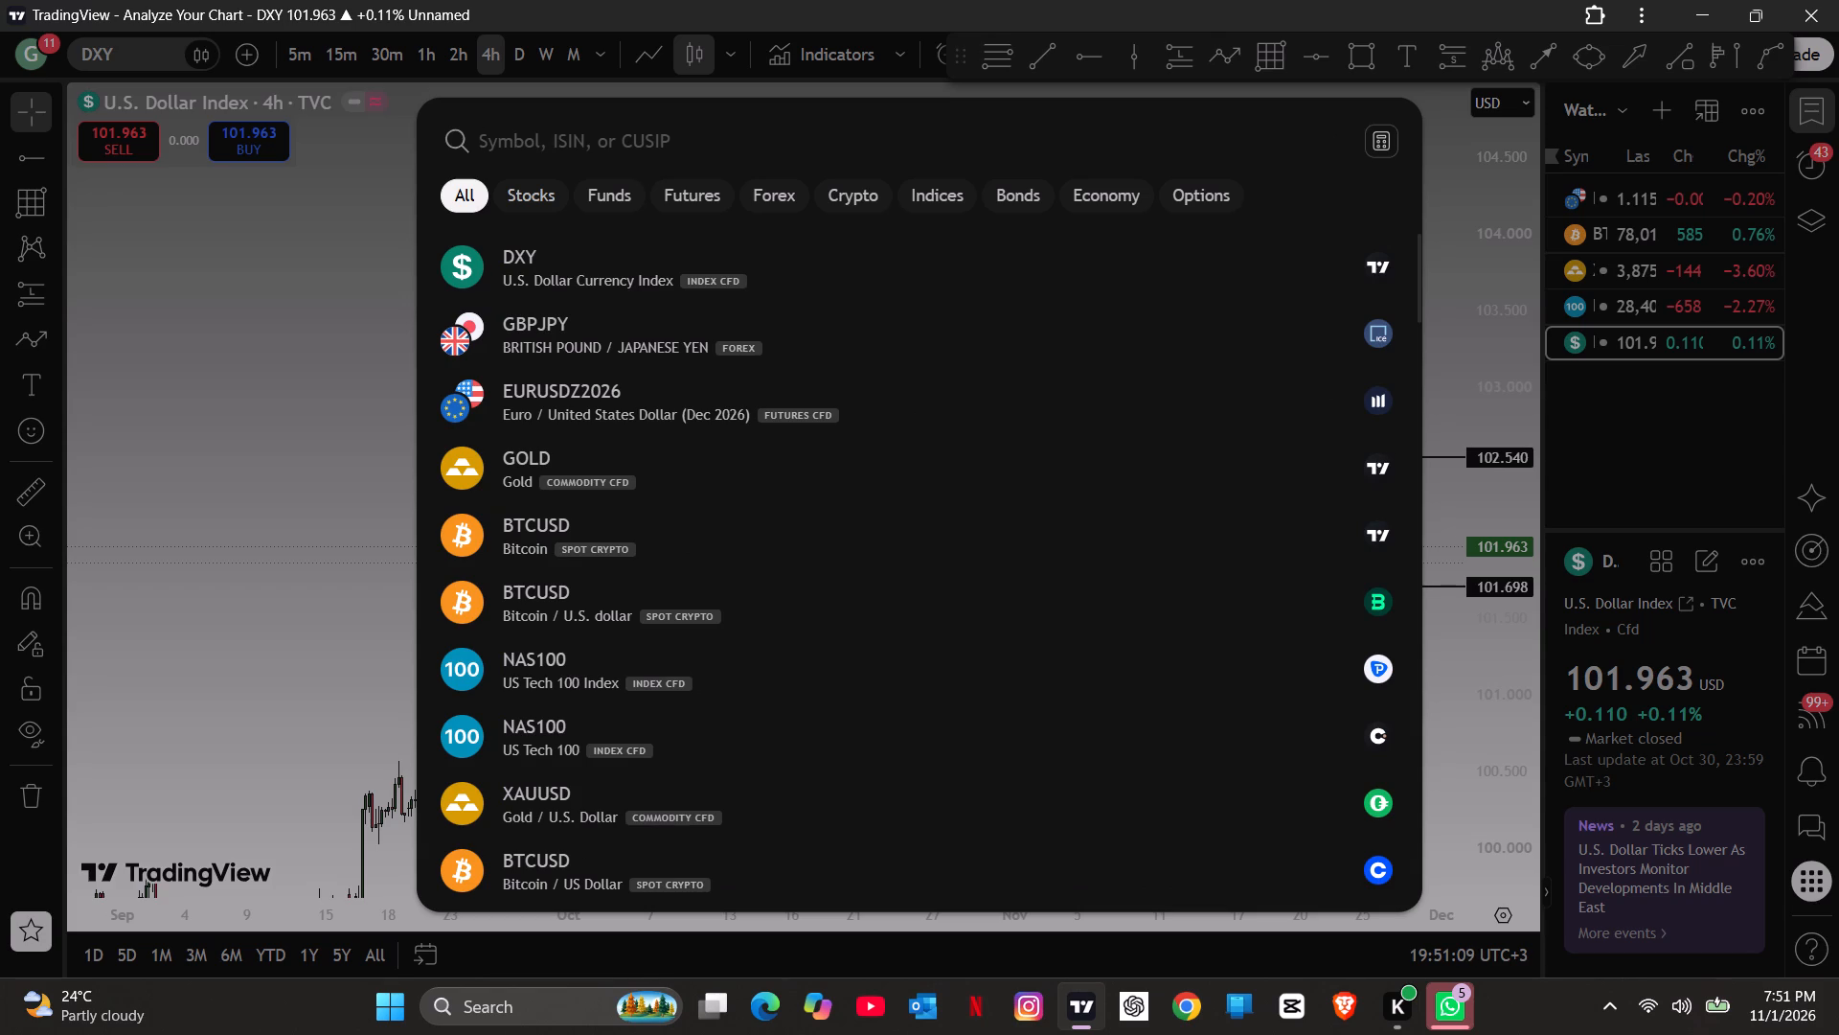
text(ud)
key(BackSpace)
text(sdjpy)
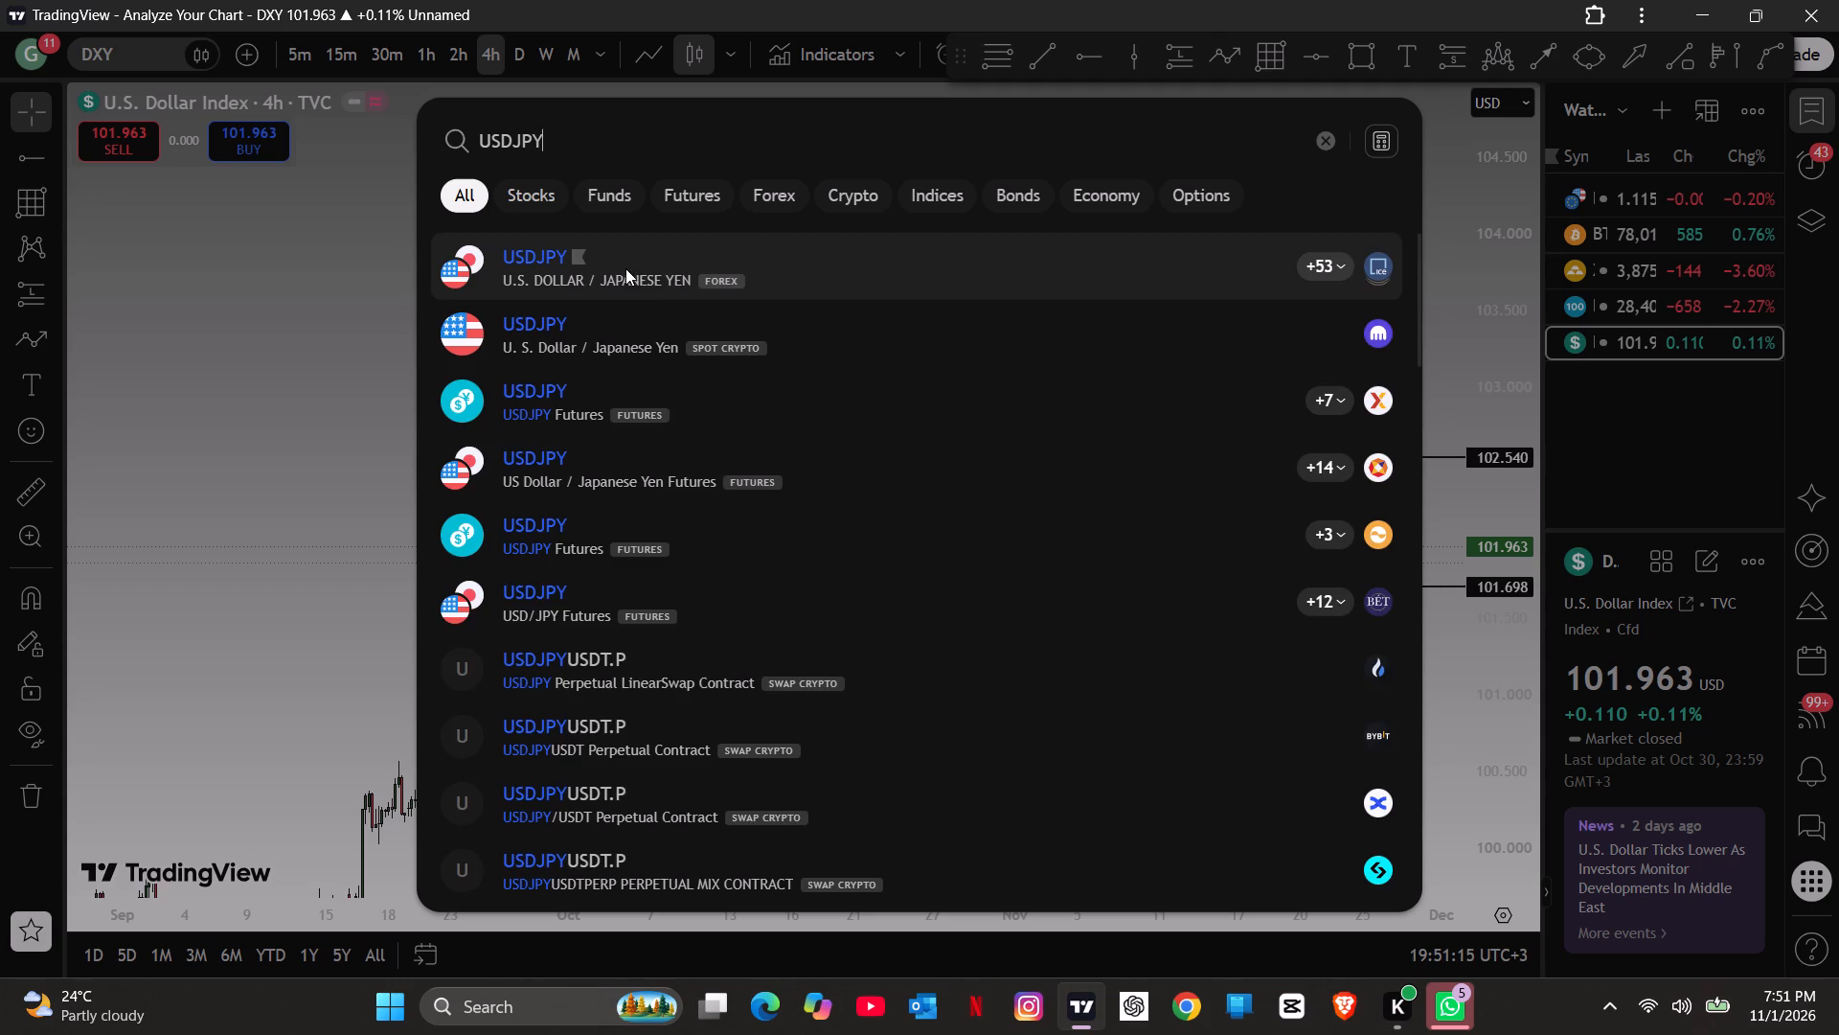
click(641, 270)
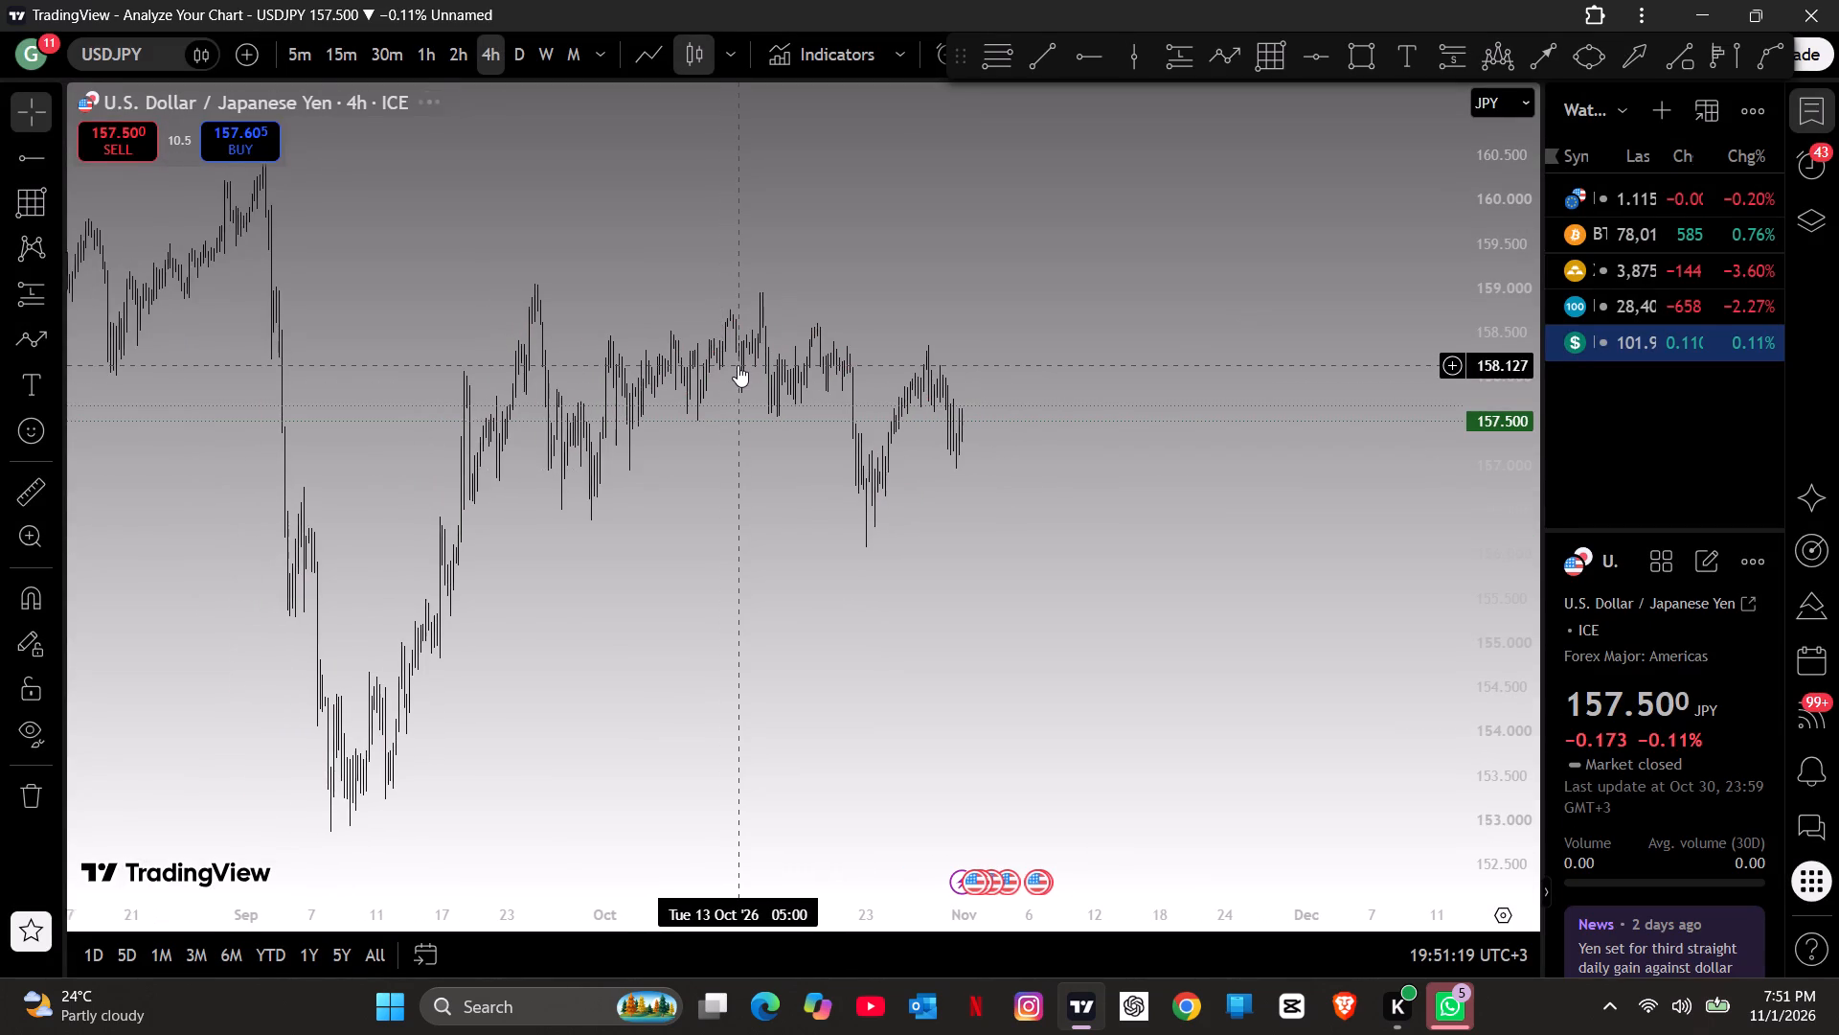
Draw a horizontal ray at about 156.817 along the USDJPY range lows, starting around 18 September.
drag(738, 365, 951, 555)
drag(1128, 454, 1187, 312)
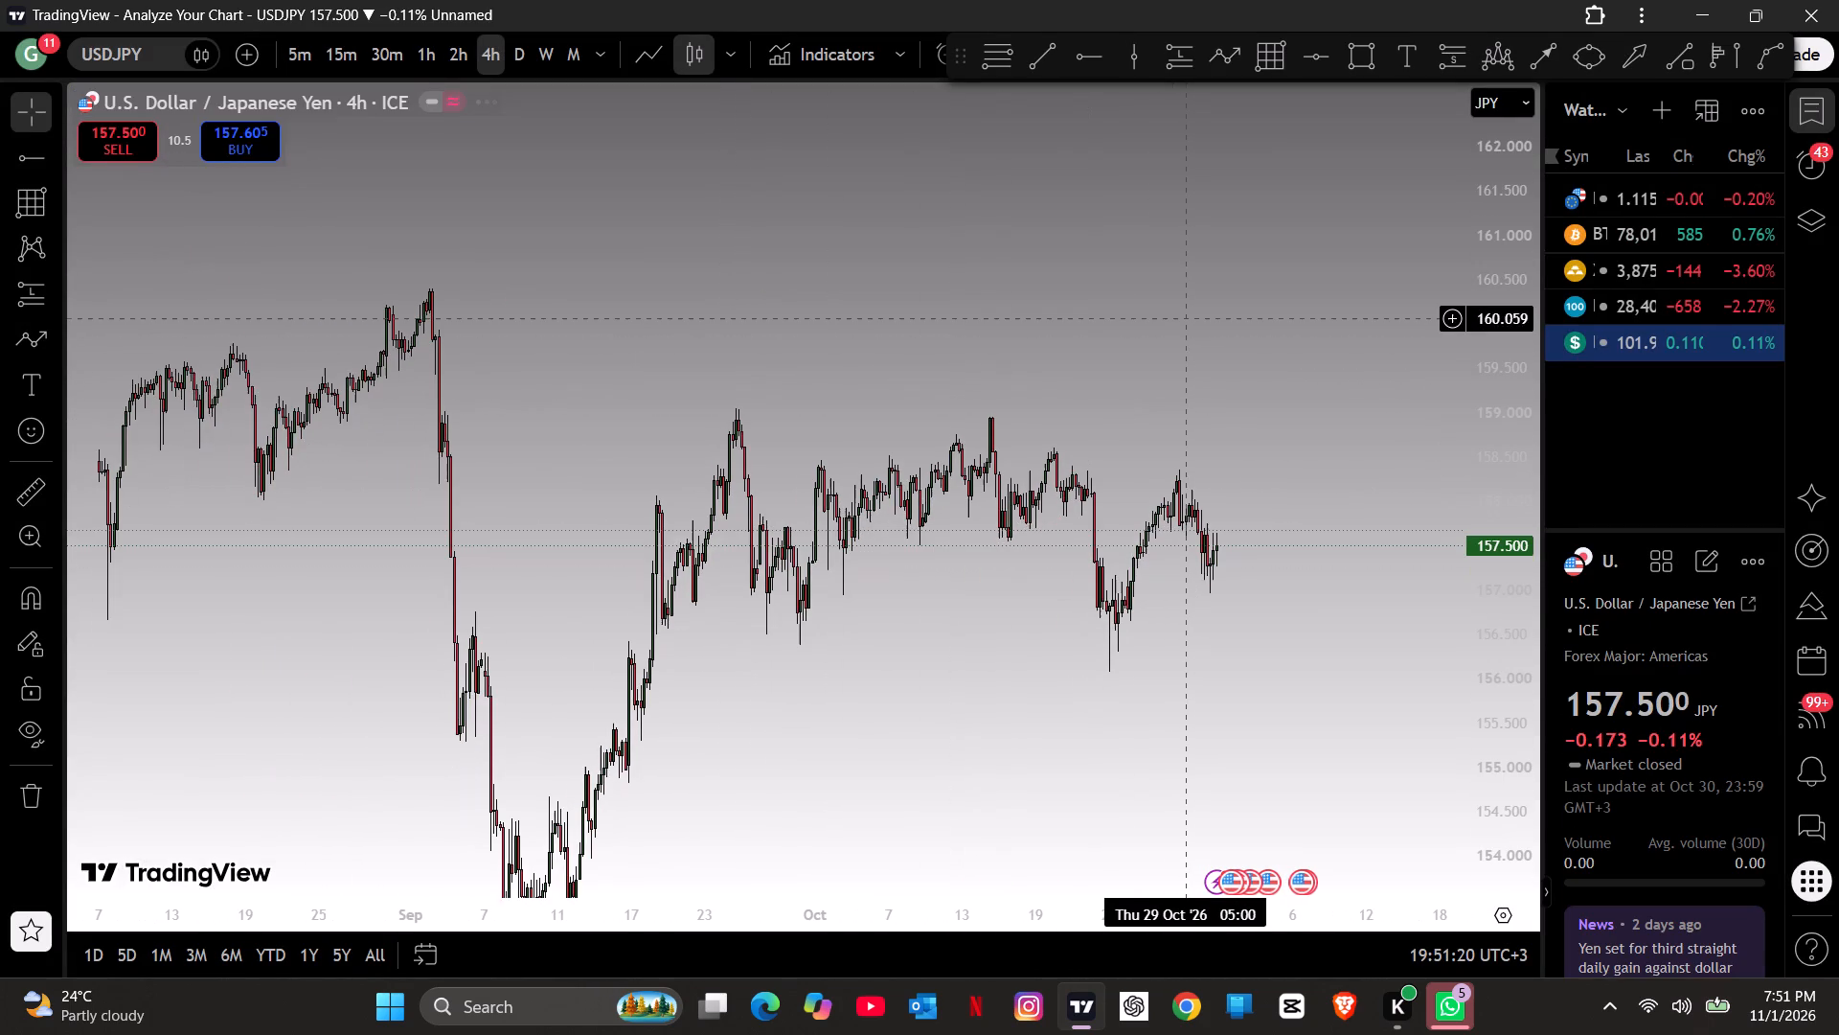
drag(1187, 312, 1191, 310)
drag(892, 419, 961, 311)
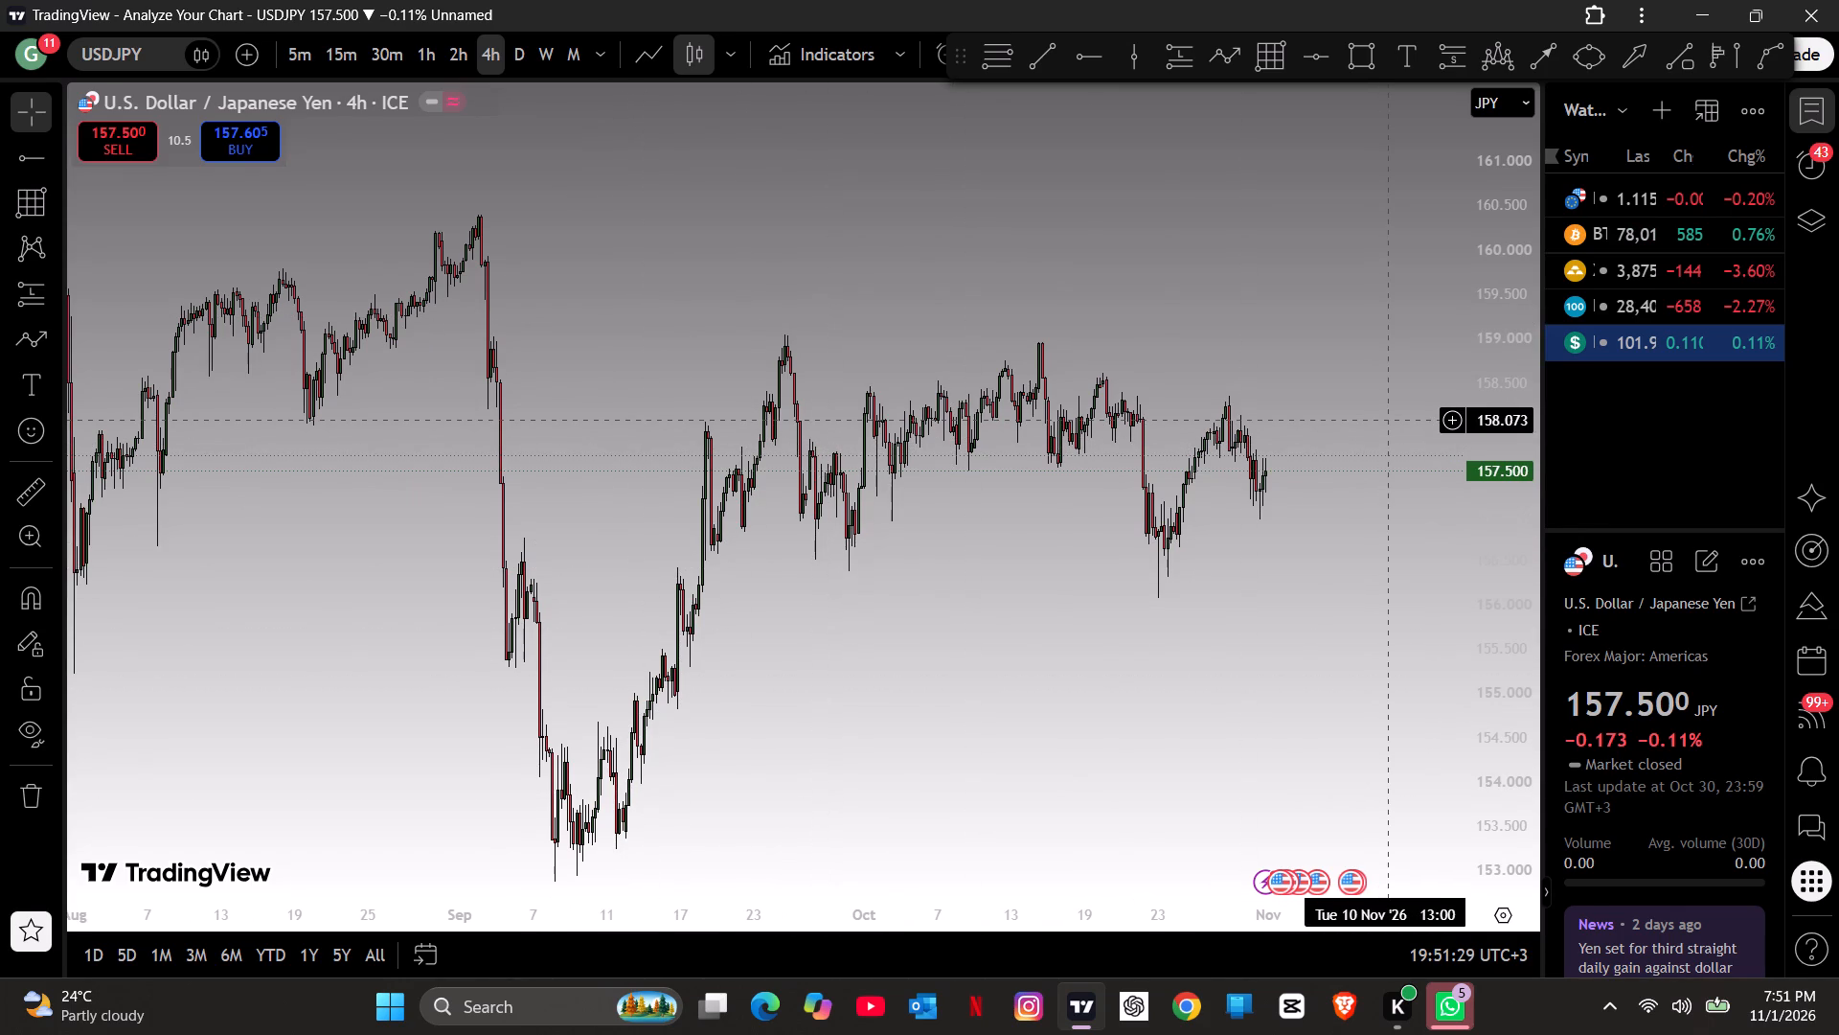
click(1093, 46)
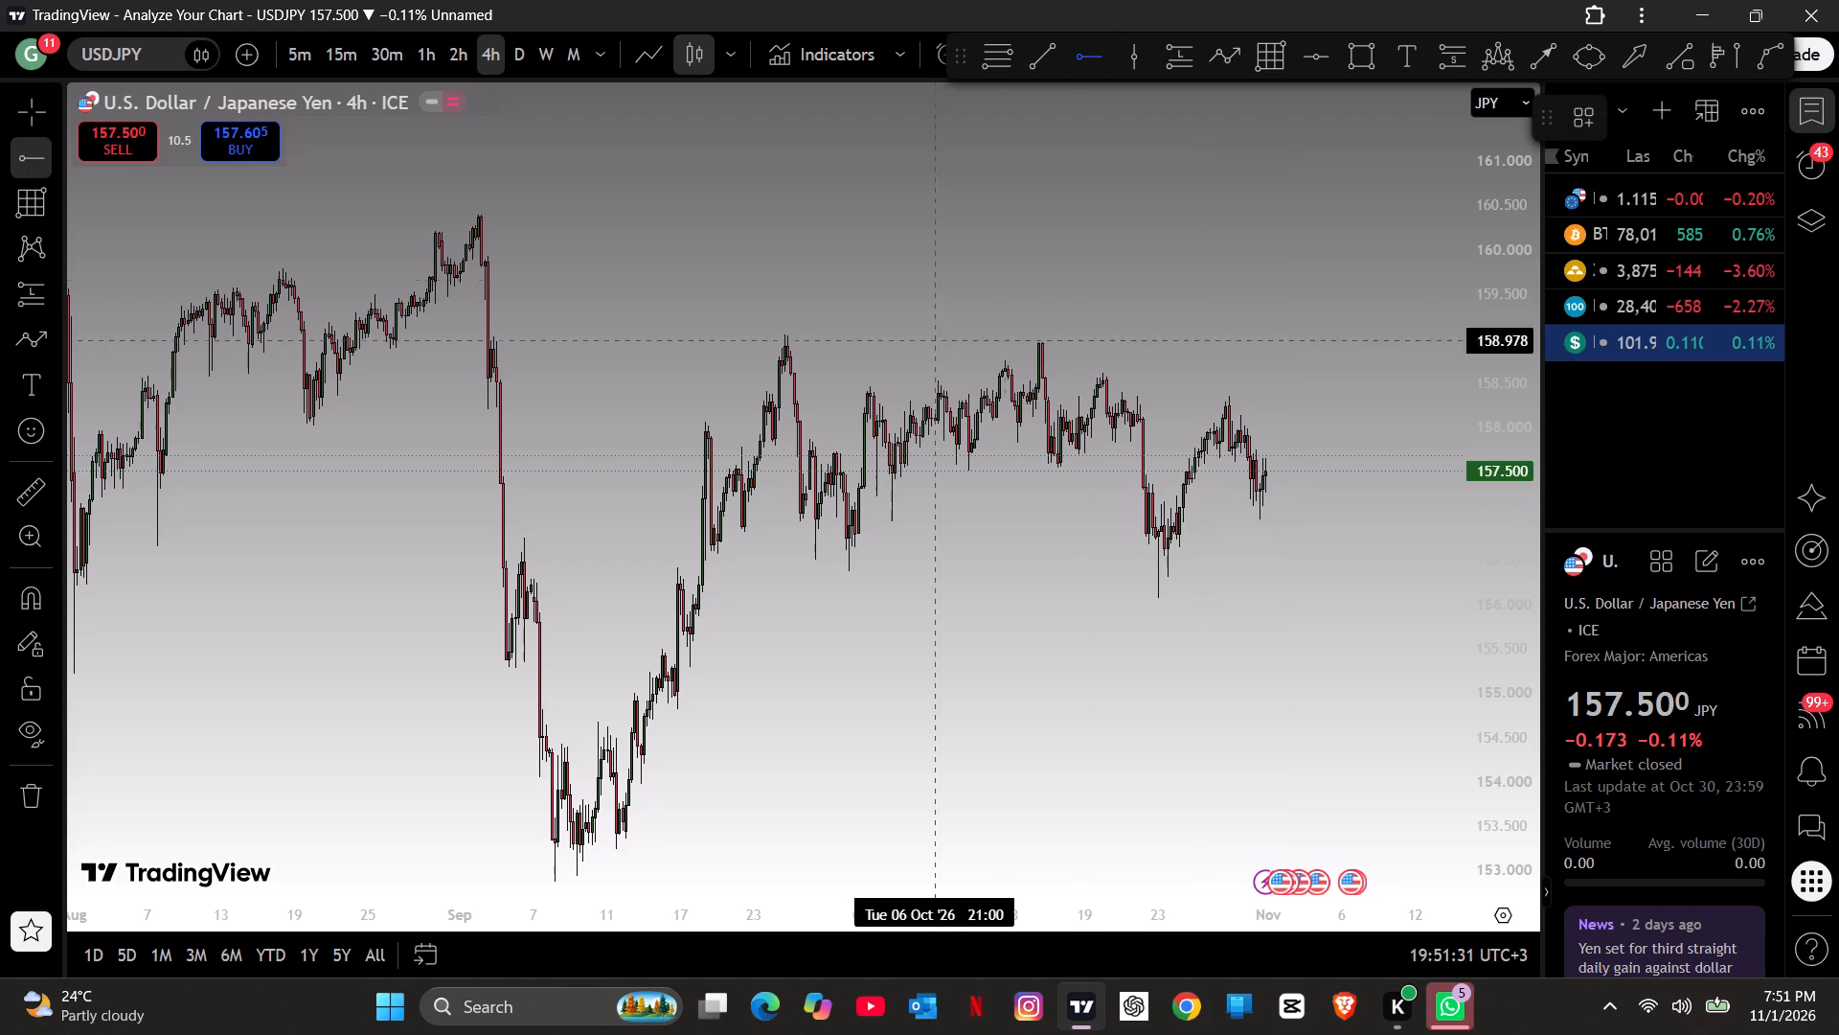
click(706, 531)
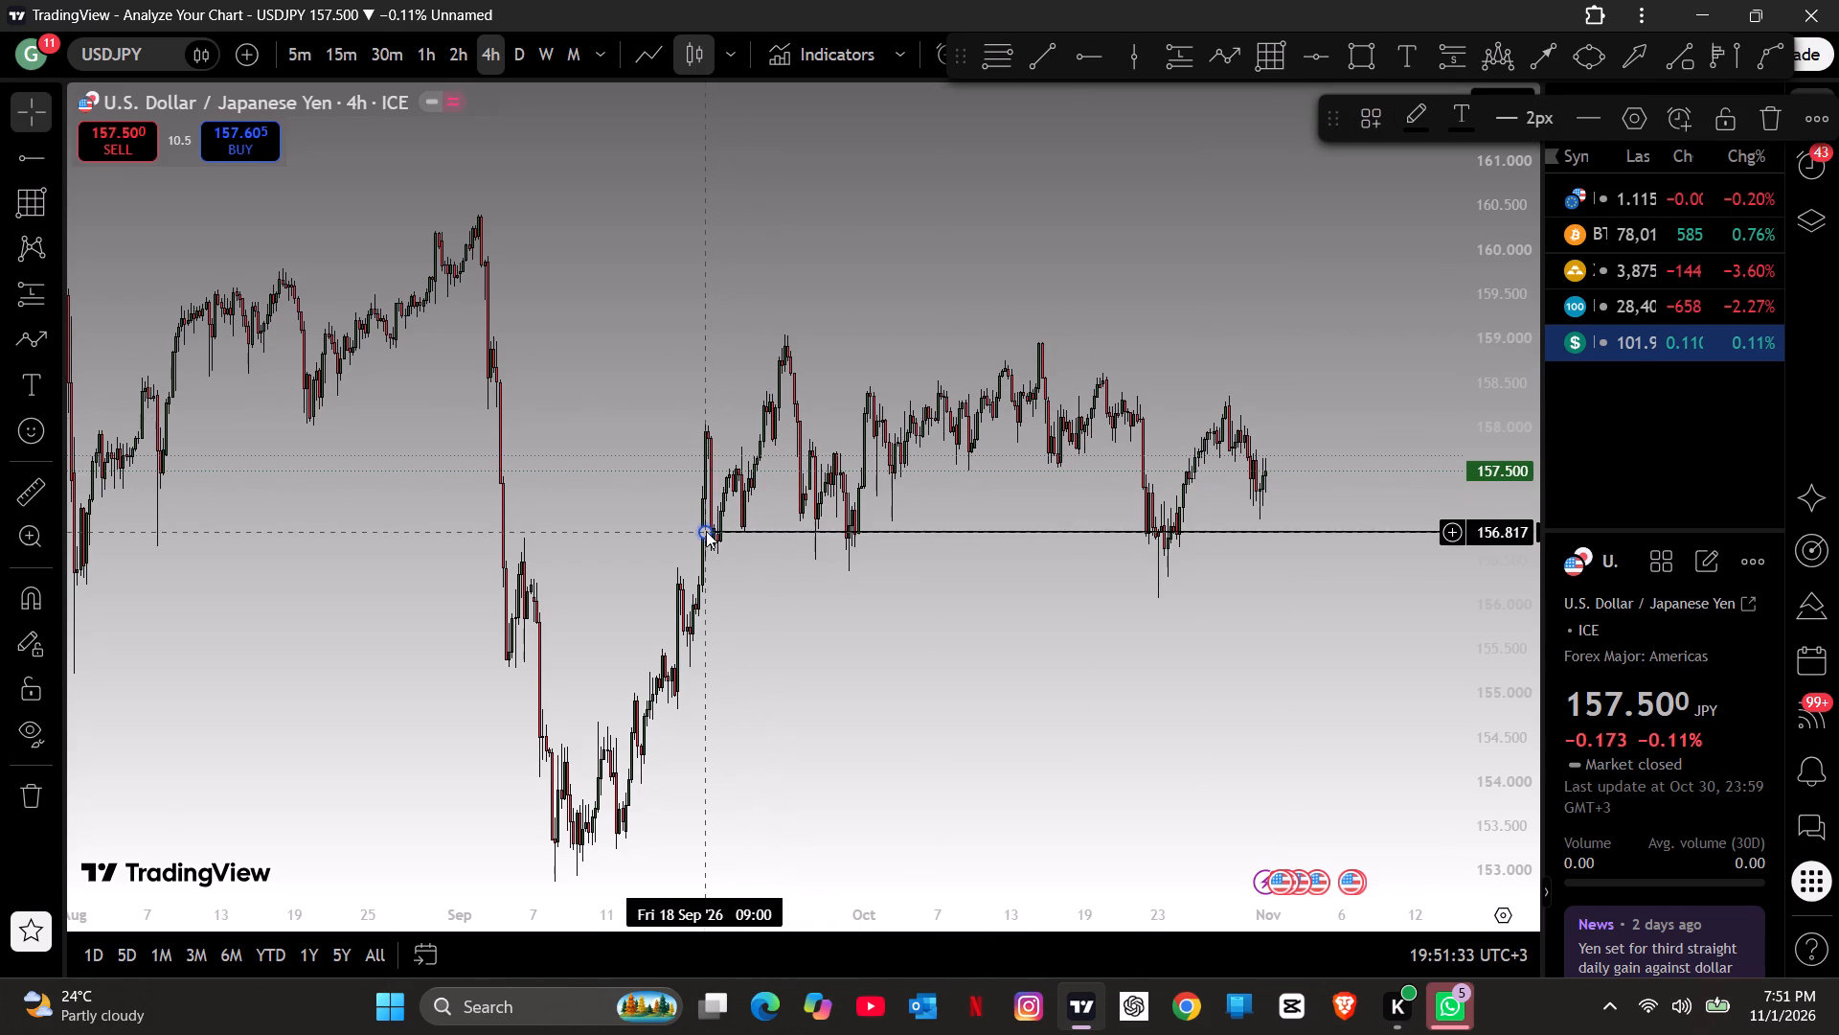
Draw a second horizontal ray at about 158.492 along the USDJPY range highs, starting around 18 September.
click(1087, 65)
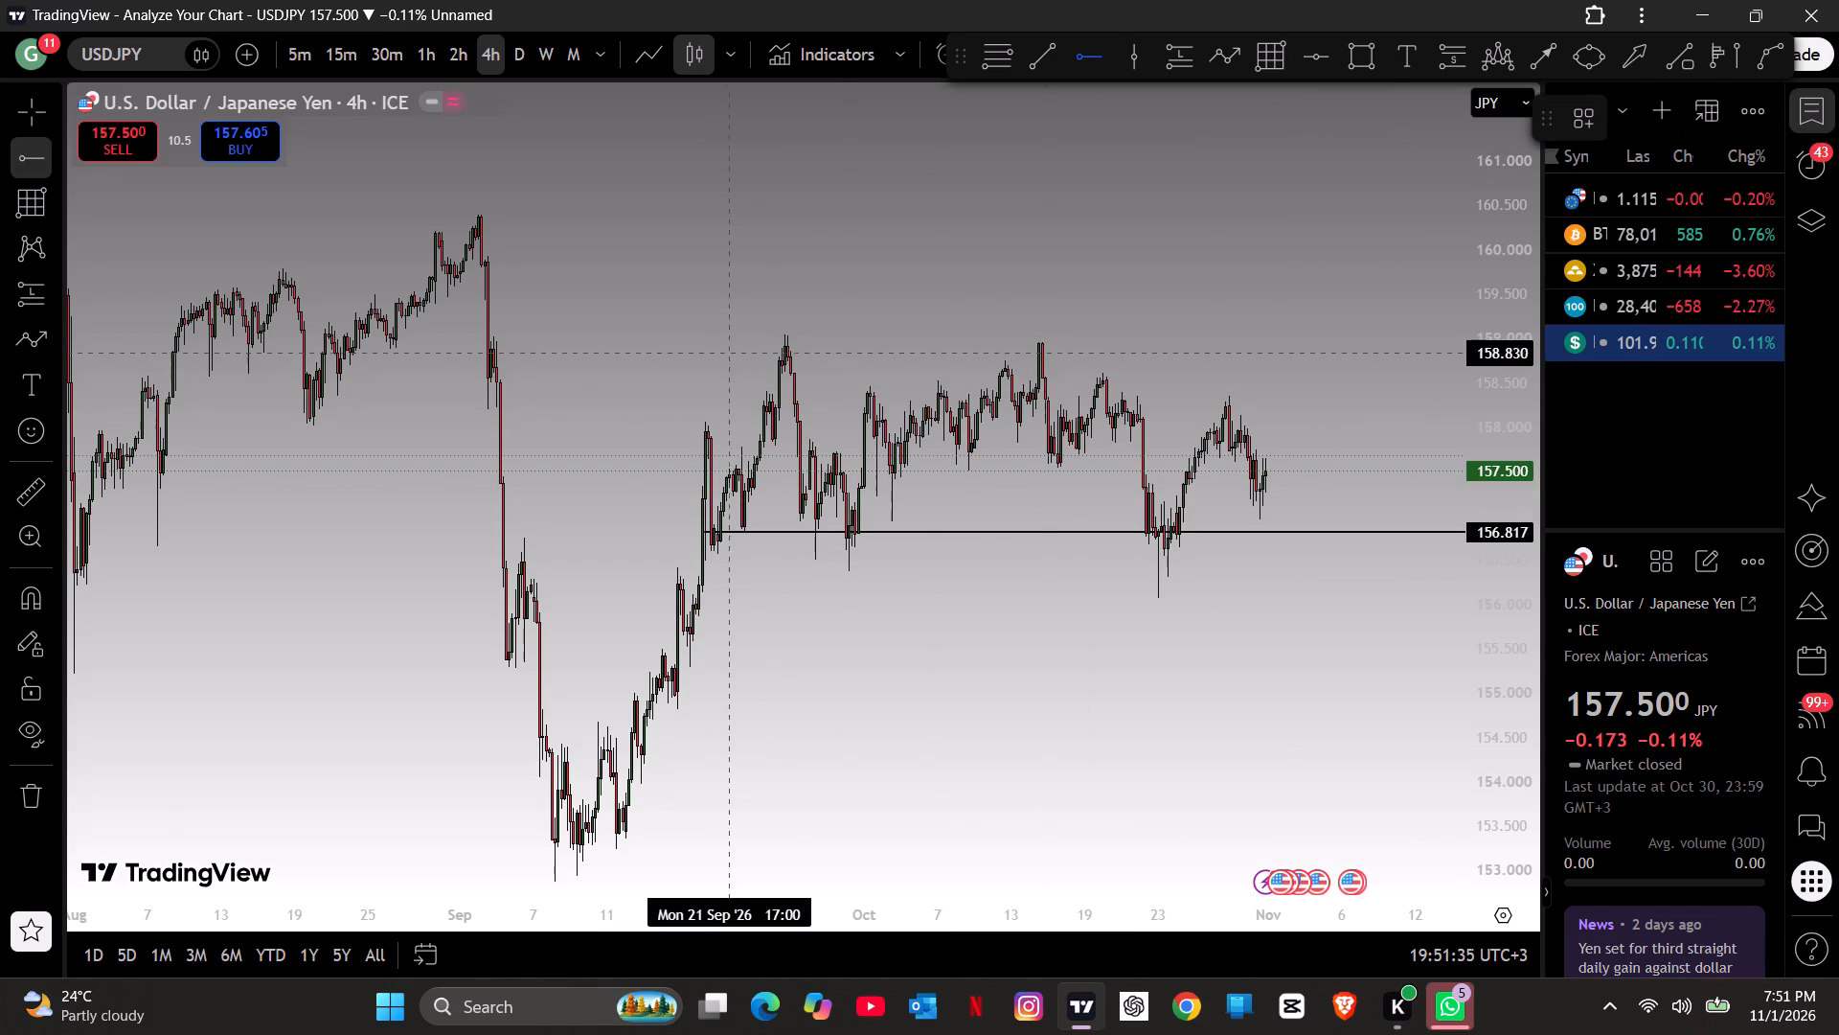
click(698, 382)
click(961, 203)
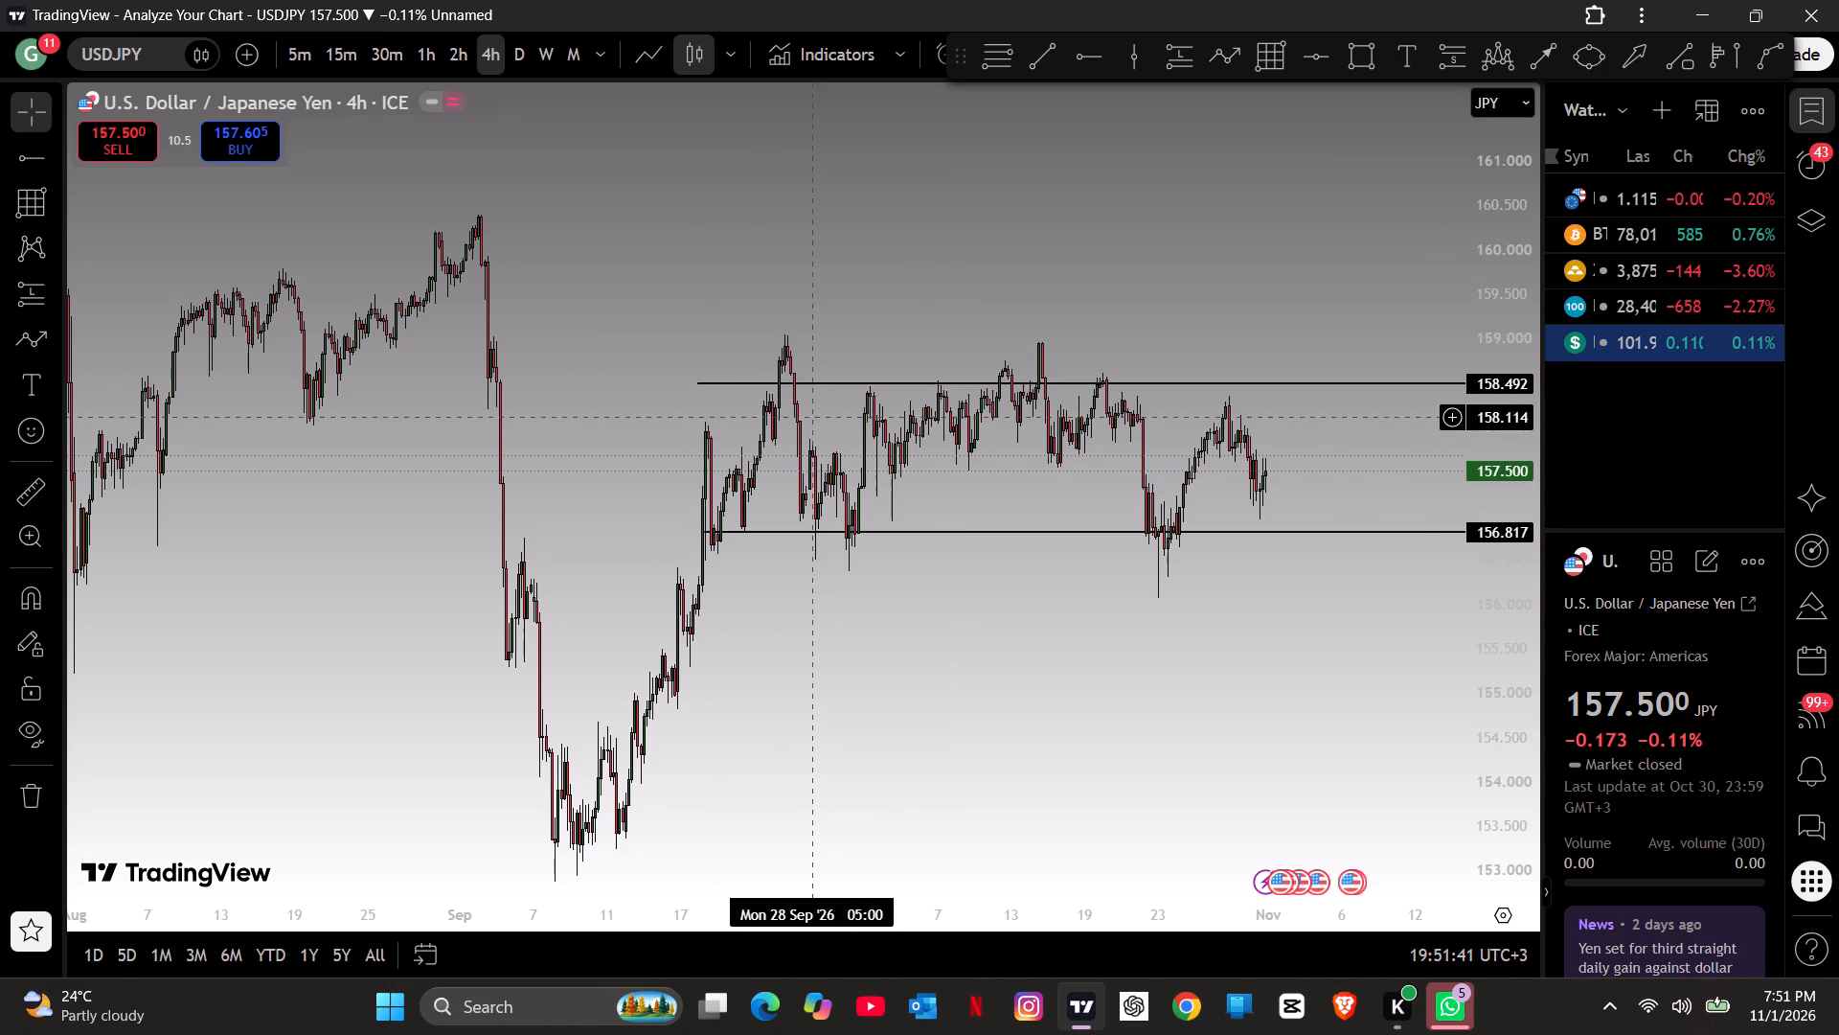
Draw a path from about 158.3 up through the upper ray to 159.1, down to 158.4, up to 160.4, down to 160.0, ending near 161.3.
click(1215, 48)
click(1273, 404)
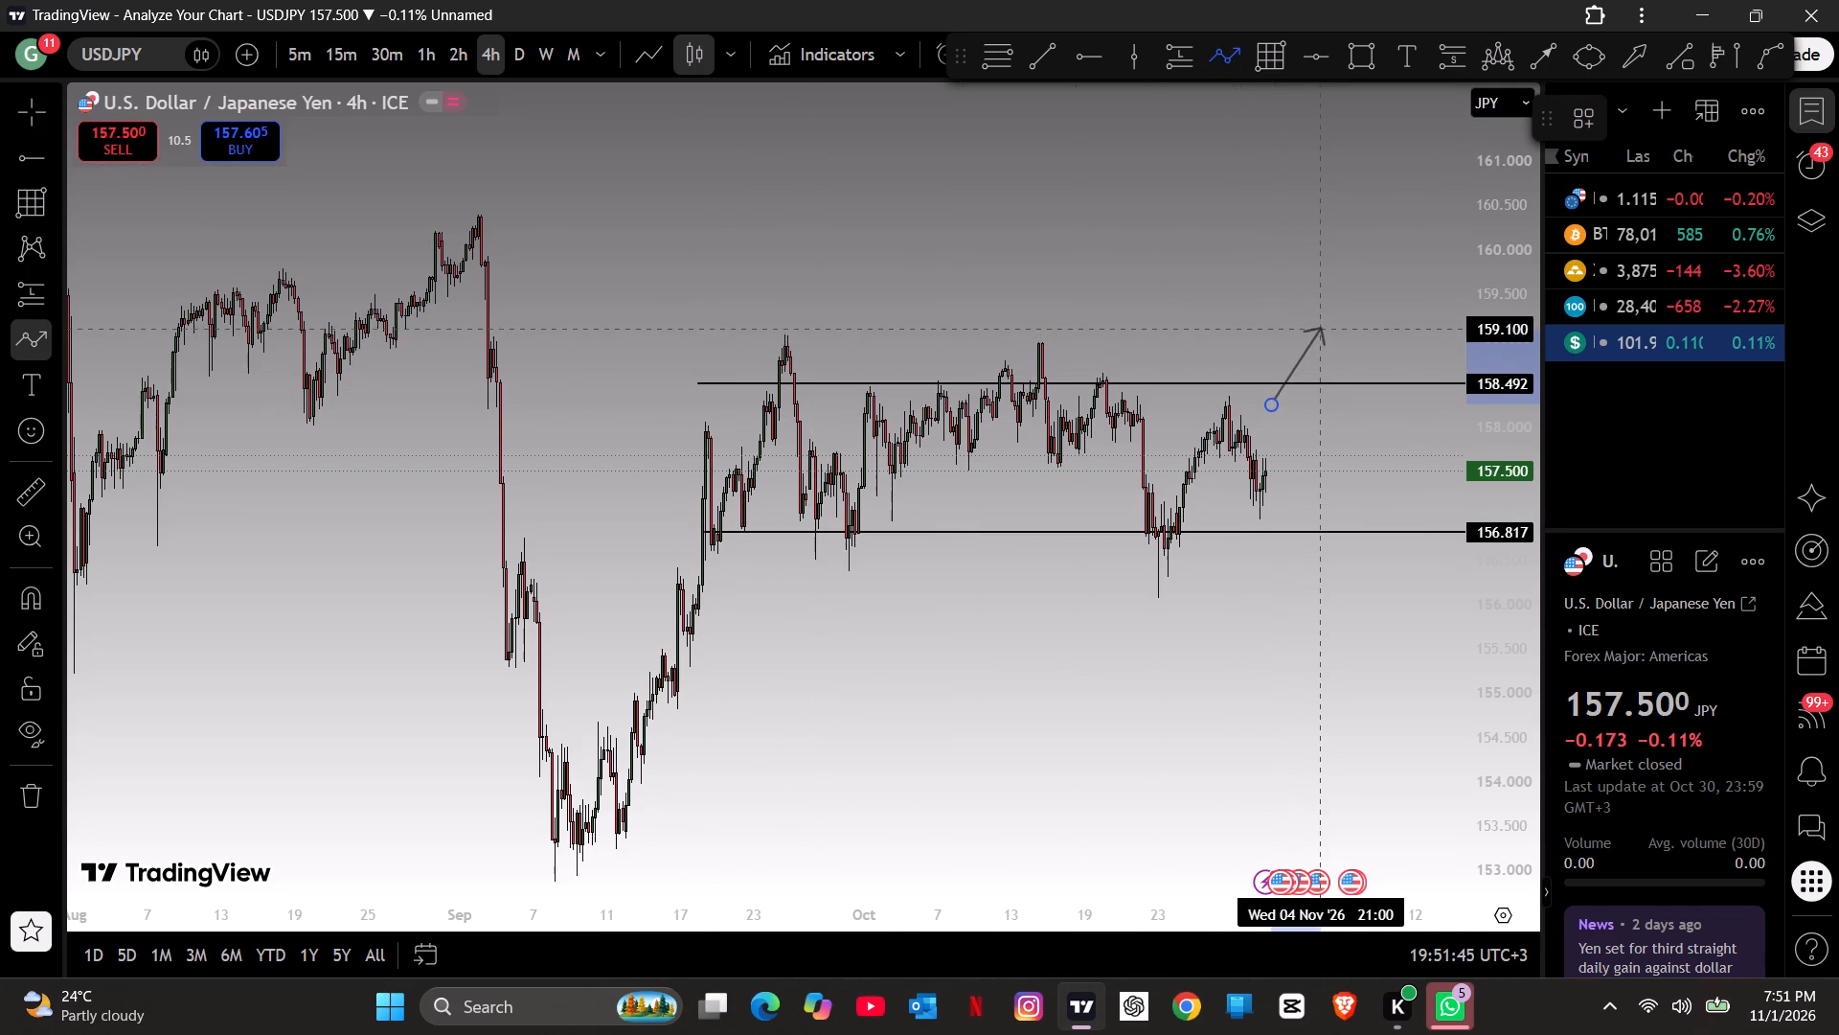
click(1318, 326)
click(1328, 396)
click(1382, 215)
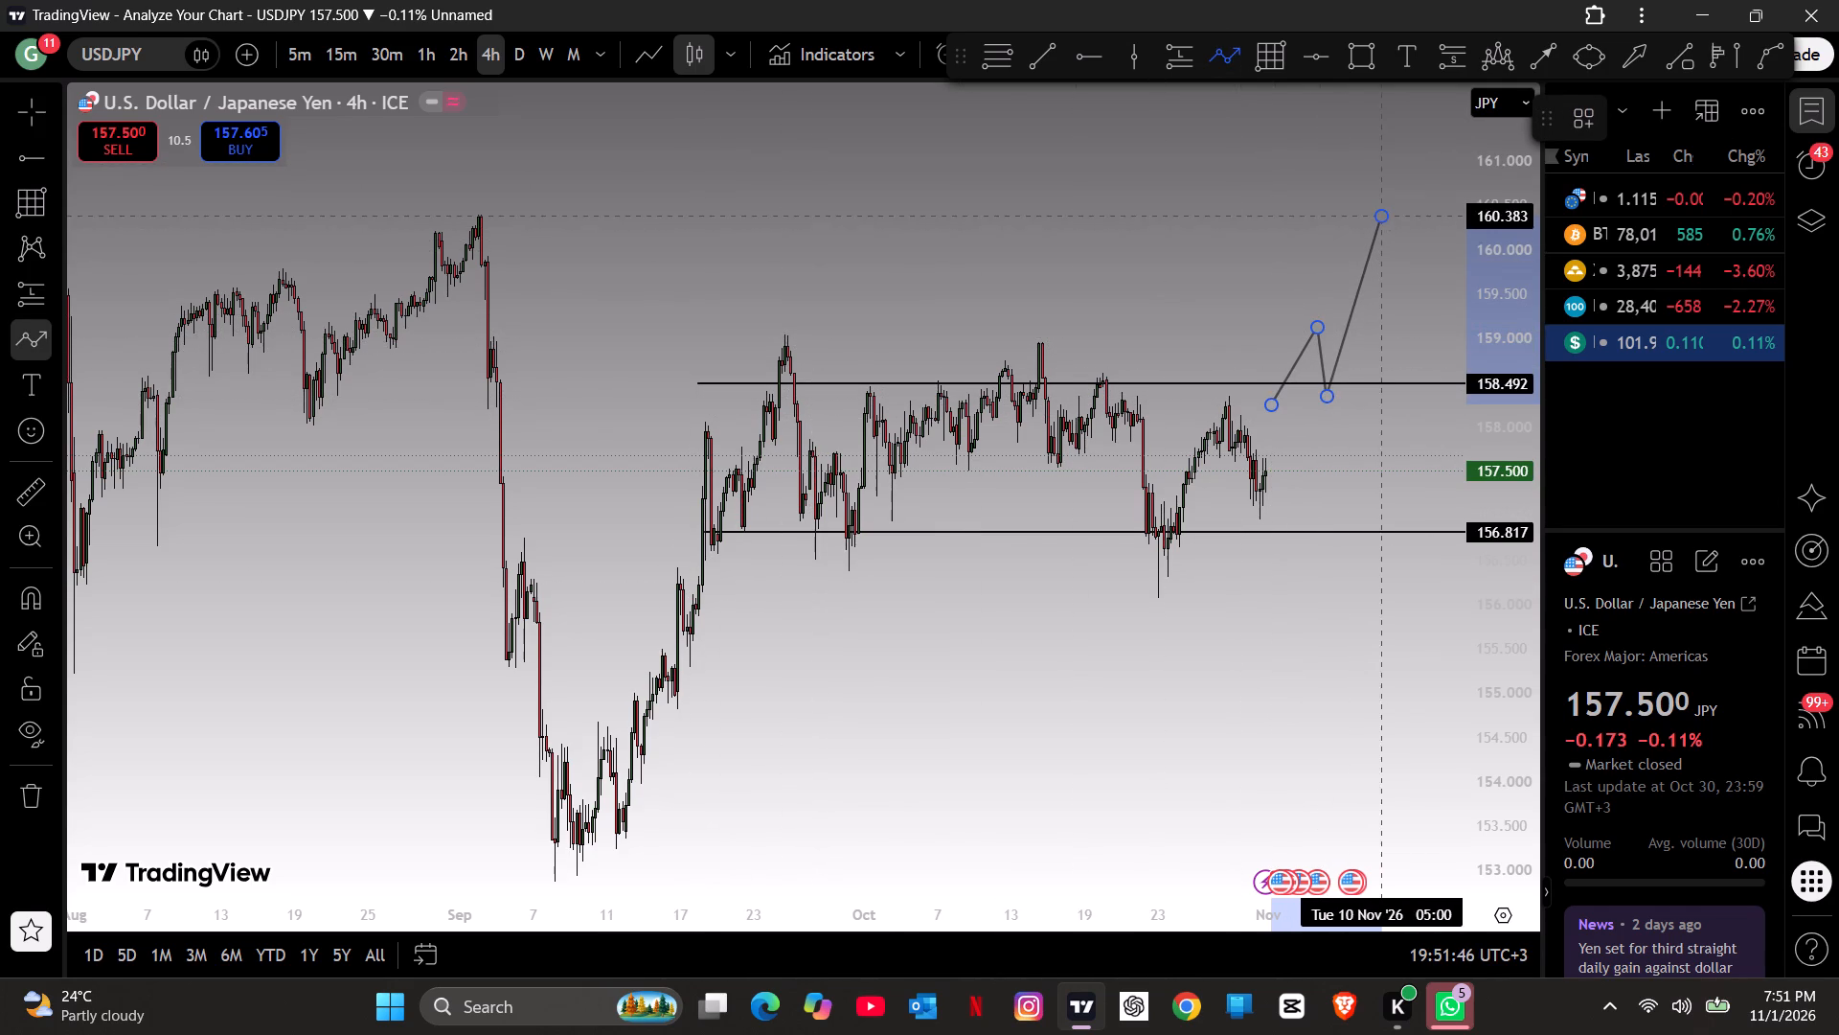
click(1401, 252)
double_click(1449, 131)
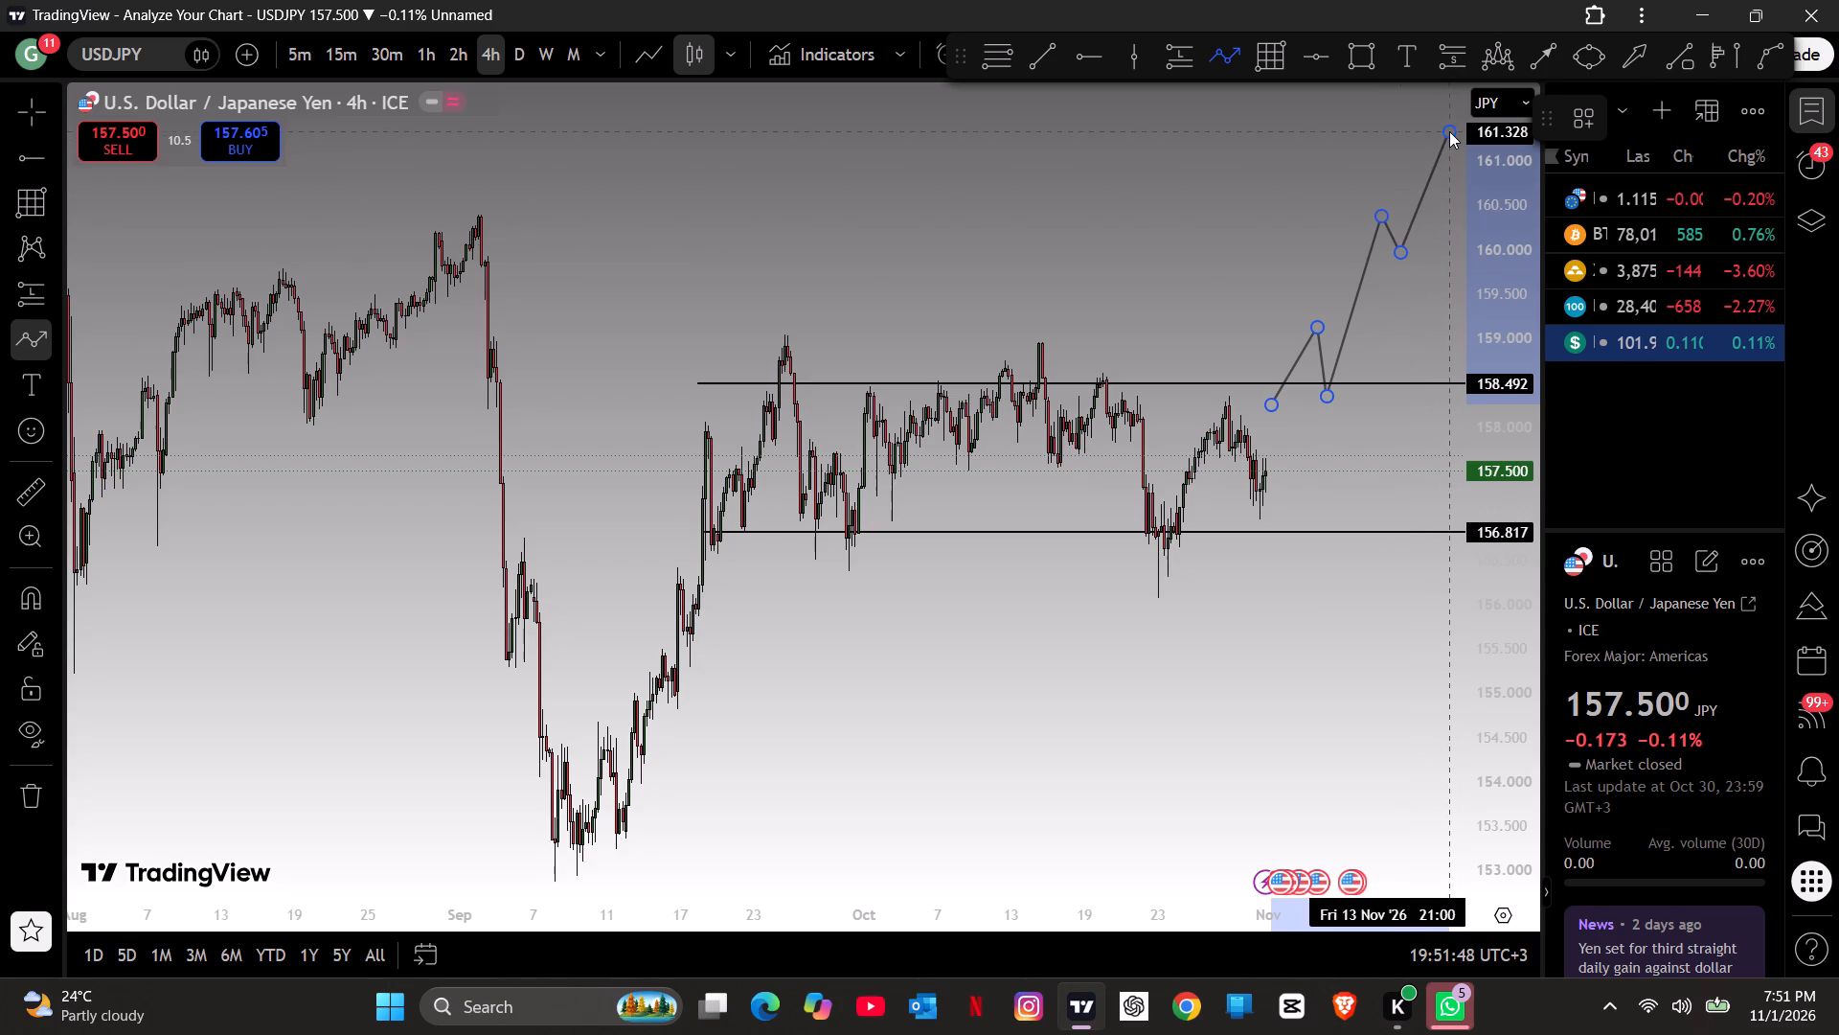
click(991, 432)
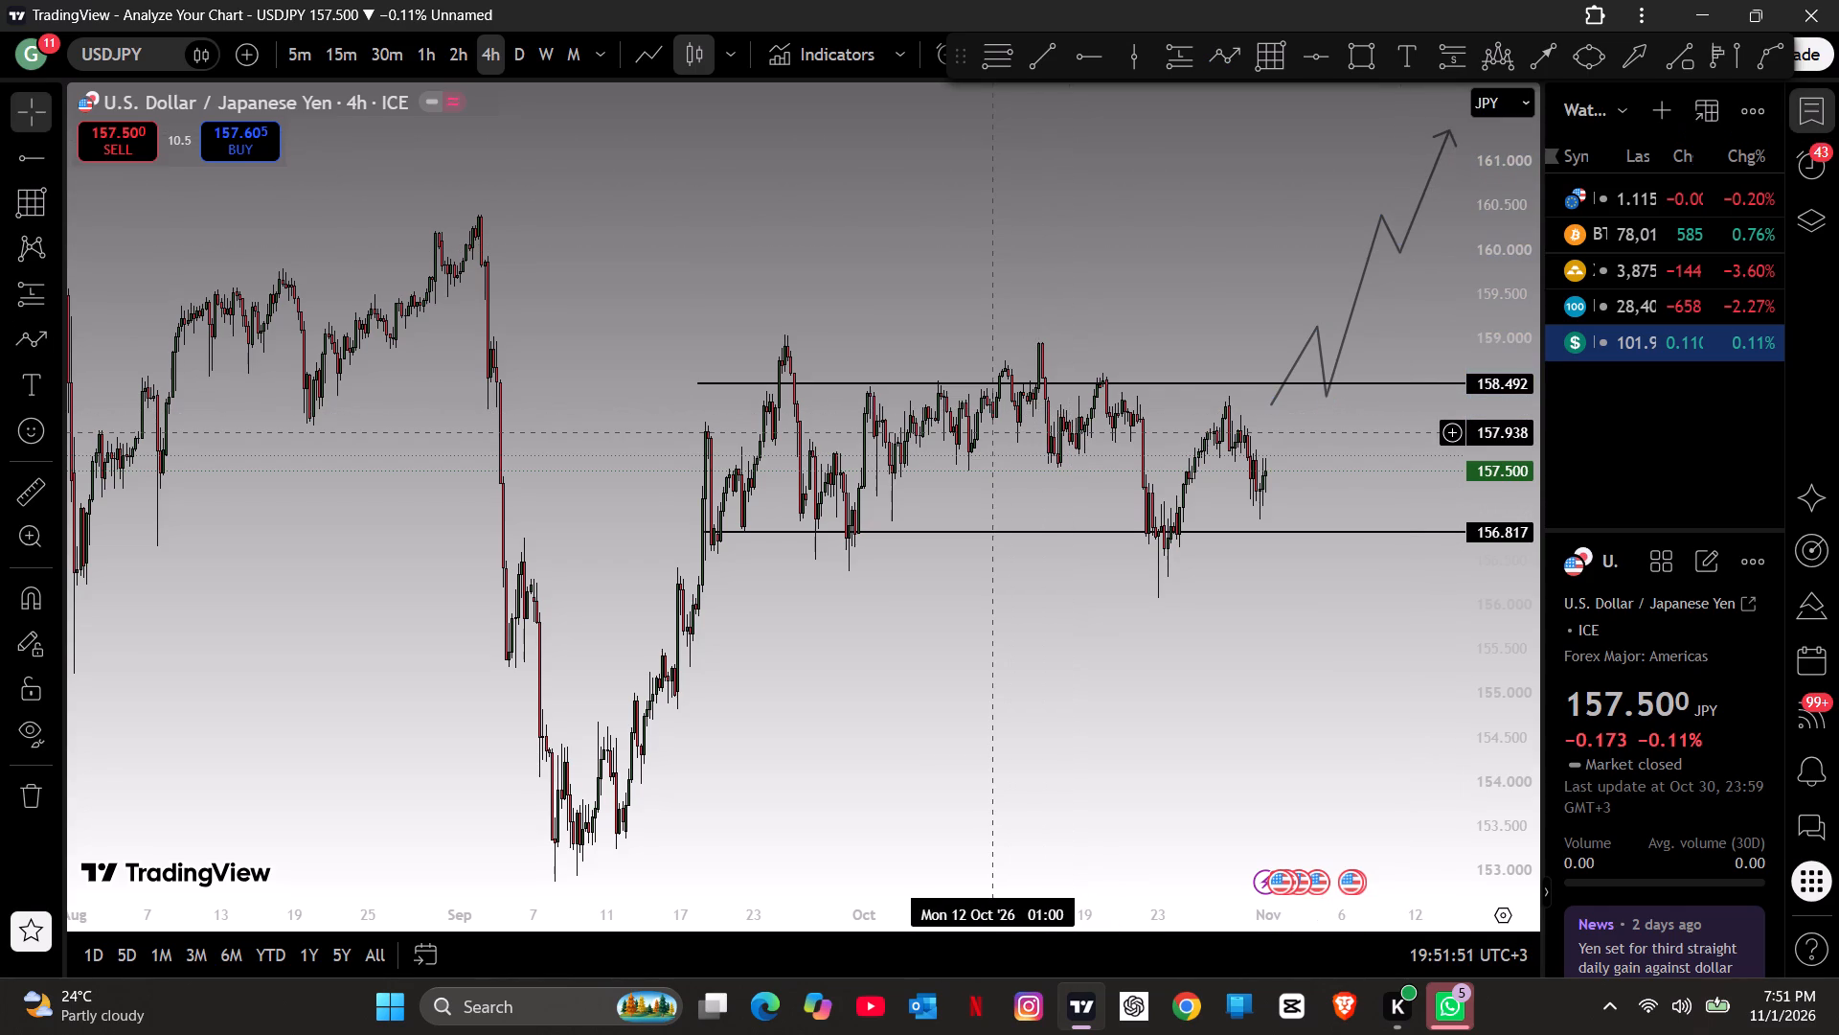
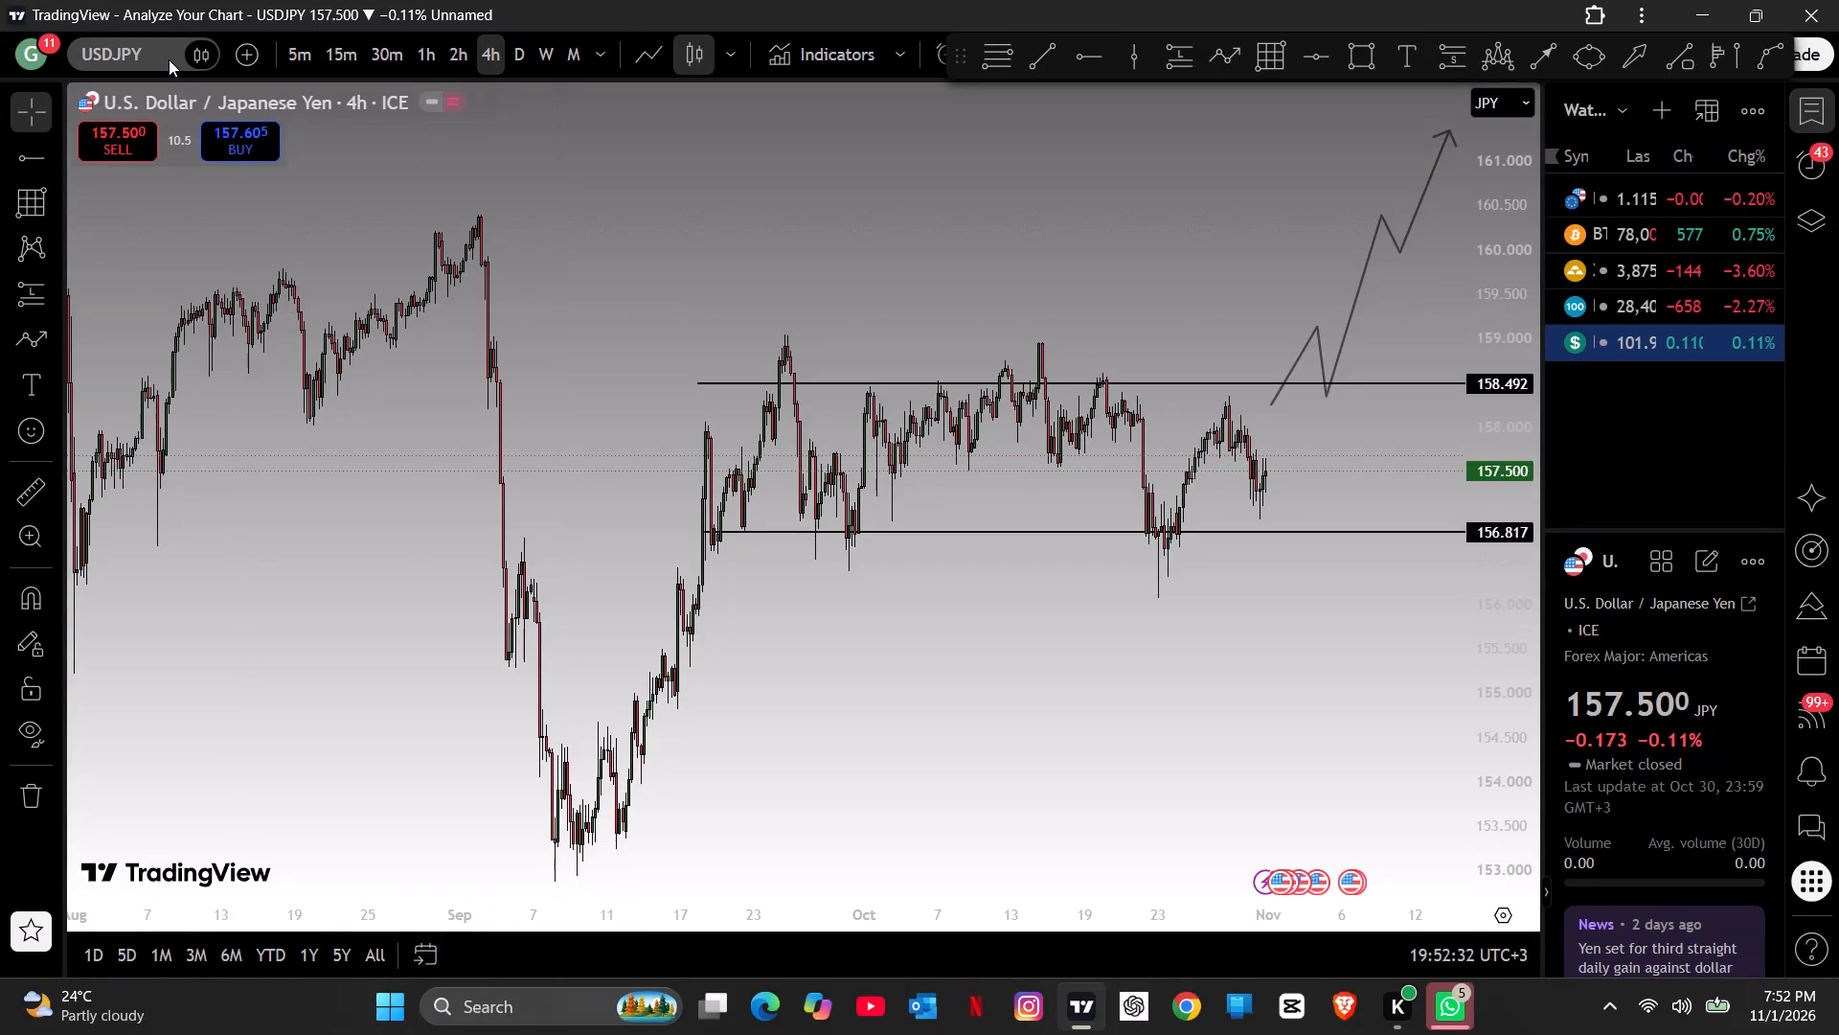
Search for AUDUSD and switch the chart to the ICE Australian Dollar / U.S. Dollar forex pair.
click(156, 65)
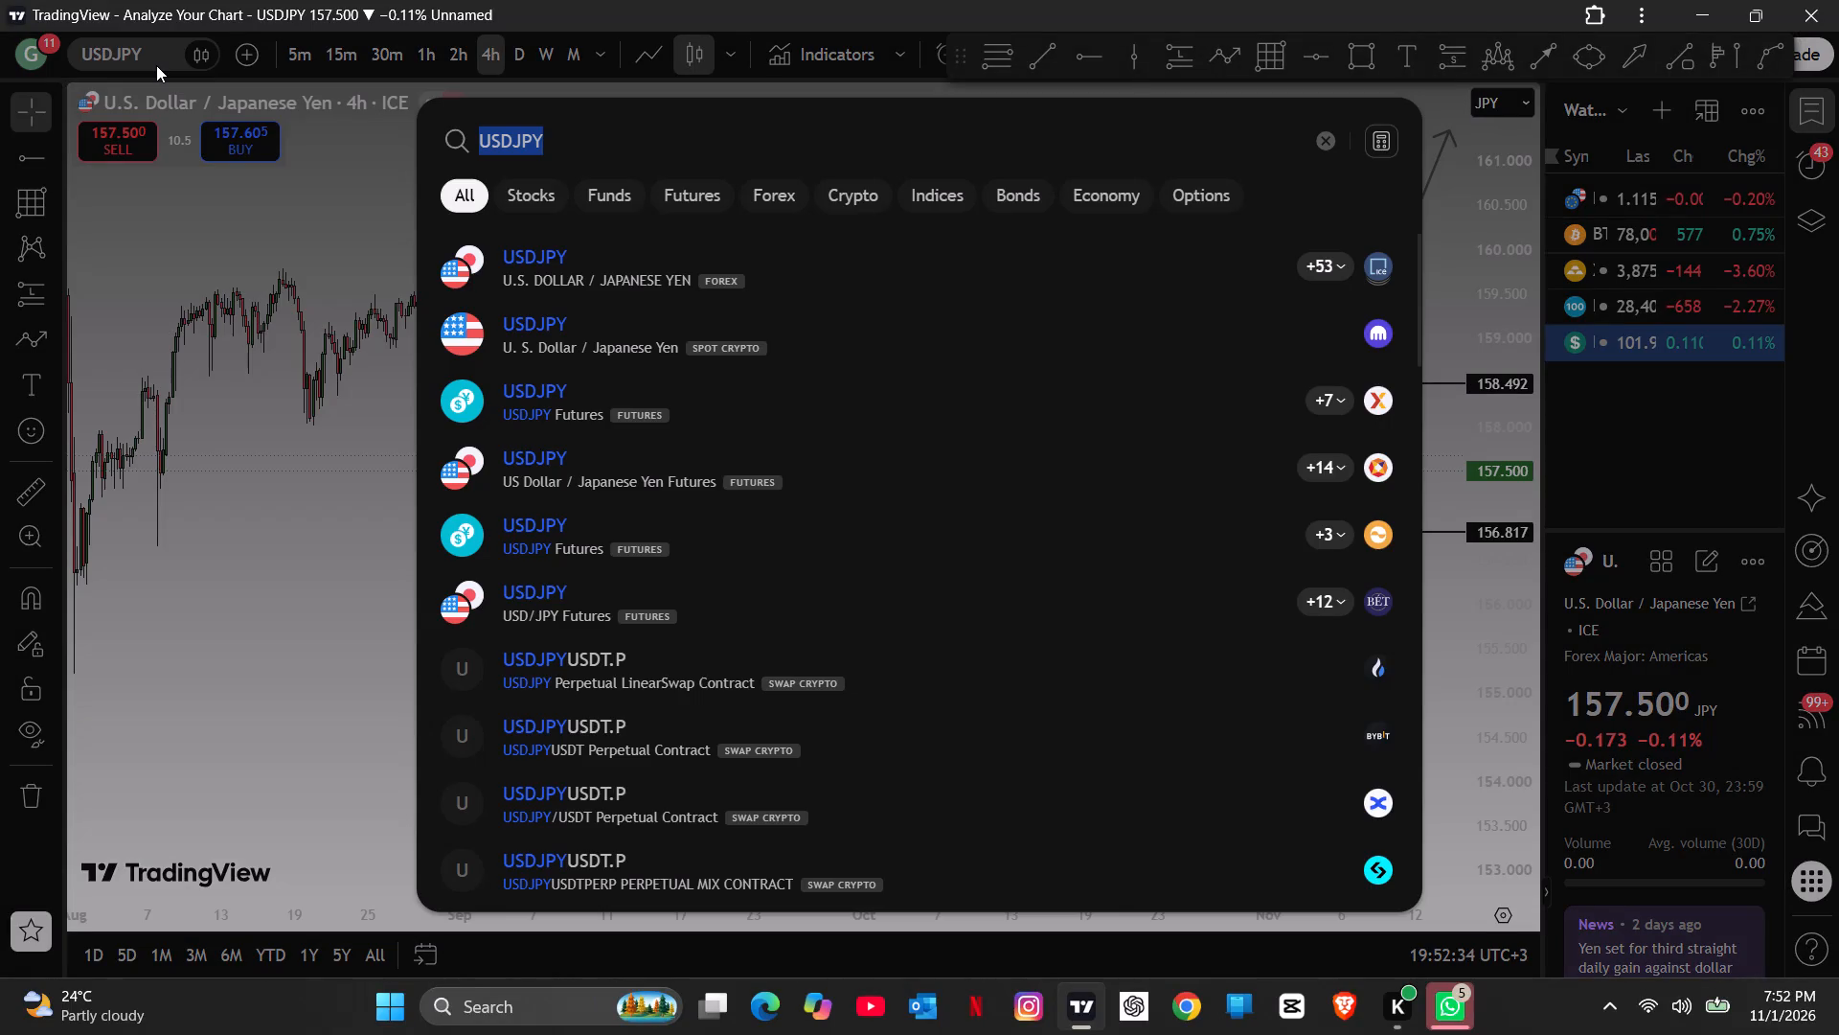
click(543, 148)
key(BackSpace)
key(BackSpace)
key(BackSpace)
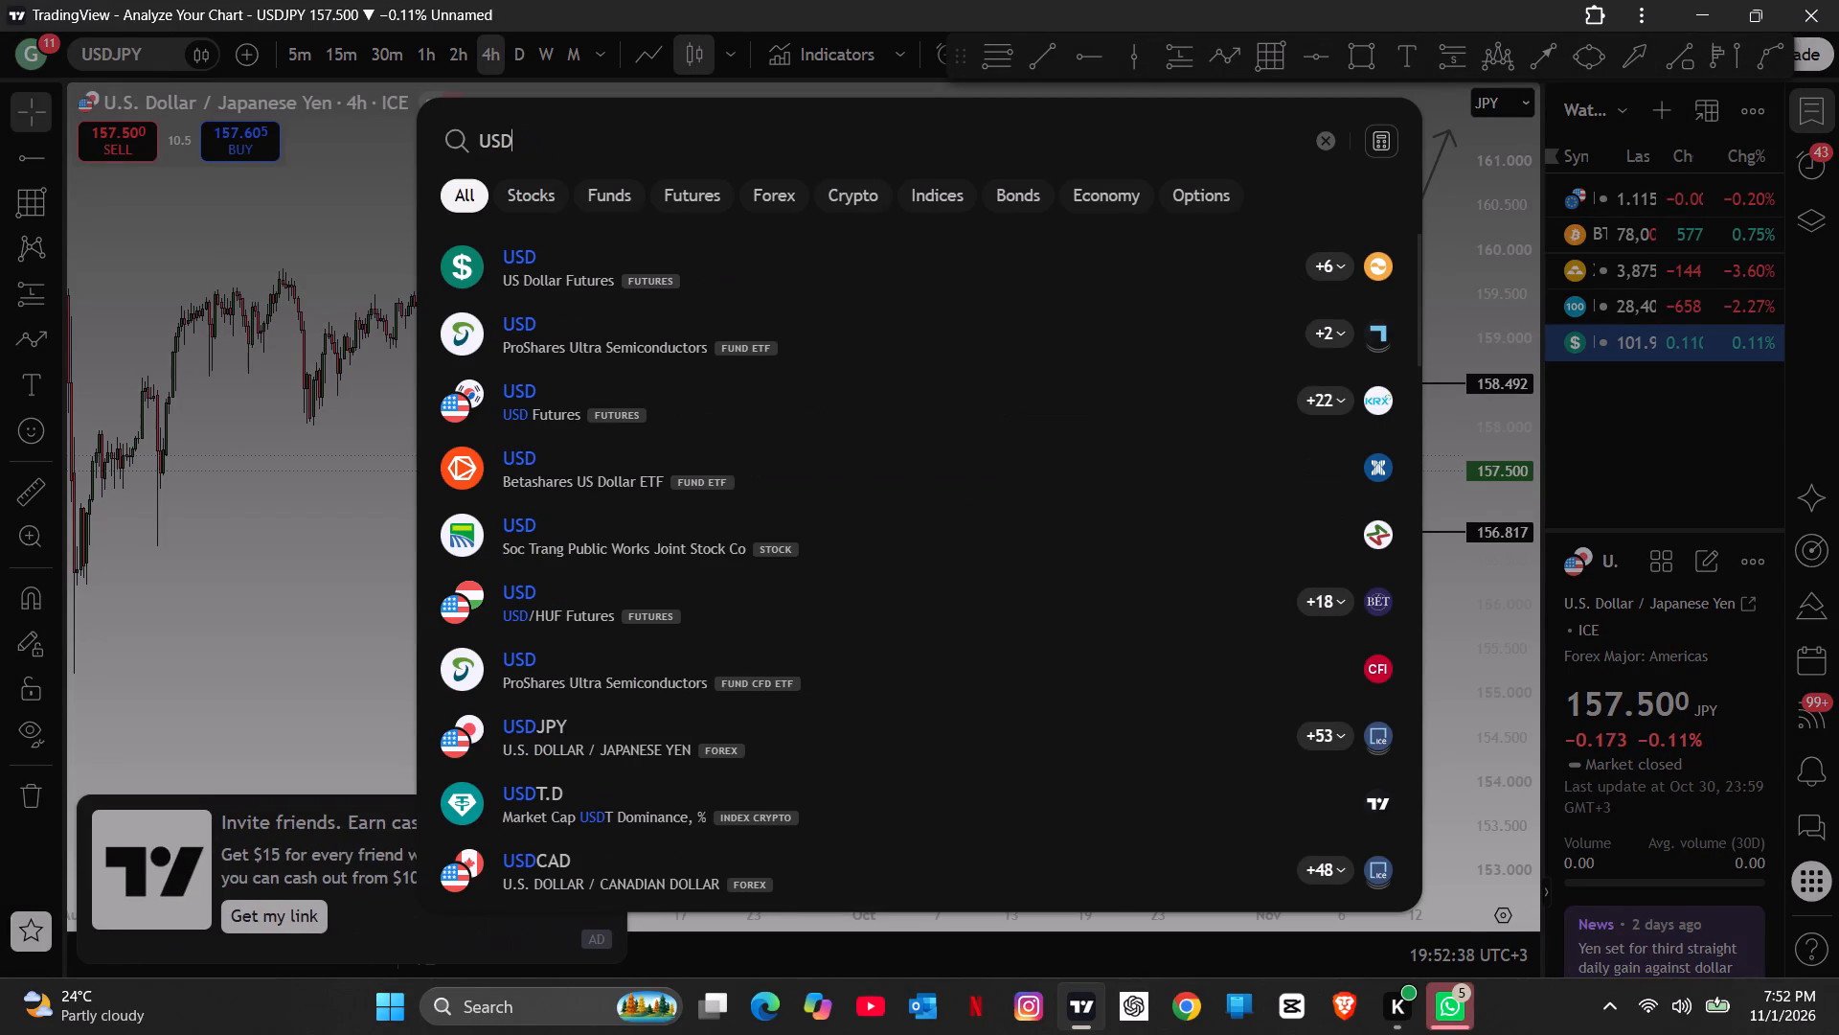
key(BackSpace)
key(BackSpace)
key(BackSpace)
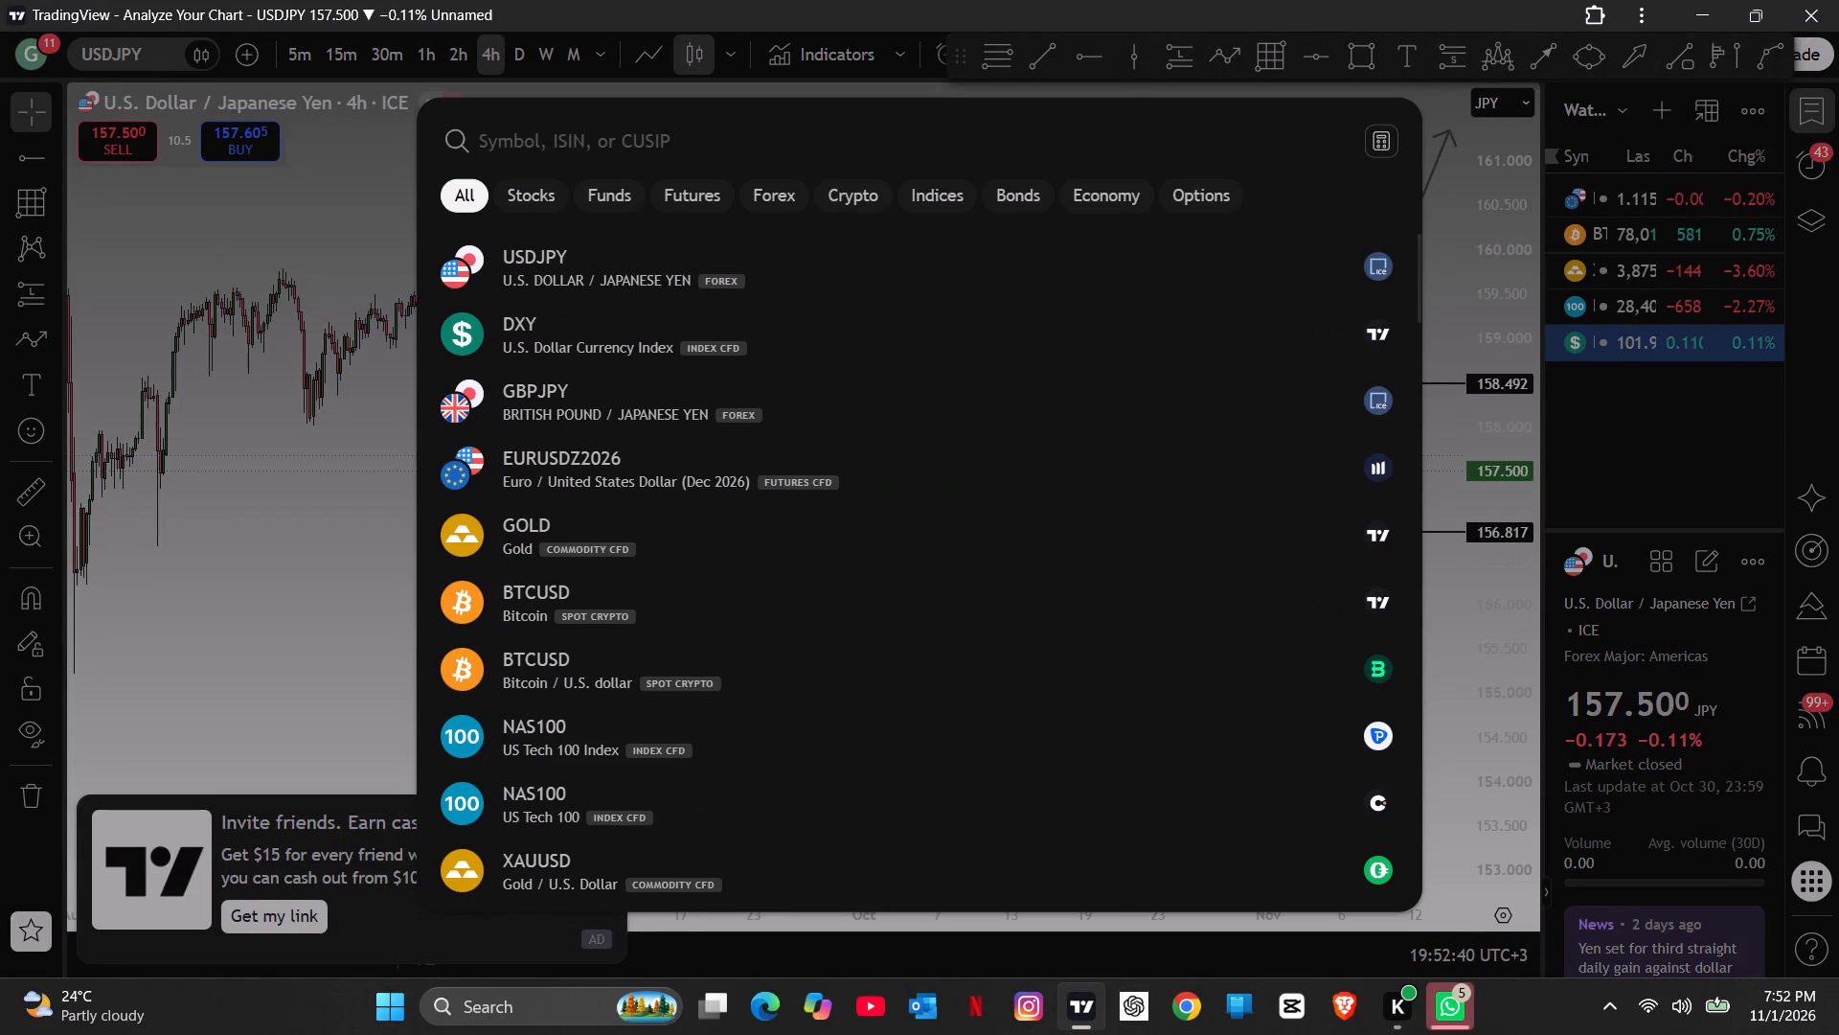
text(audusd)
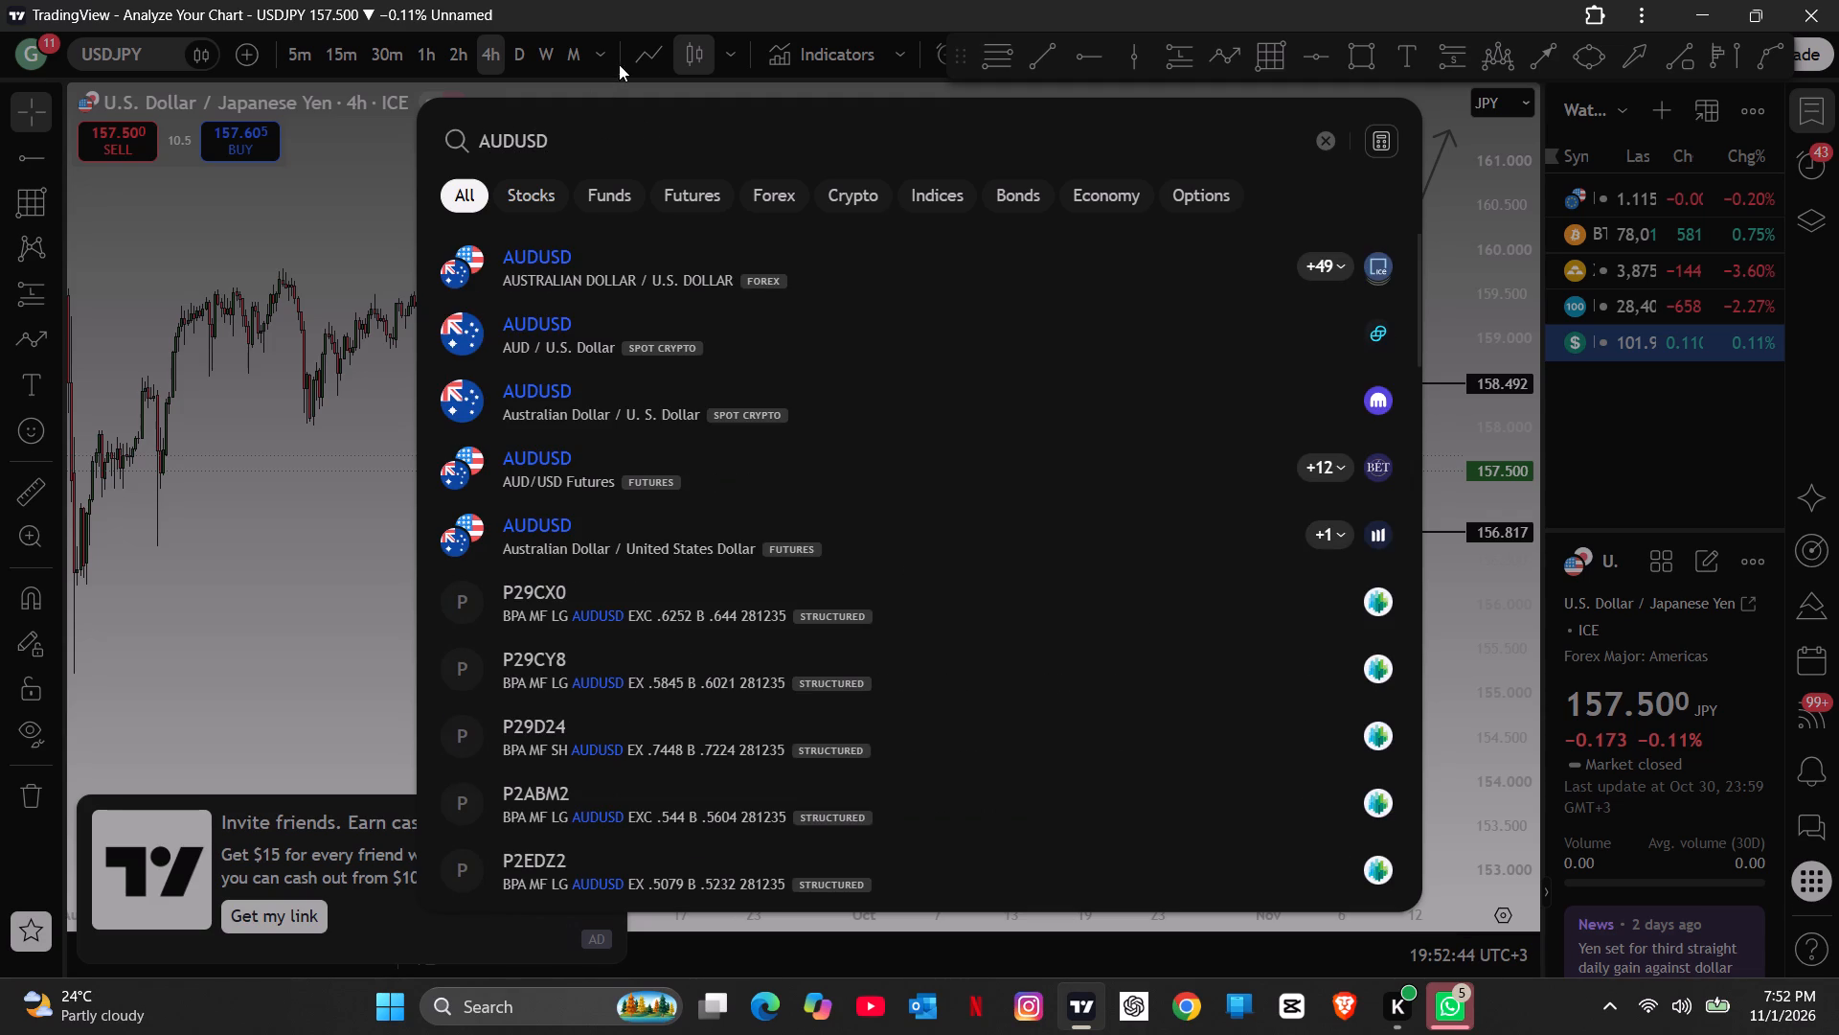
click(659, 264)
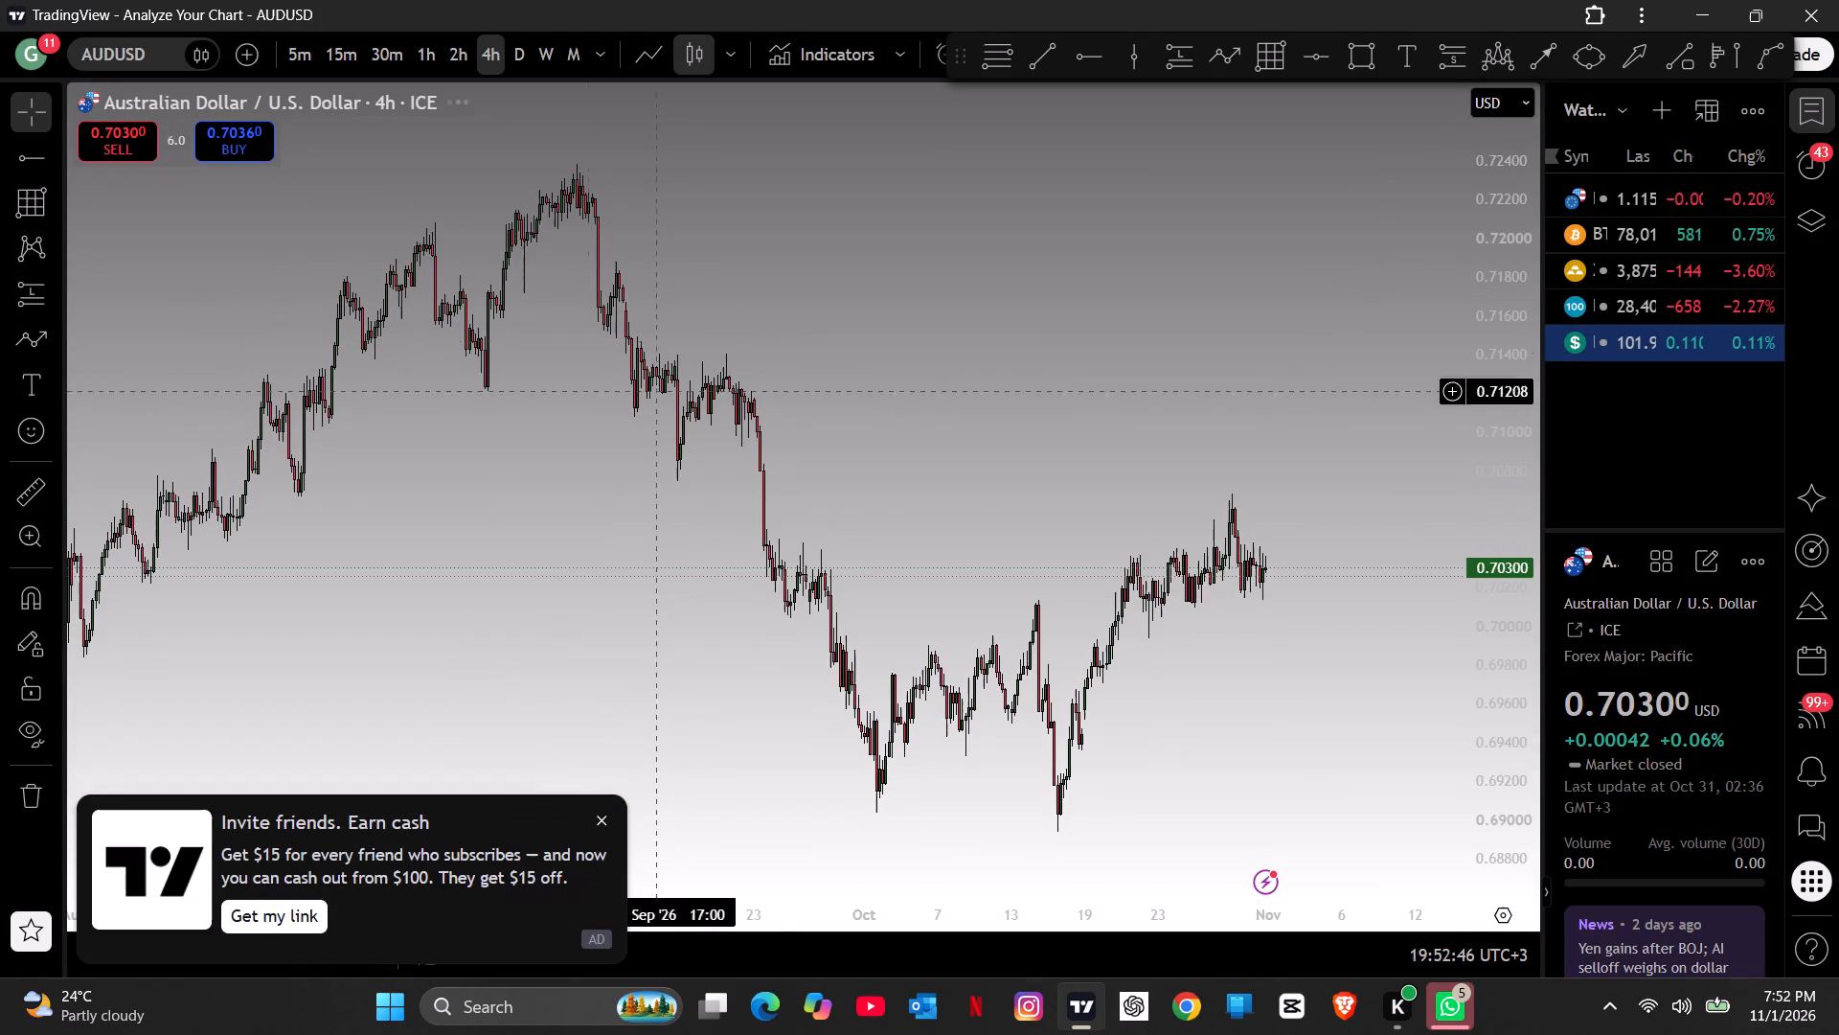
Draw a horizontal ray at about 0.70109 along the recent AUDUSD range lows, starting around 21 October.
drag(723, 498, 427, 392)
drag(699, 405, 585, 409)
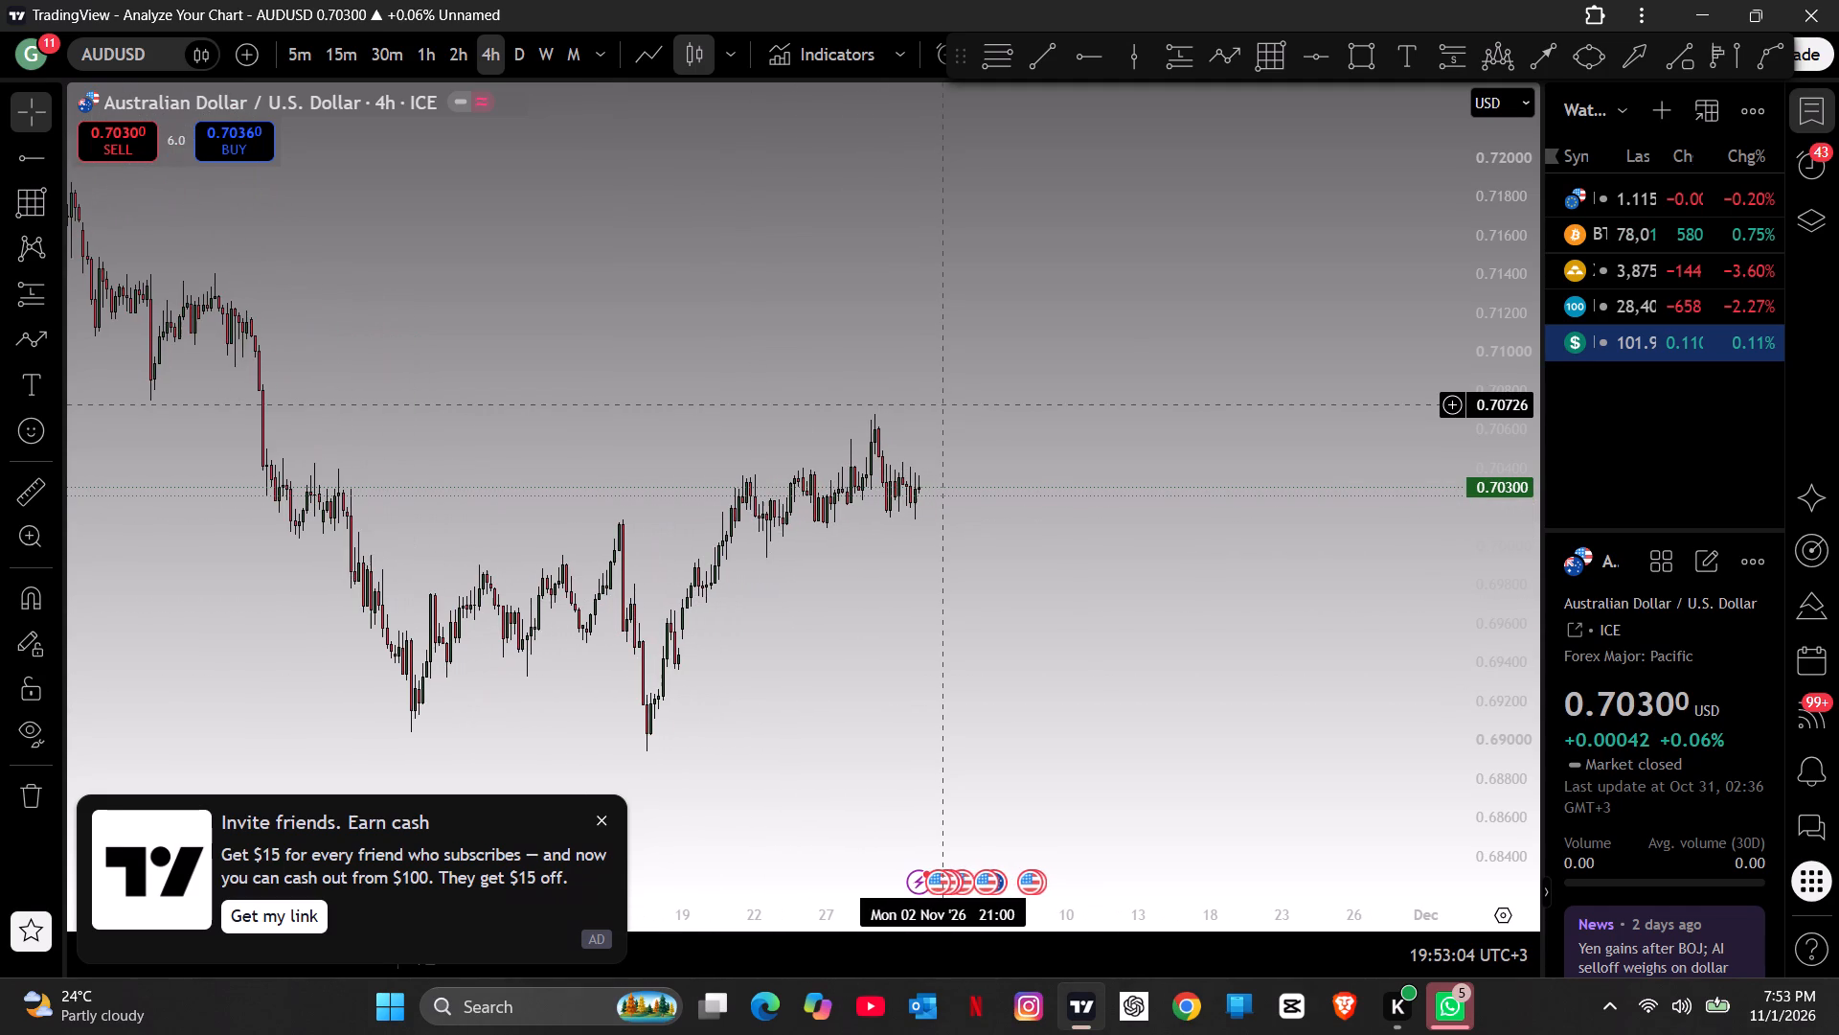
click(1076, 60)
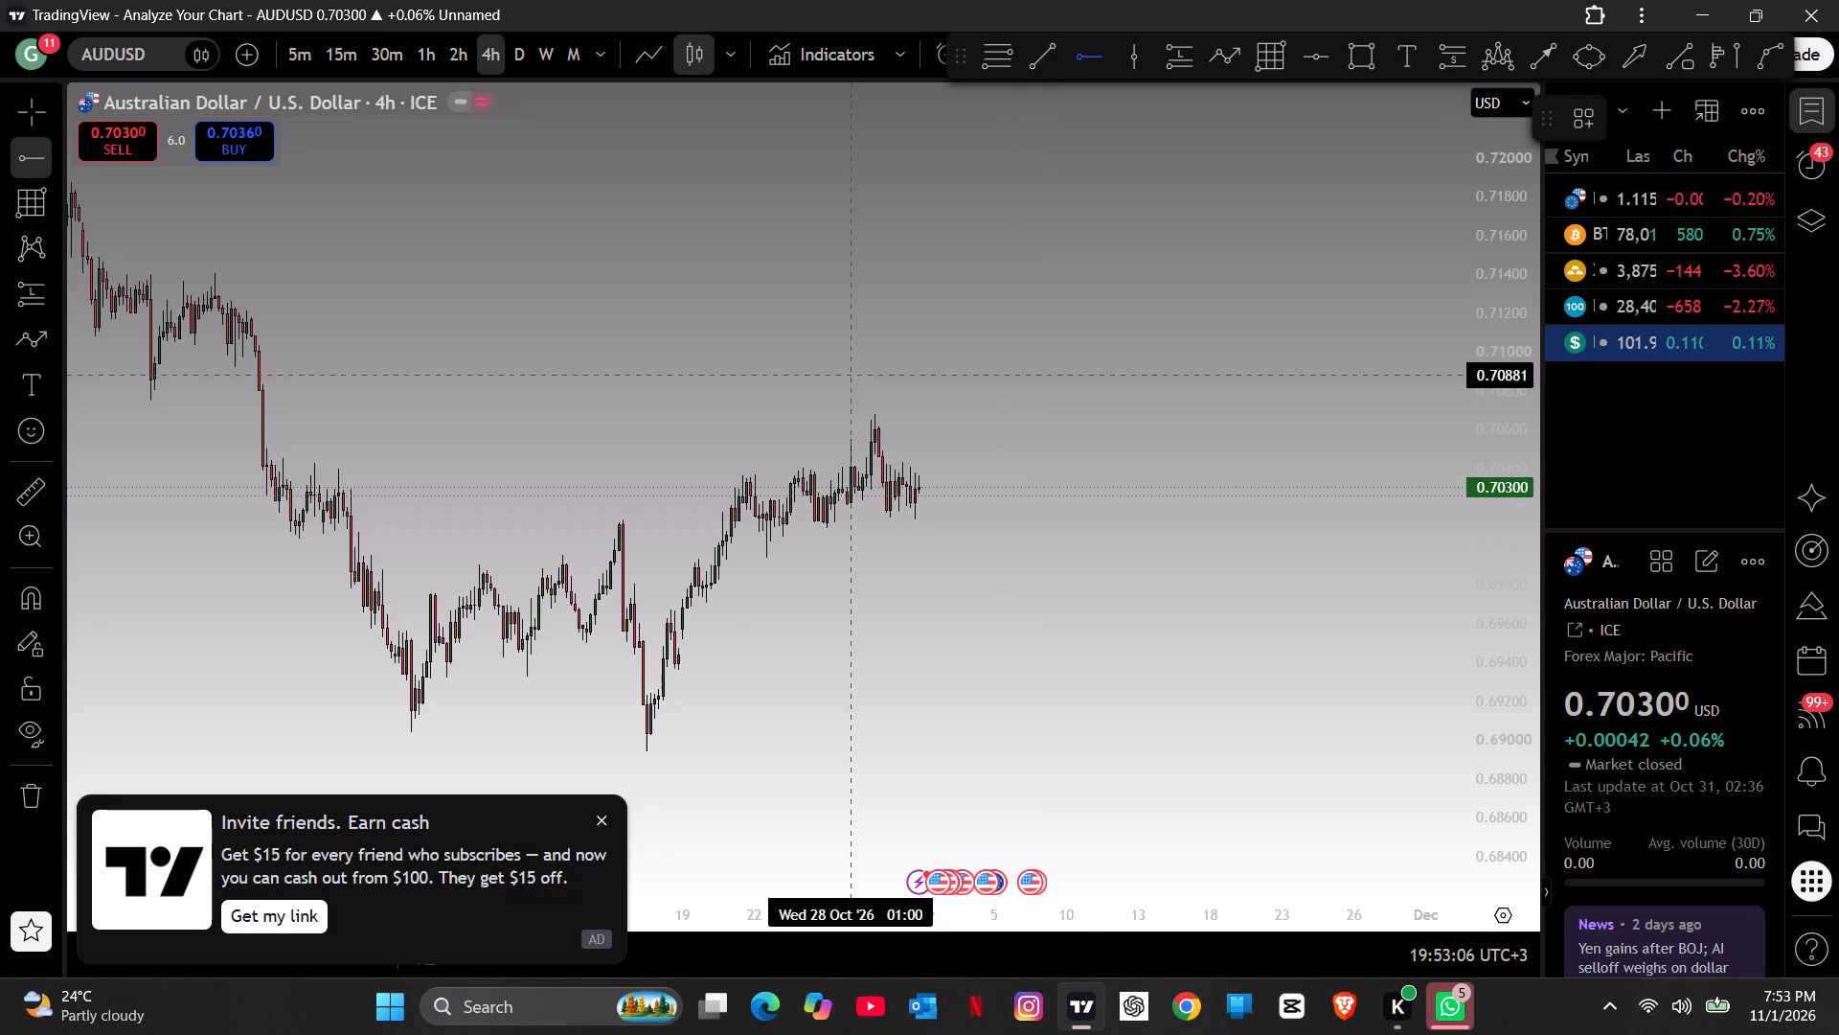
click(735, 524)
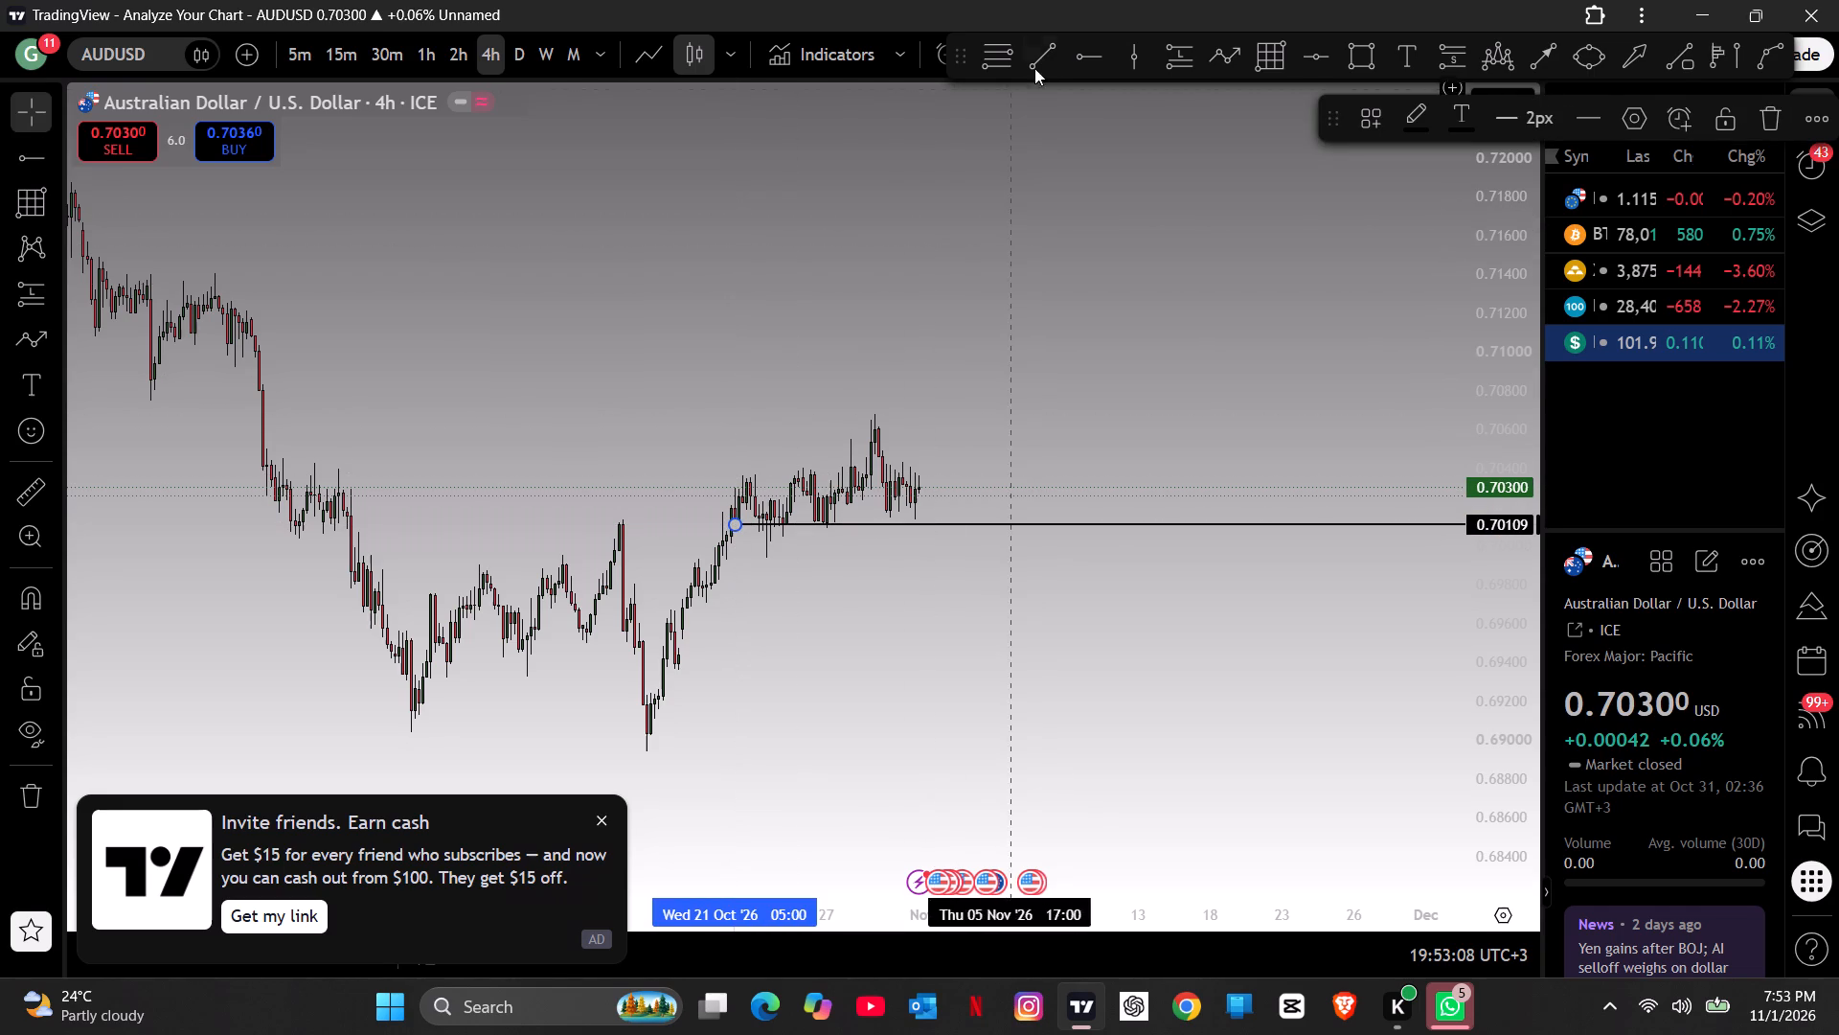
Draw a second horizontal ray at about 0.70424 along the AUDUSD range highs, starting around 22 October.
click(1069, 52)
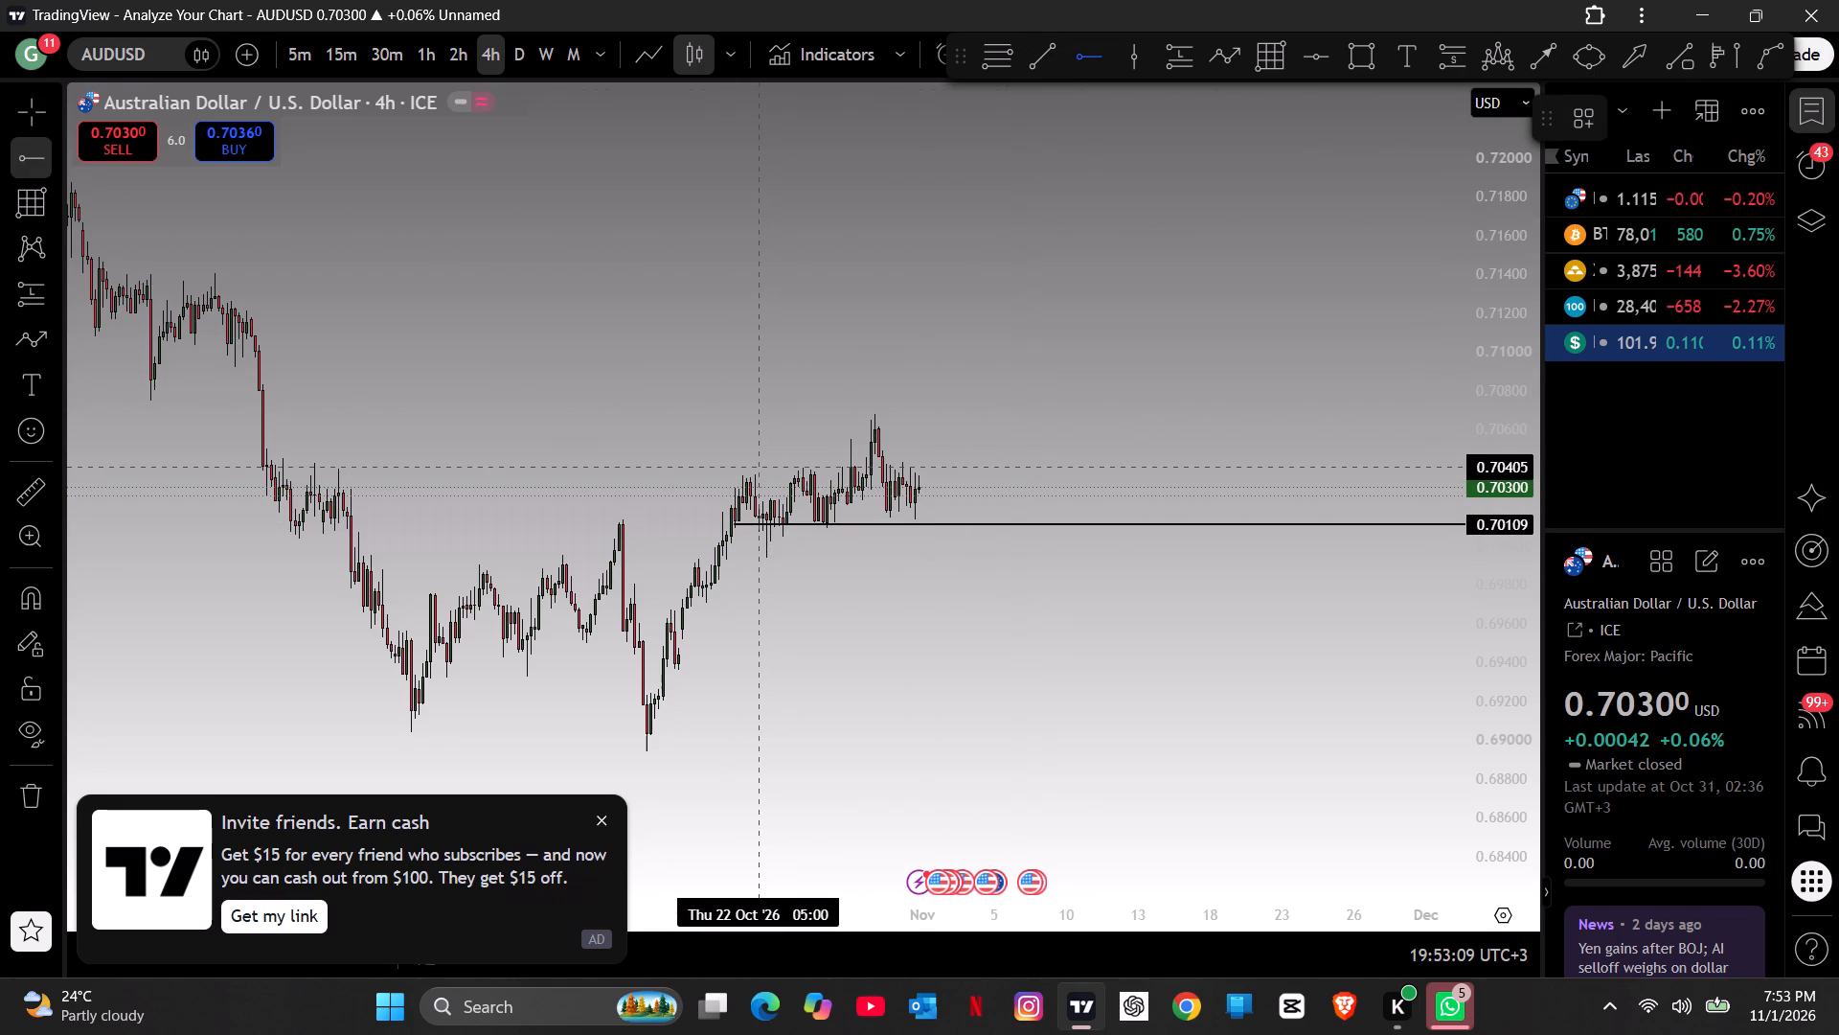
click(750, 463)
click(910, 367)
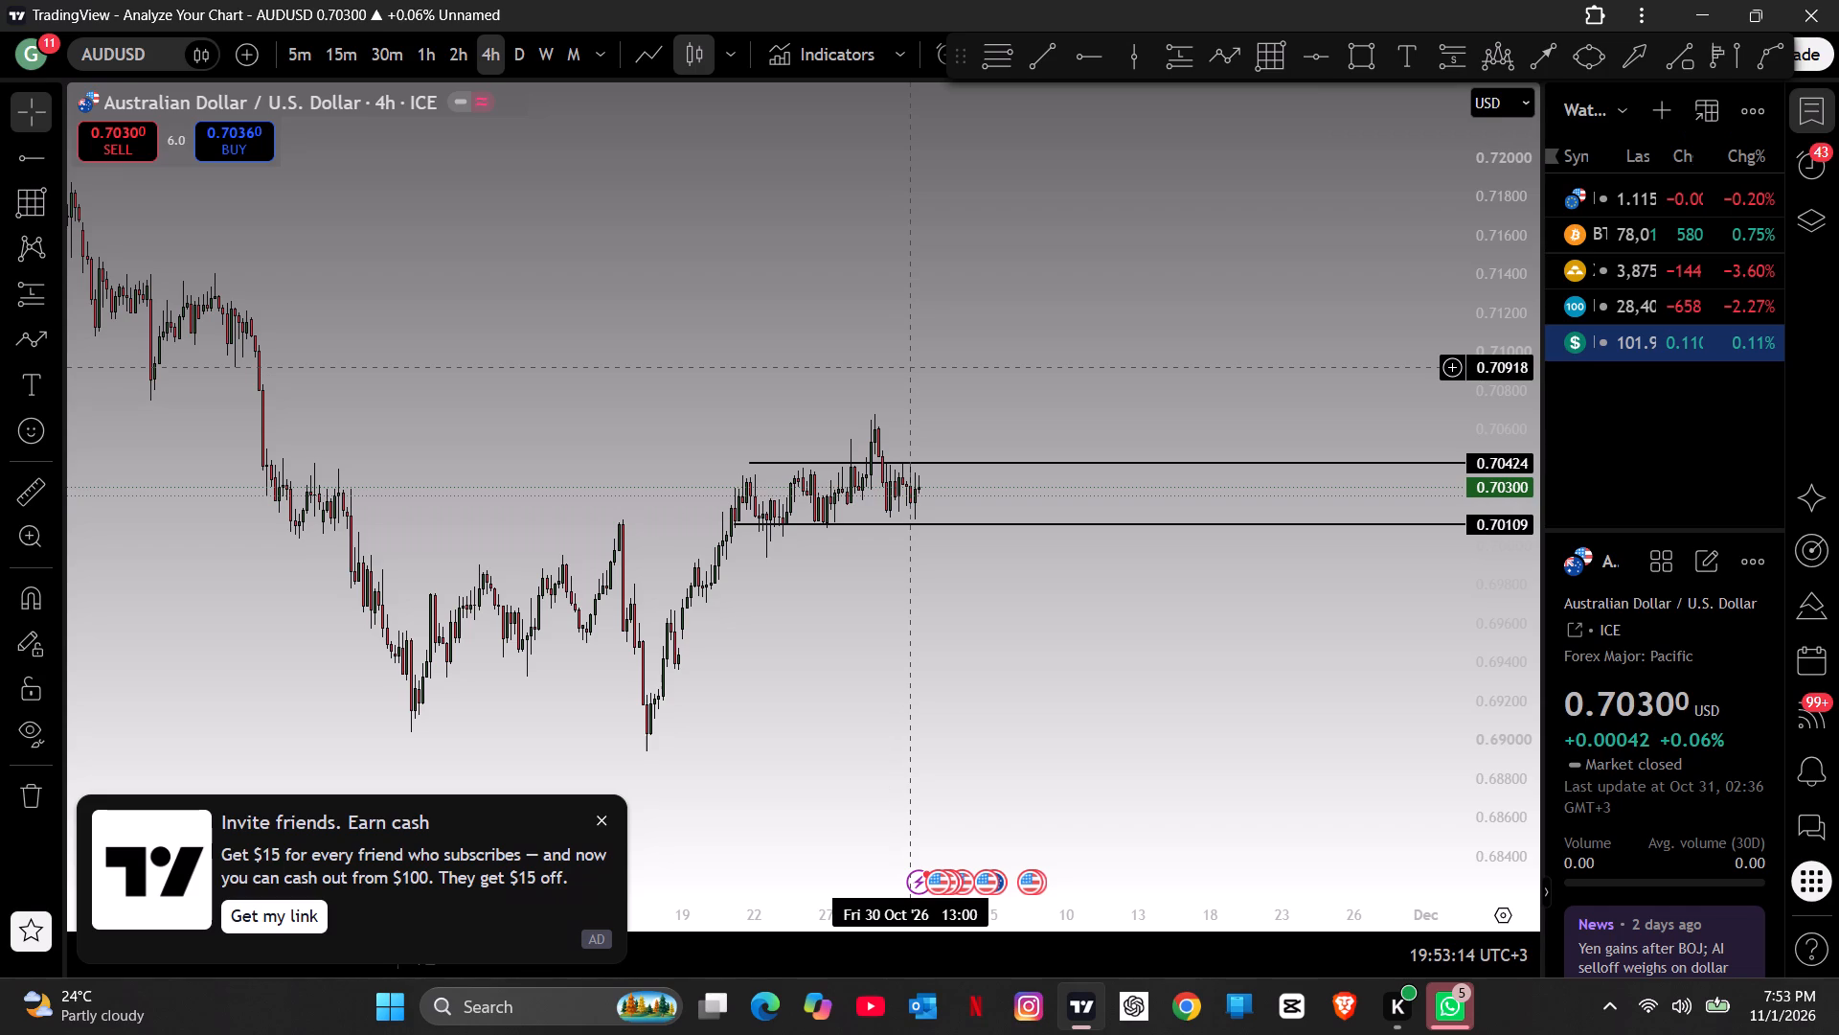
Draw a path from about 0.7034 up through the upper ray to 0.7067, down to 0.7040, ending near 0.7150.
click(1219, 51)
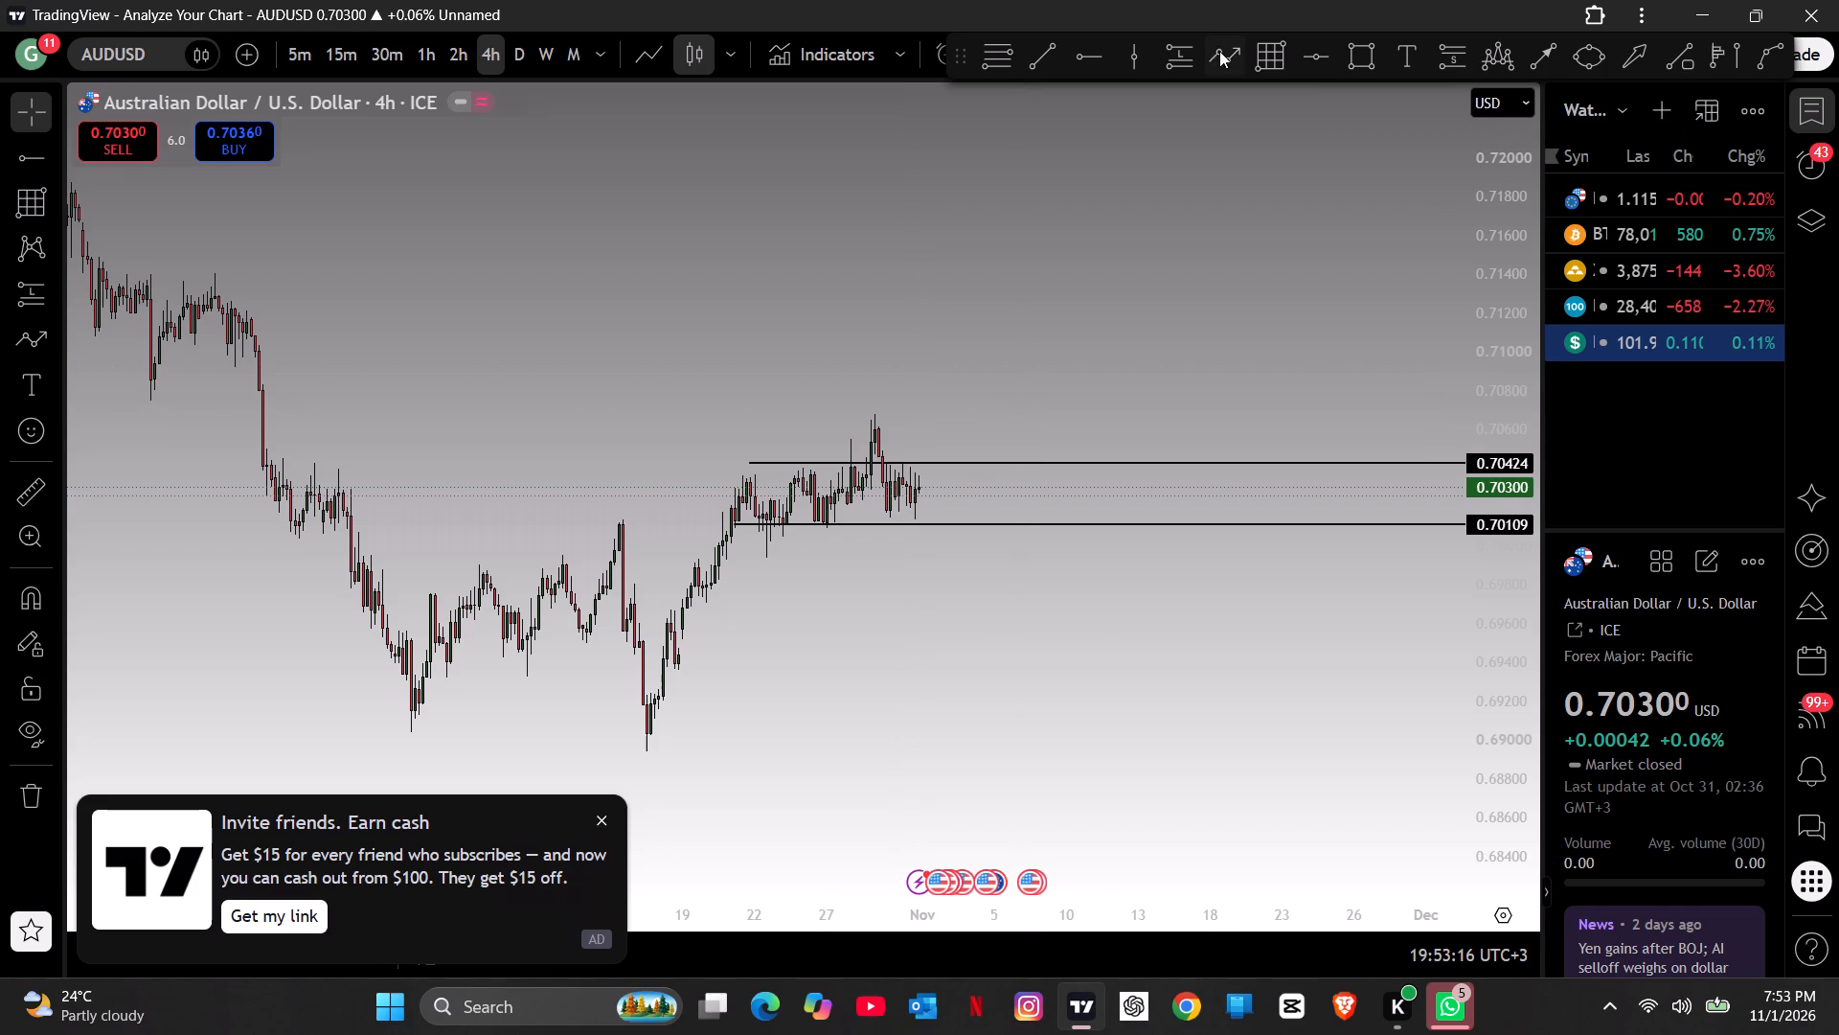
click(926, 479)
click(963, 416)
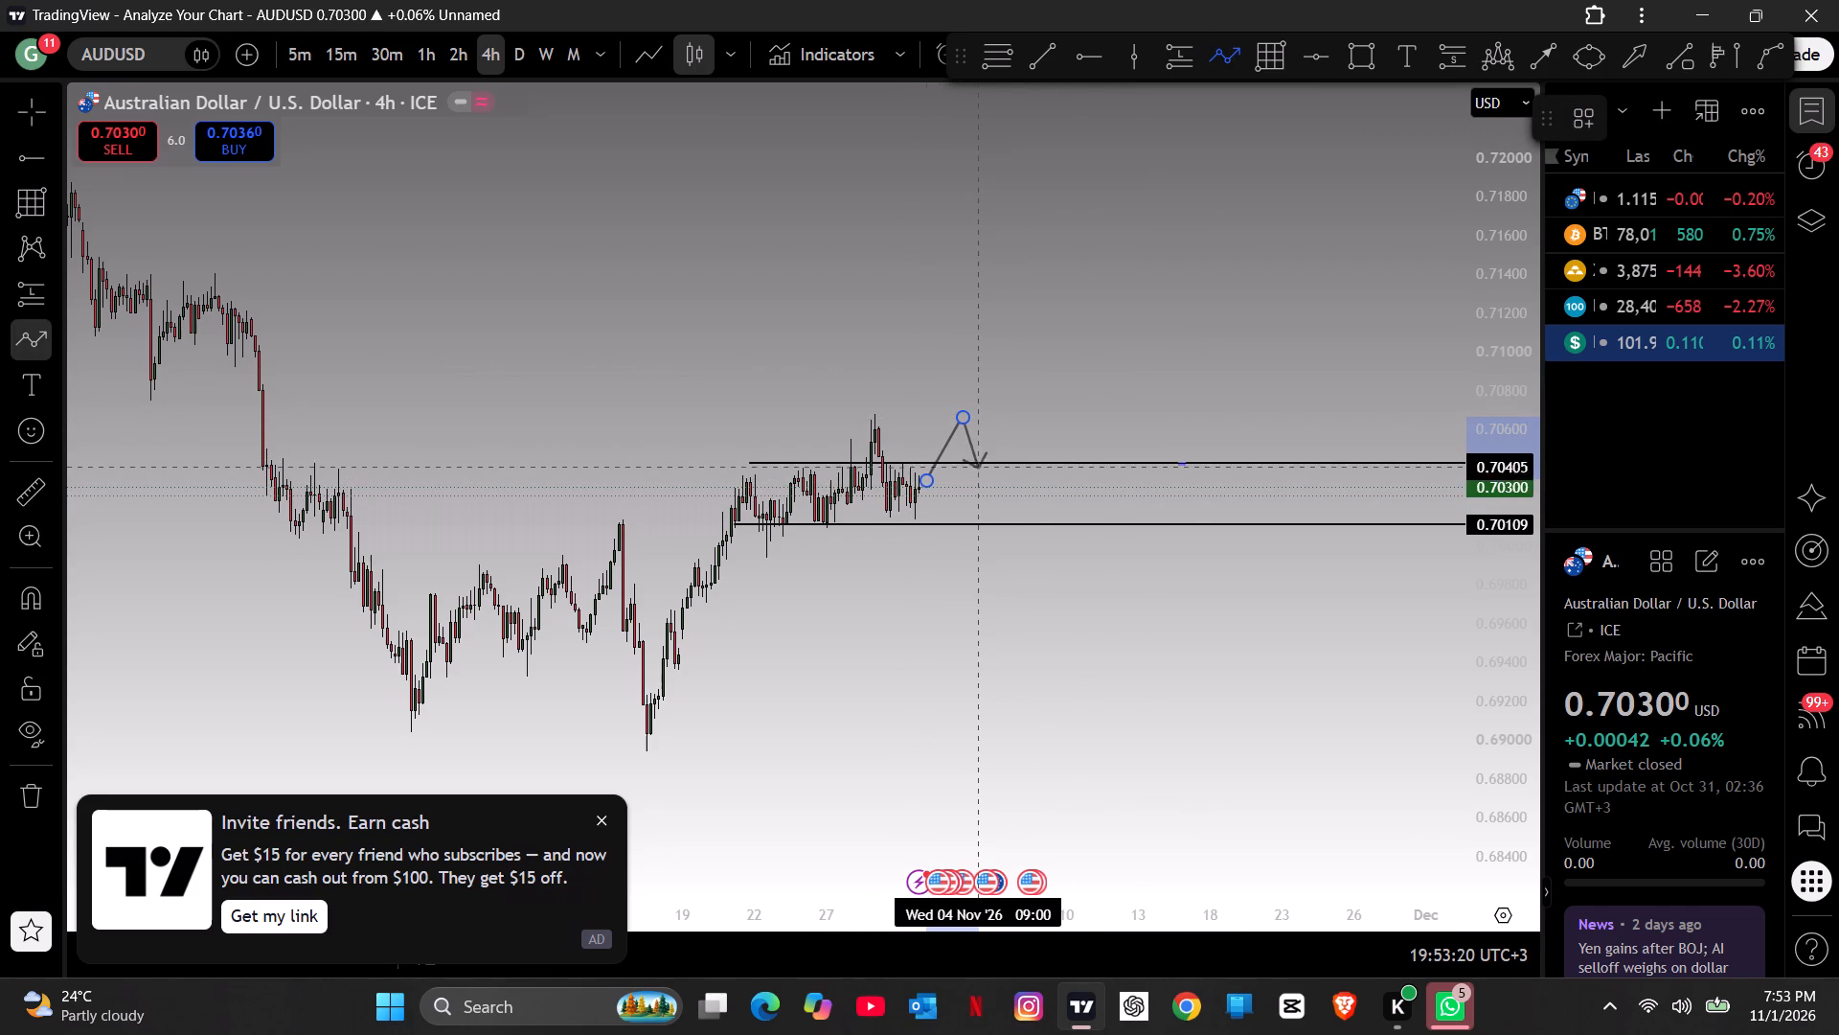
click(977, 469)
double_click(1082, 253)
click(1136, 329)
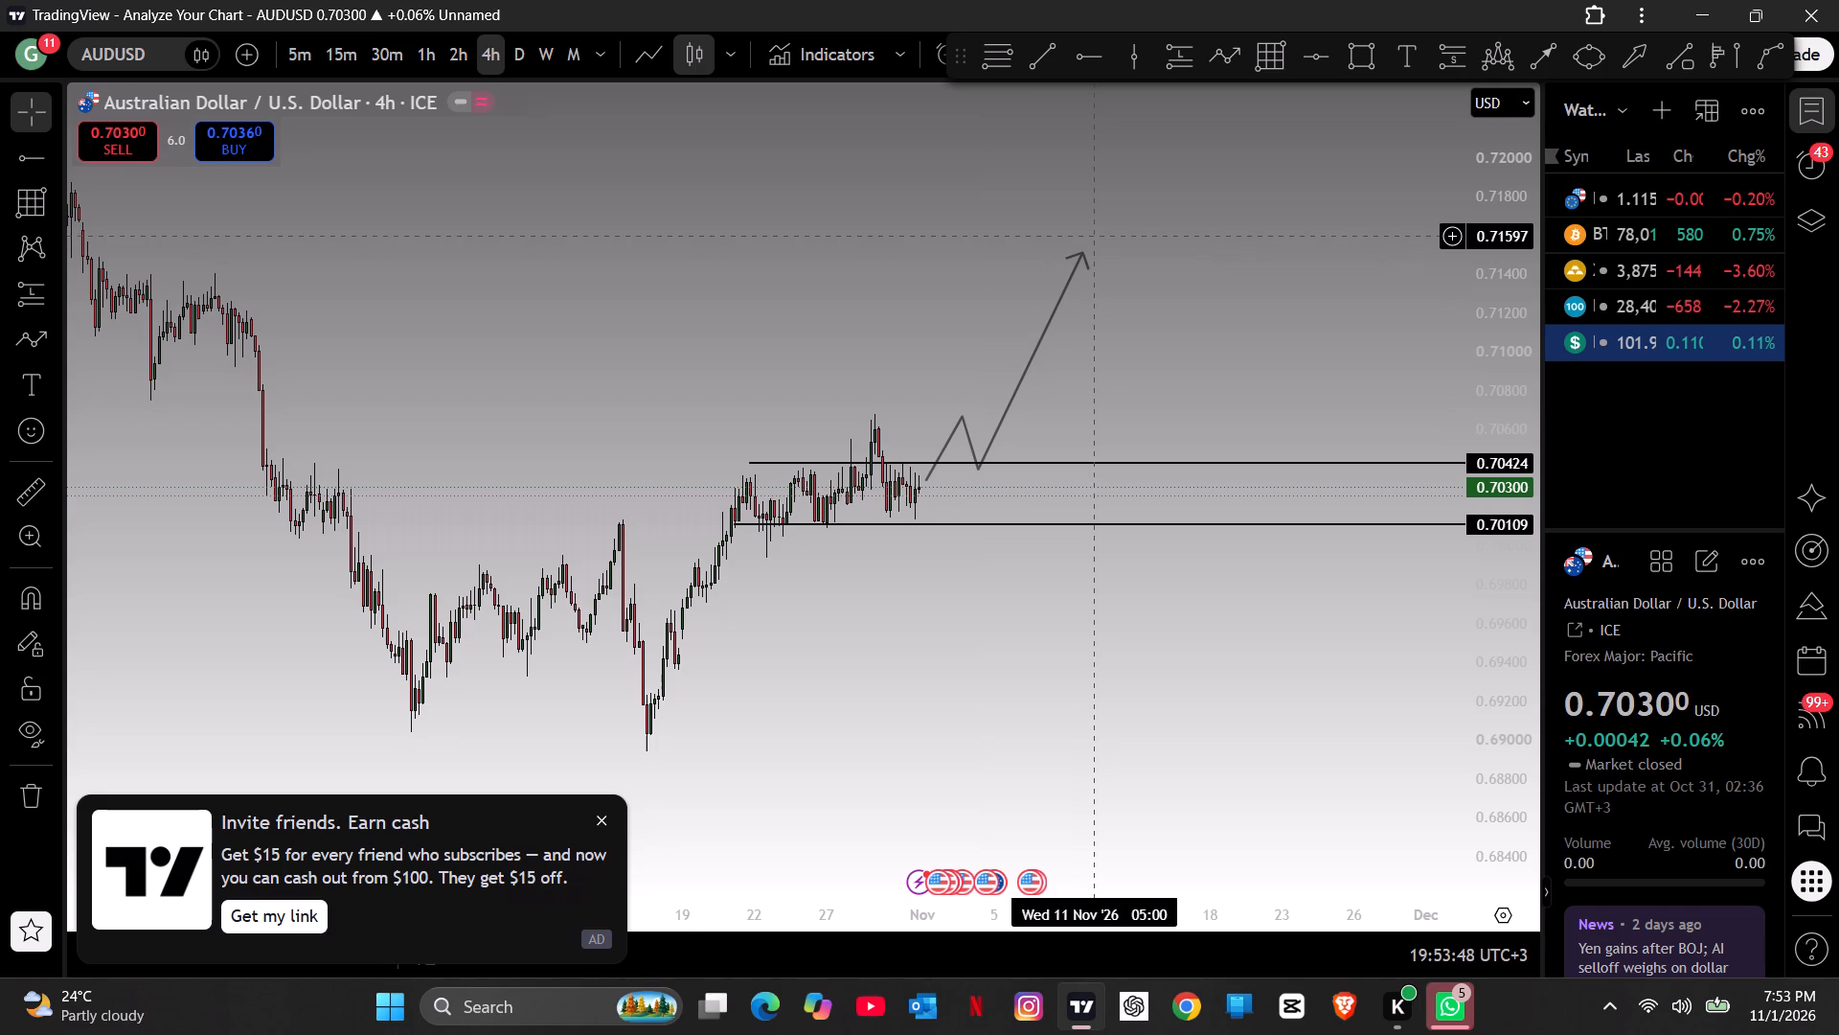
Search for AUDNZD and switch the chart to the ICE Australian Dollar / New Zealand Dollar forex pair.
click(102, 55)
click(809, 161)
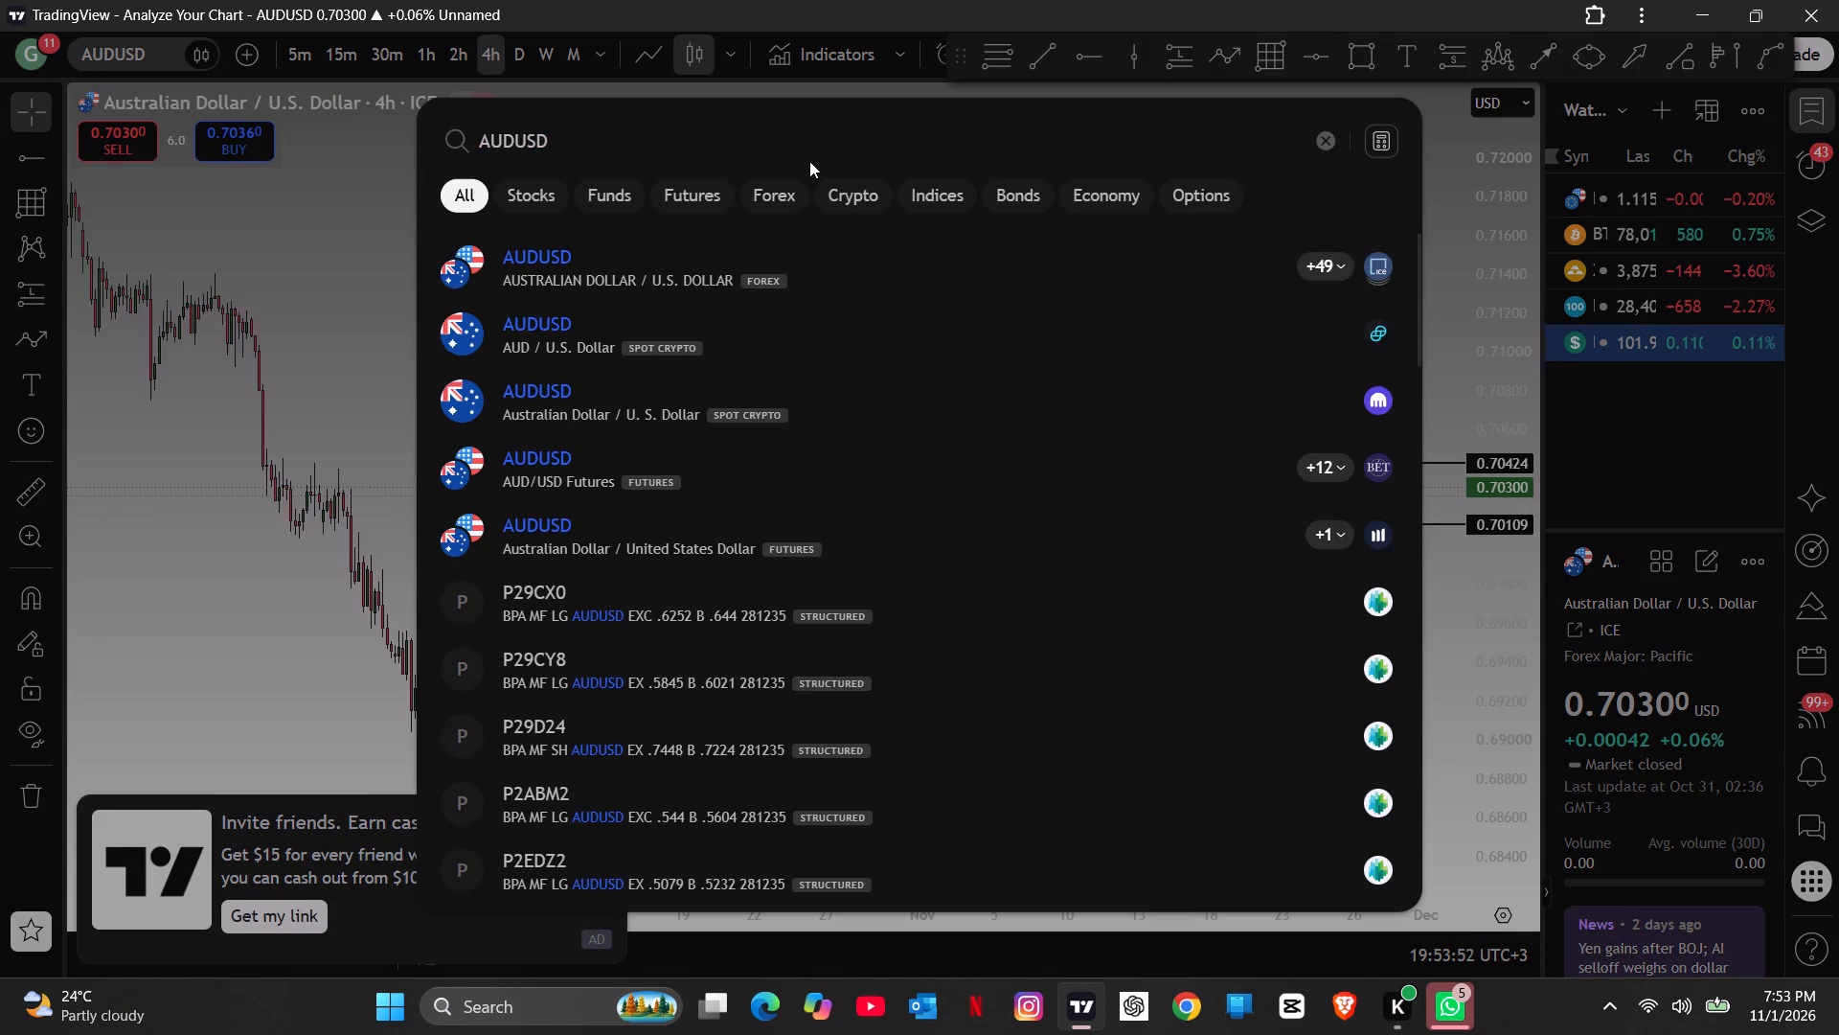
click(815, 147)
key(BackSpace)
key(BackSpace)
key(BackSpace)
key(n)
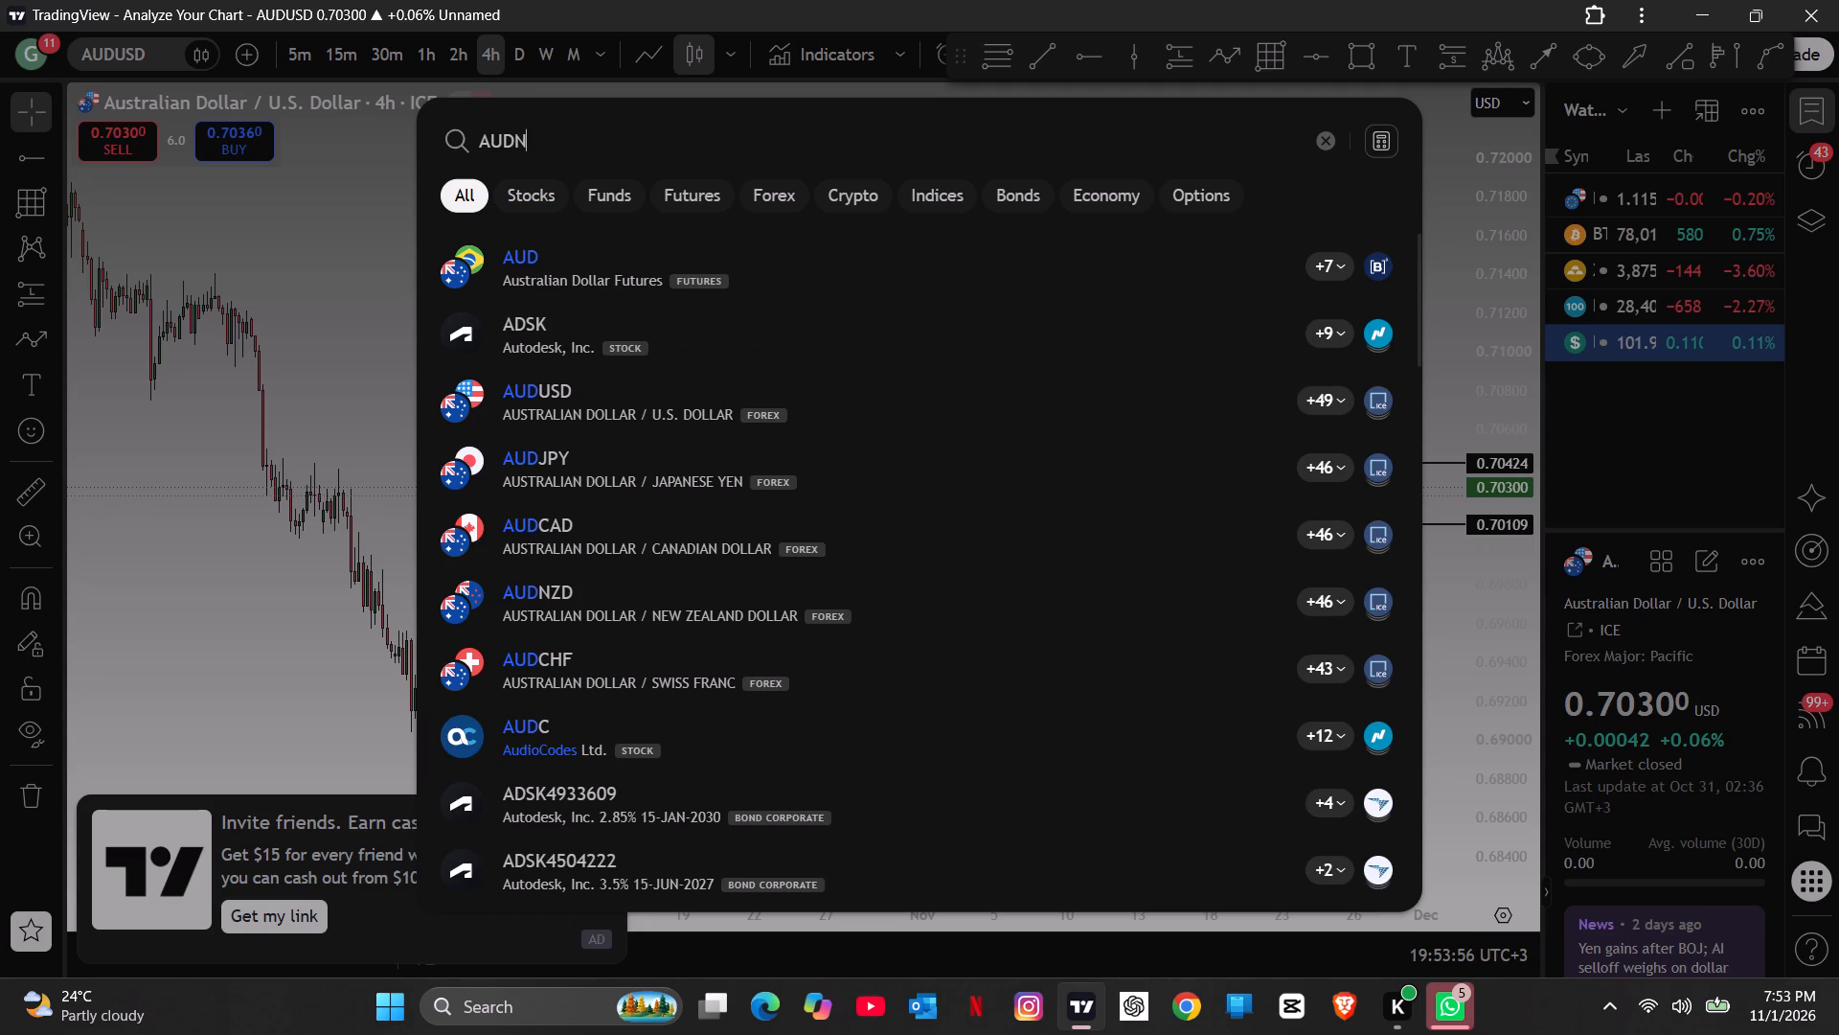
text(zd)
click(850, 246)
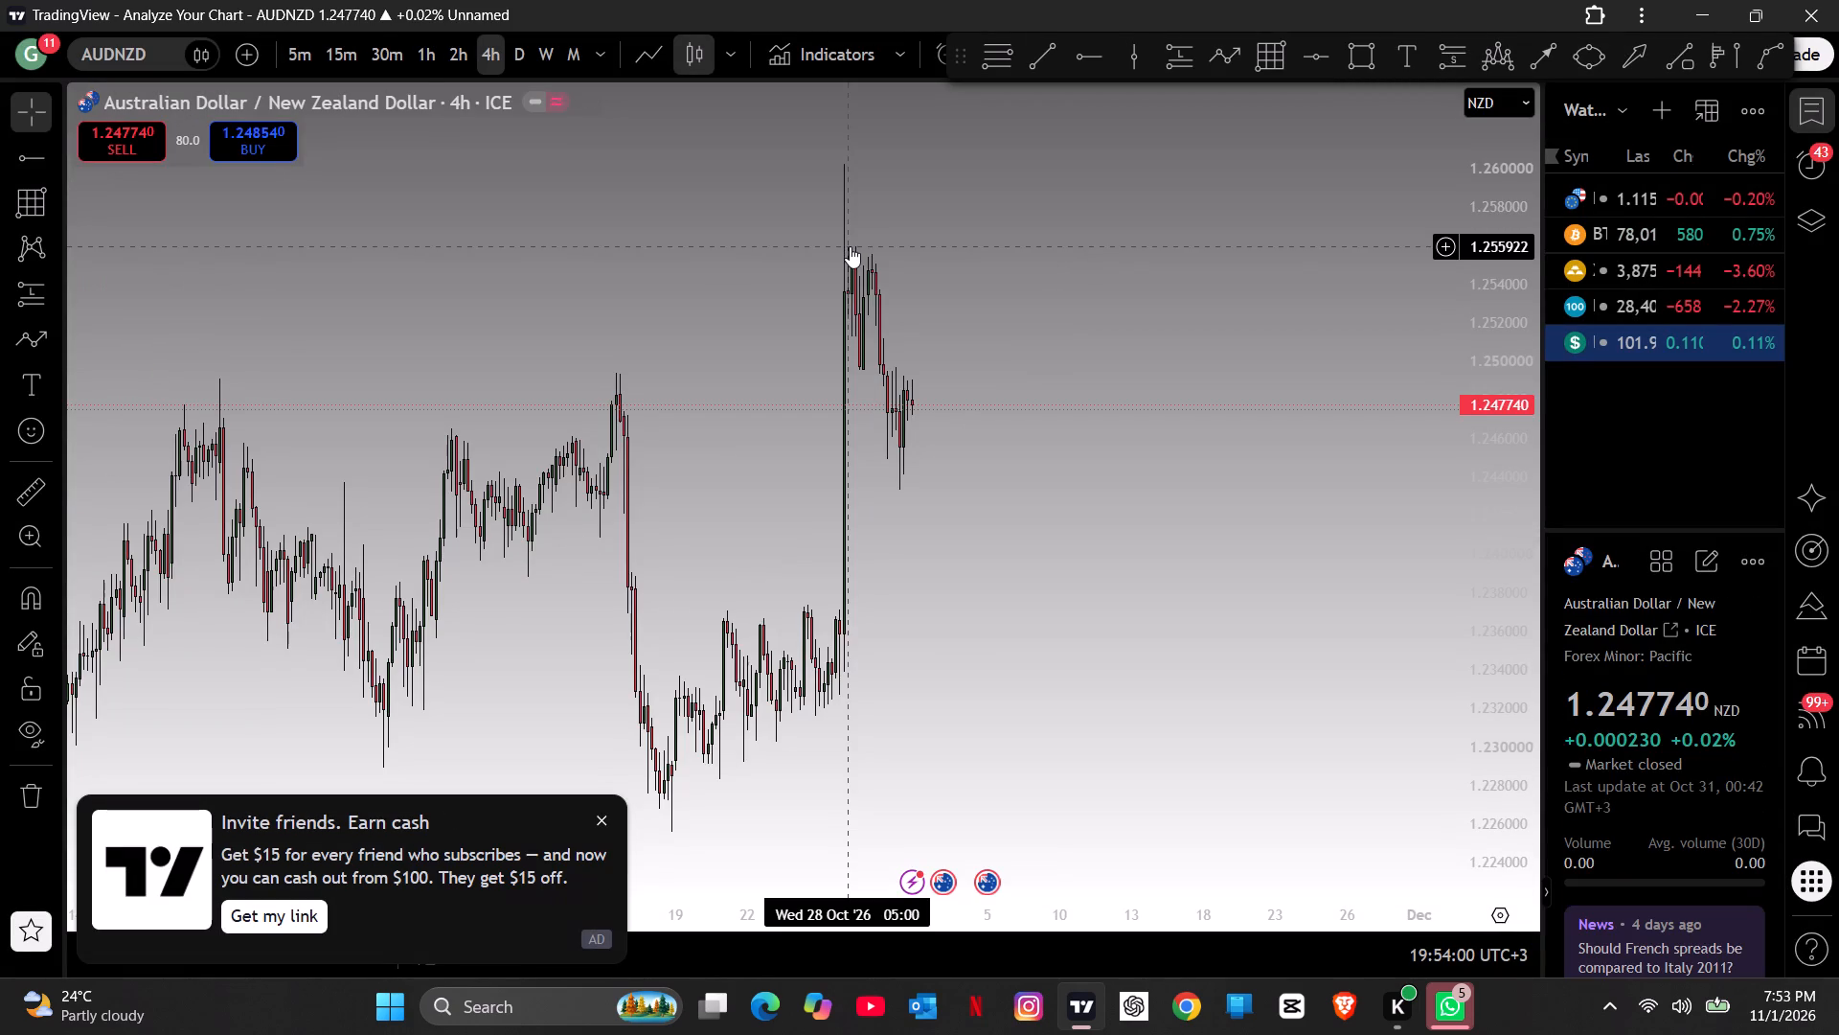
Draw a horizontal ray at about 1.2292 along the AUDNZD range lows, starting in early September.
drag(992, 416, 1035, 218)
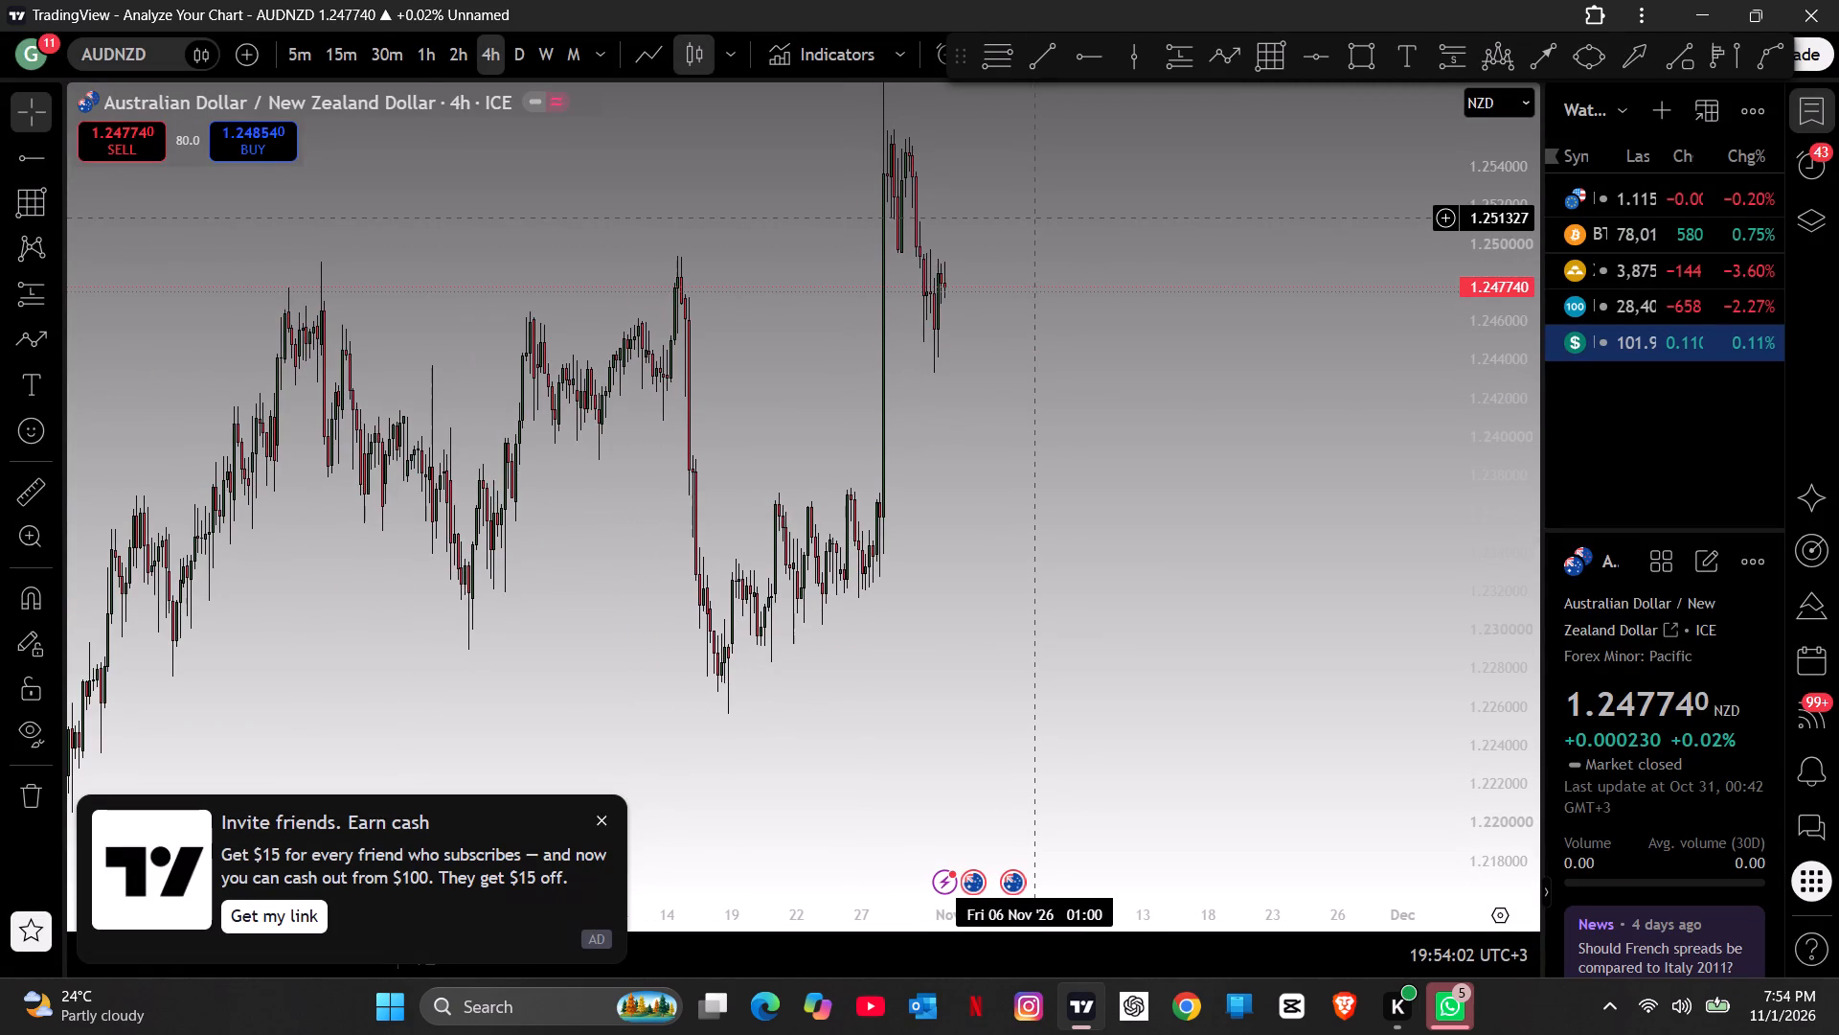
drag(1111, 344, 1107, 175)
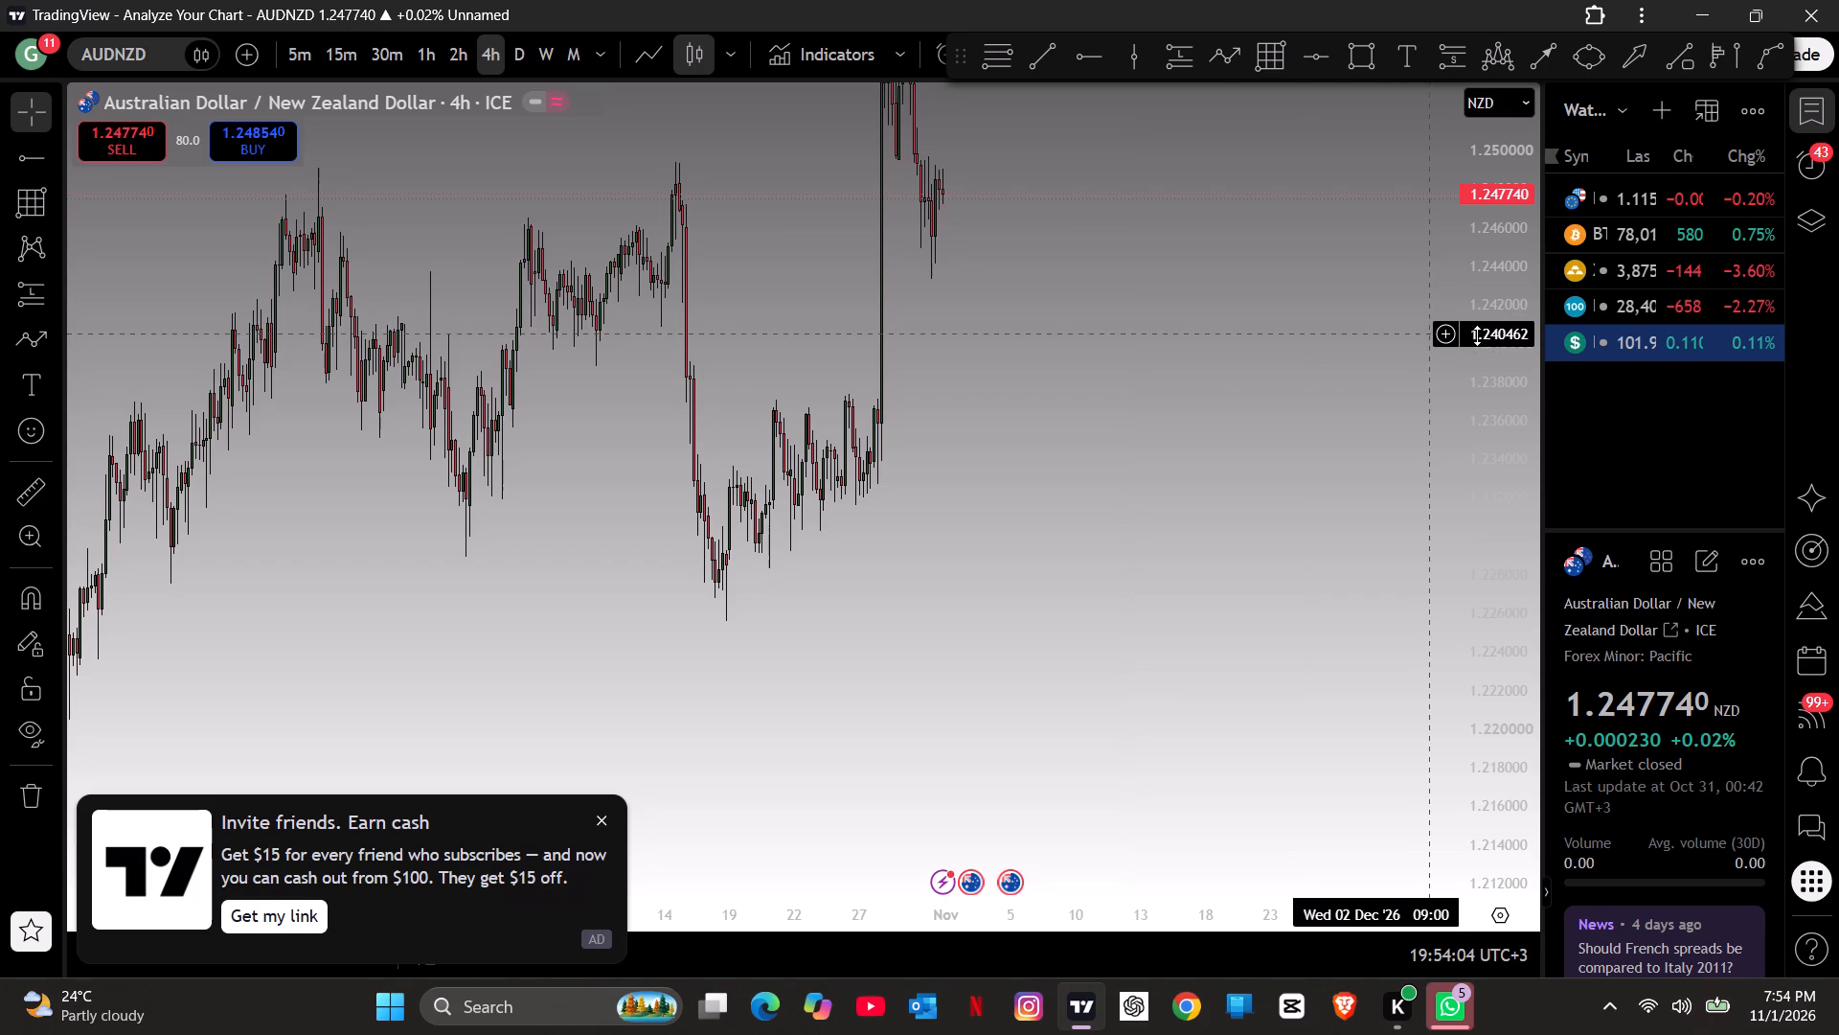
scroll(1495, 326, down, 8)
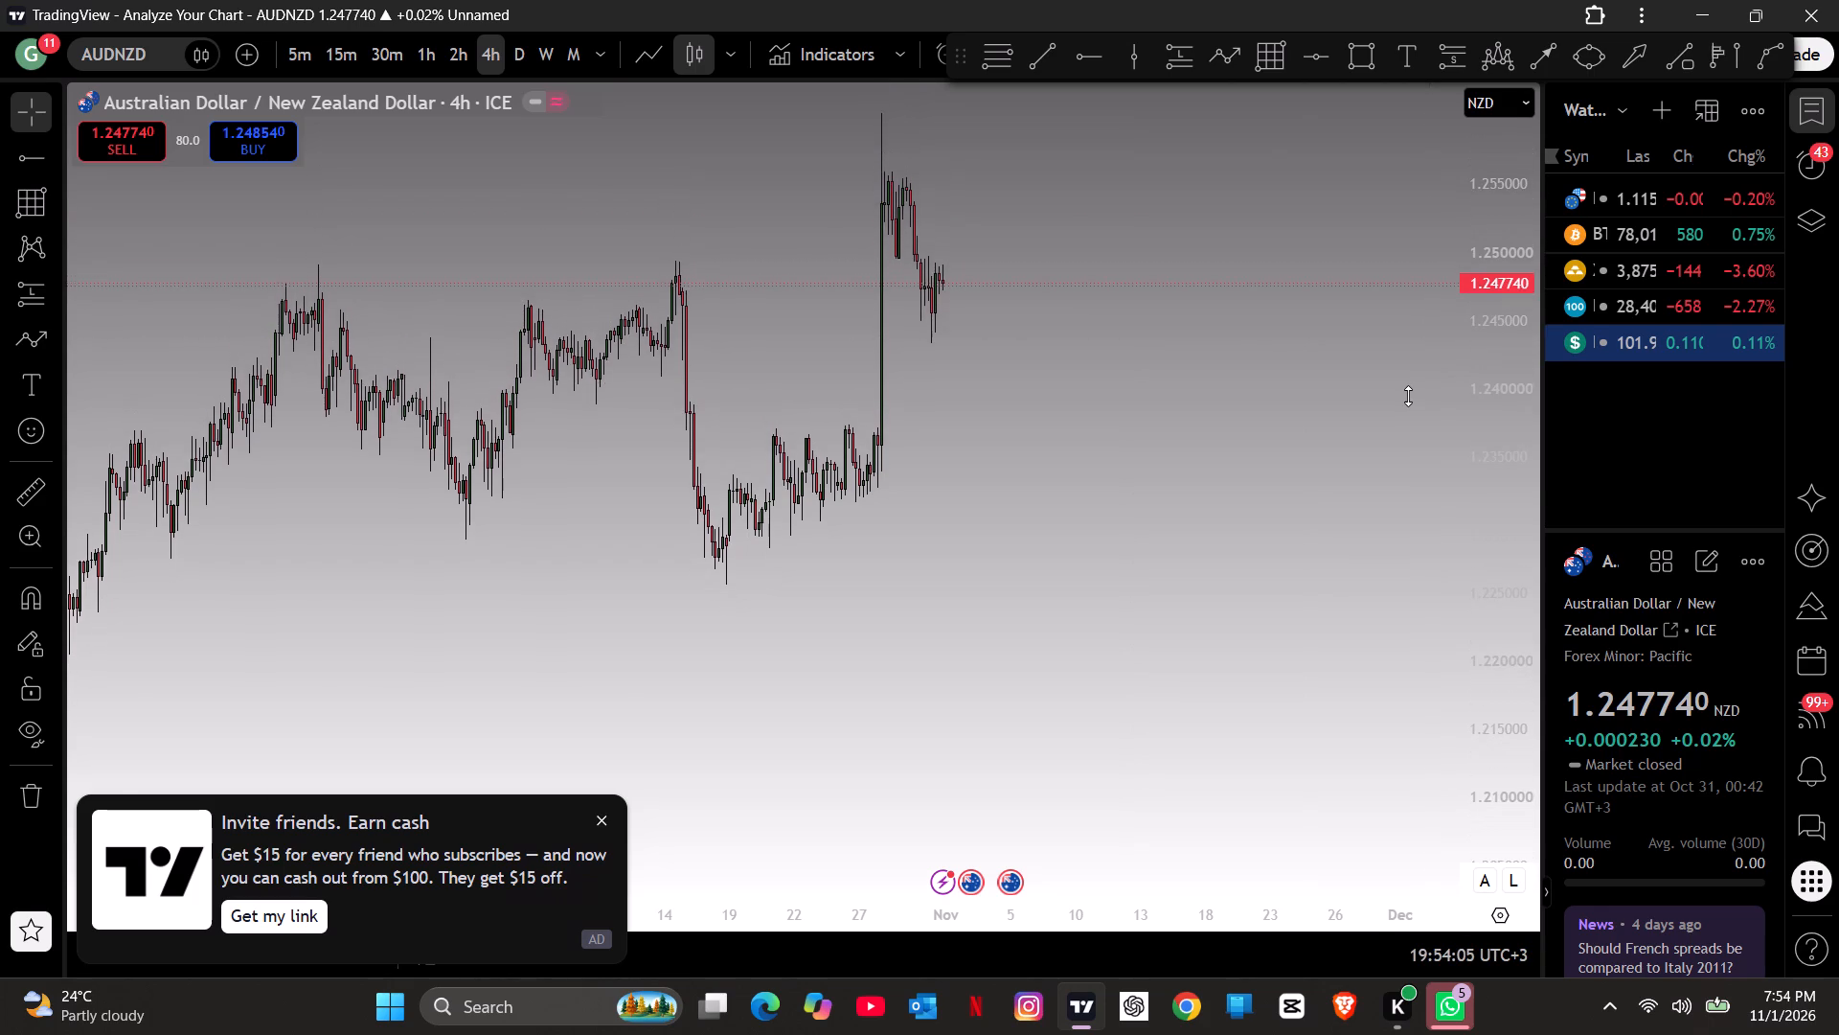
drag(1175, 440, 1305, 481)
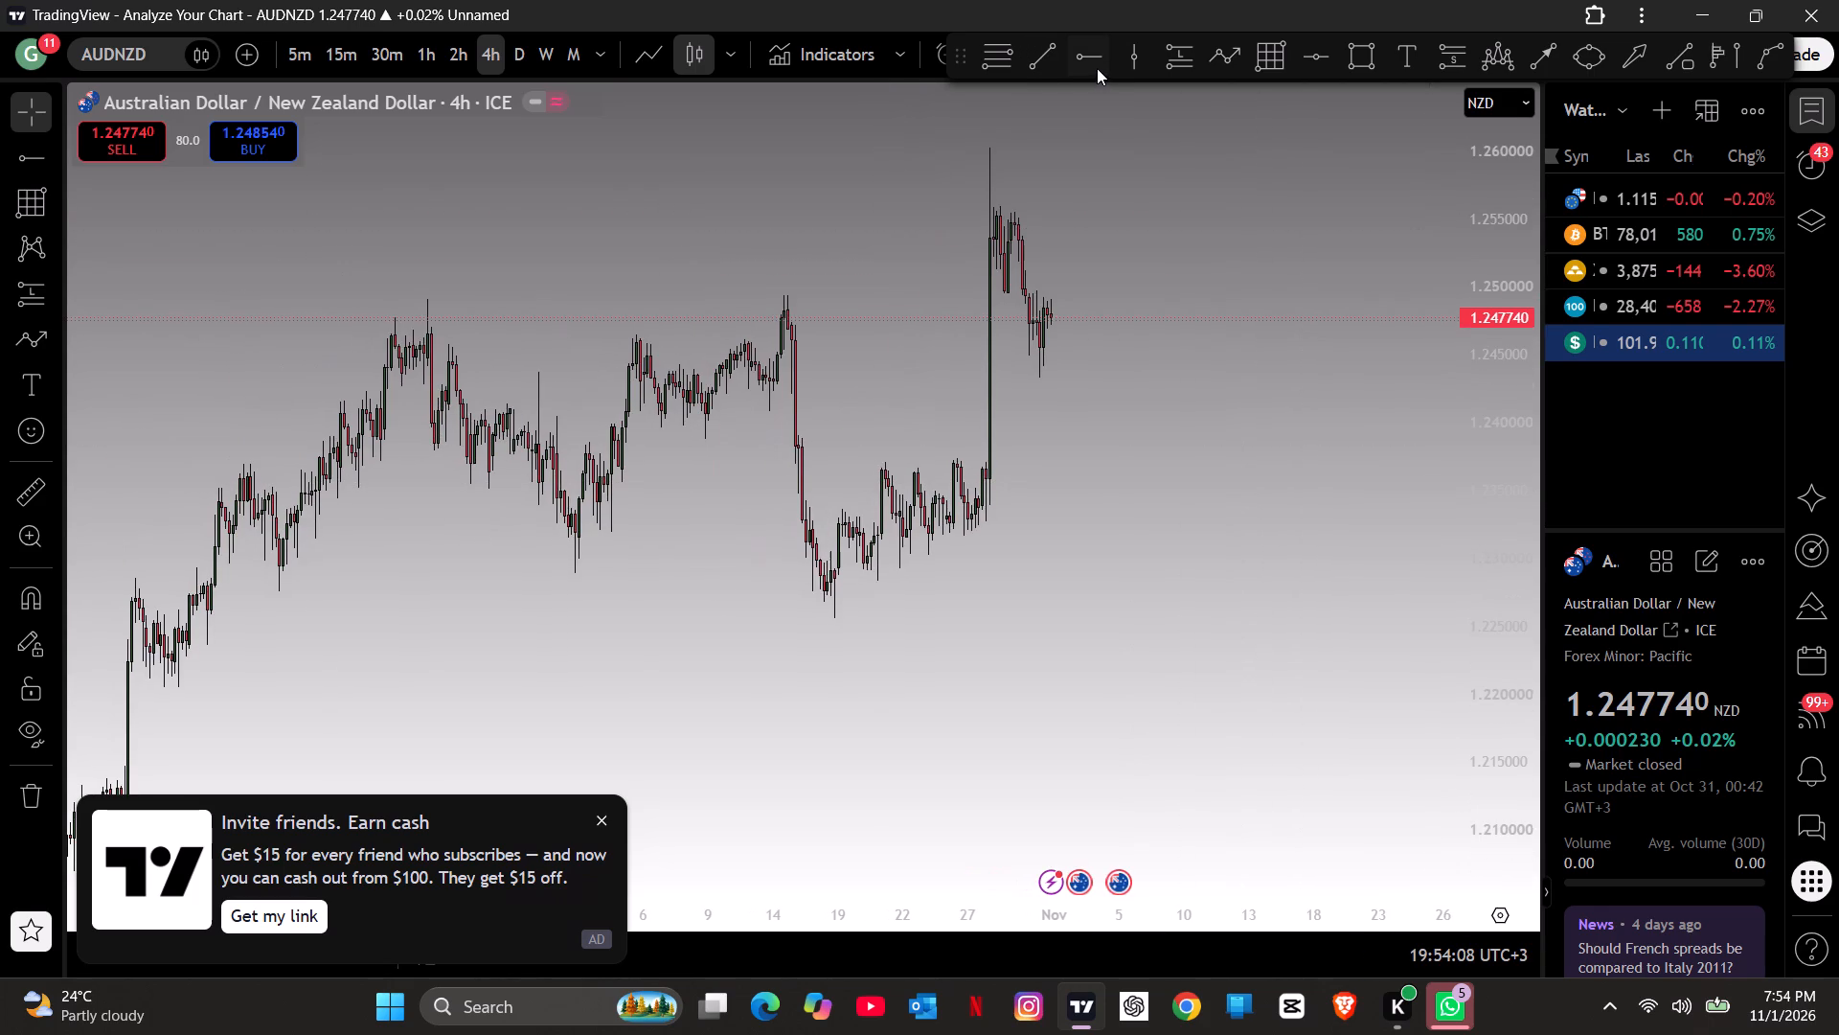
click(1093, 59)
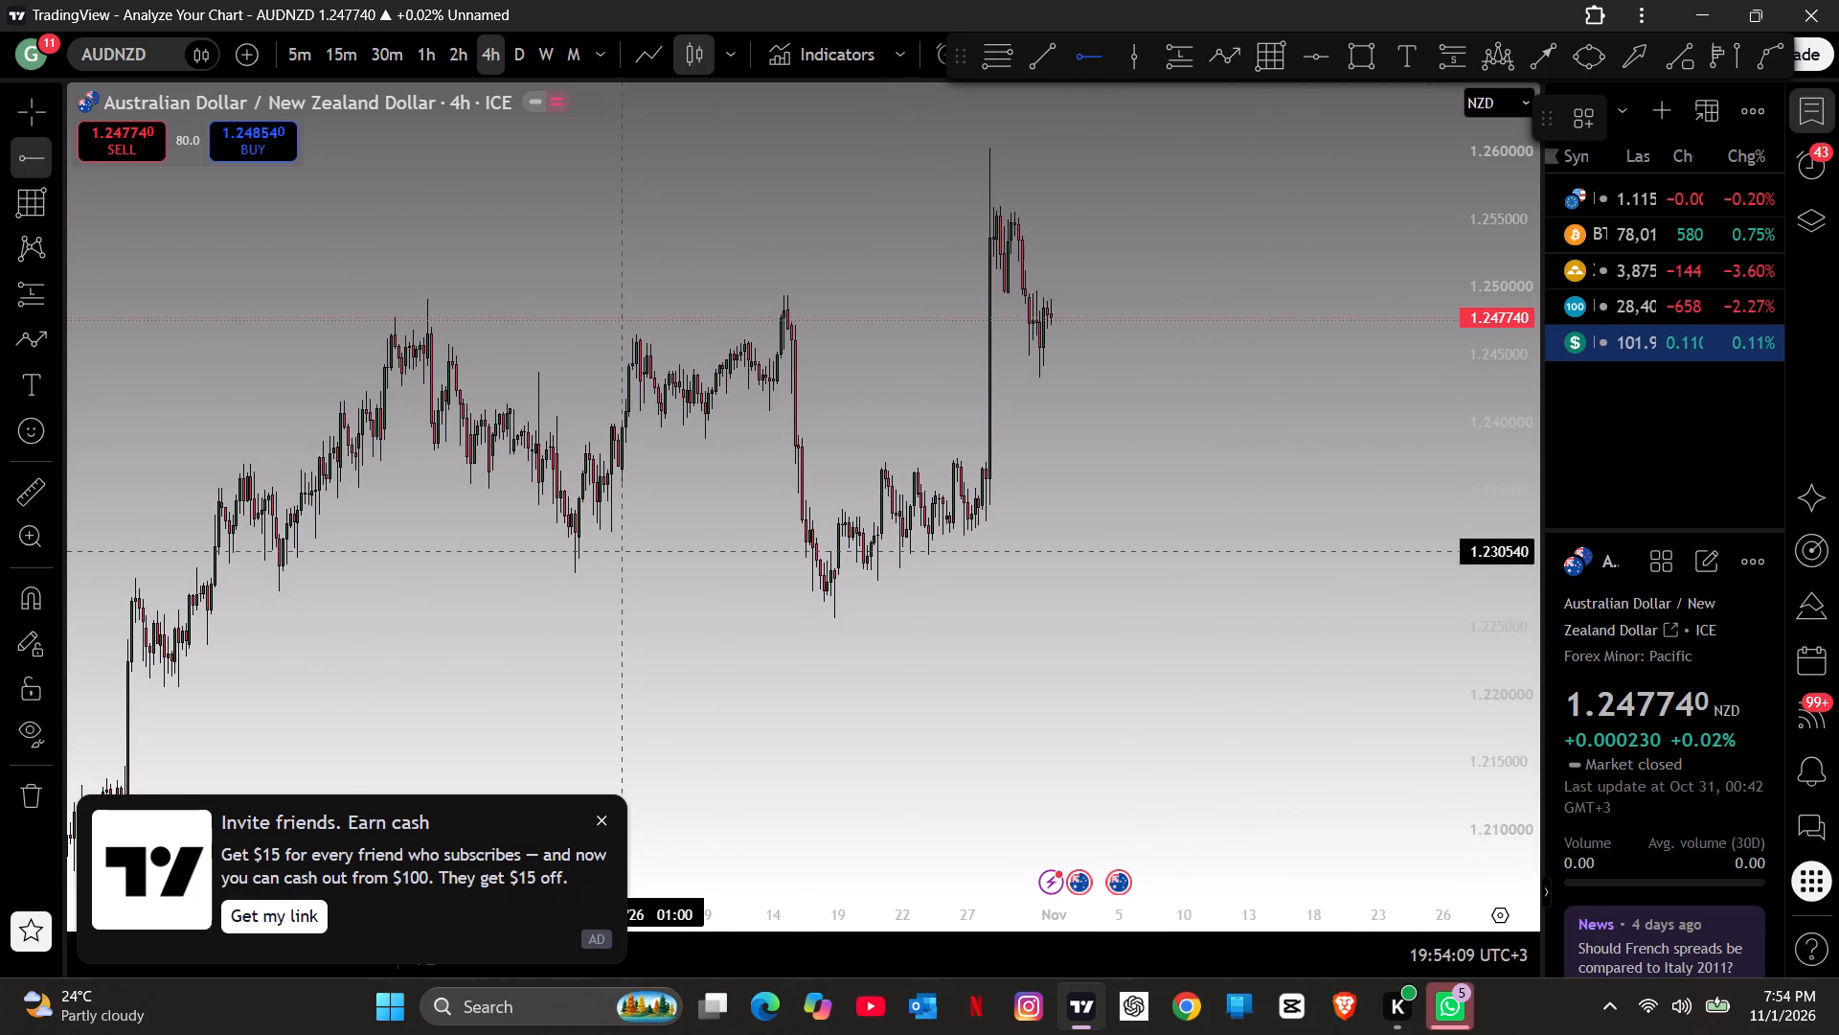
click(221, 568)
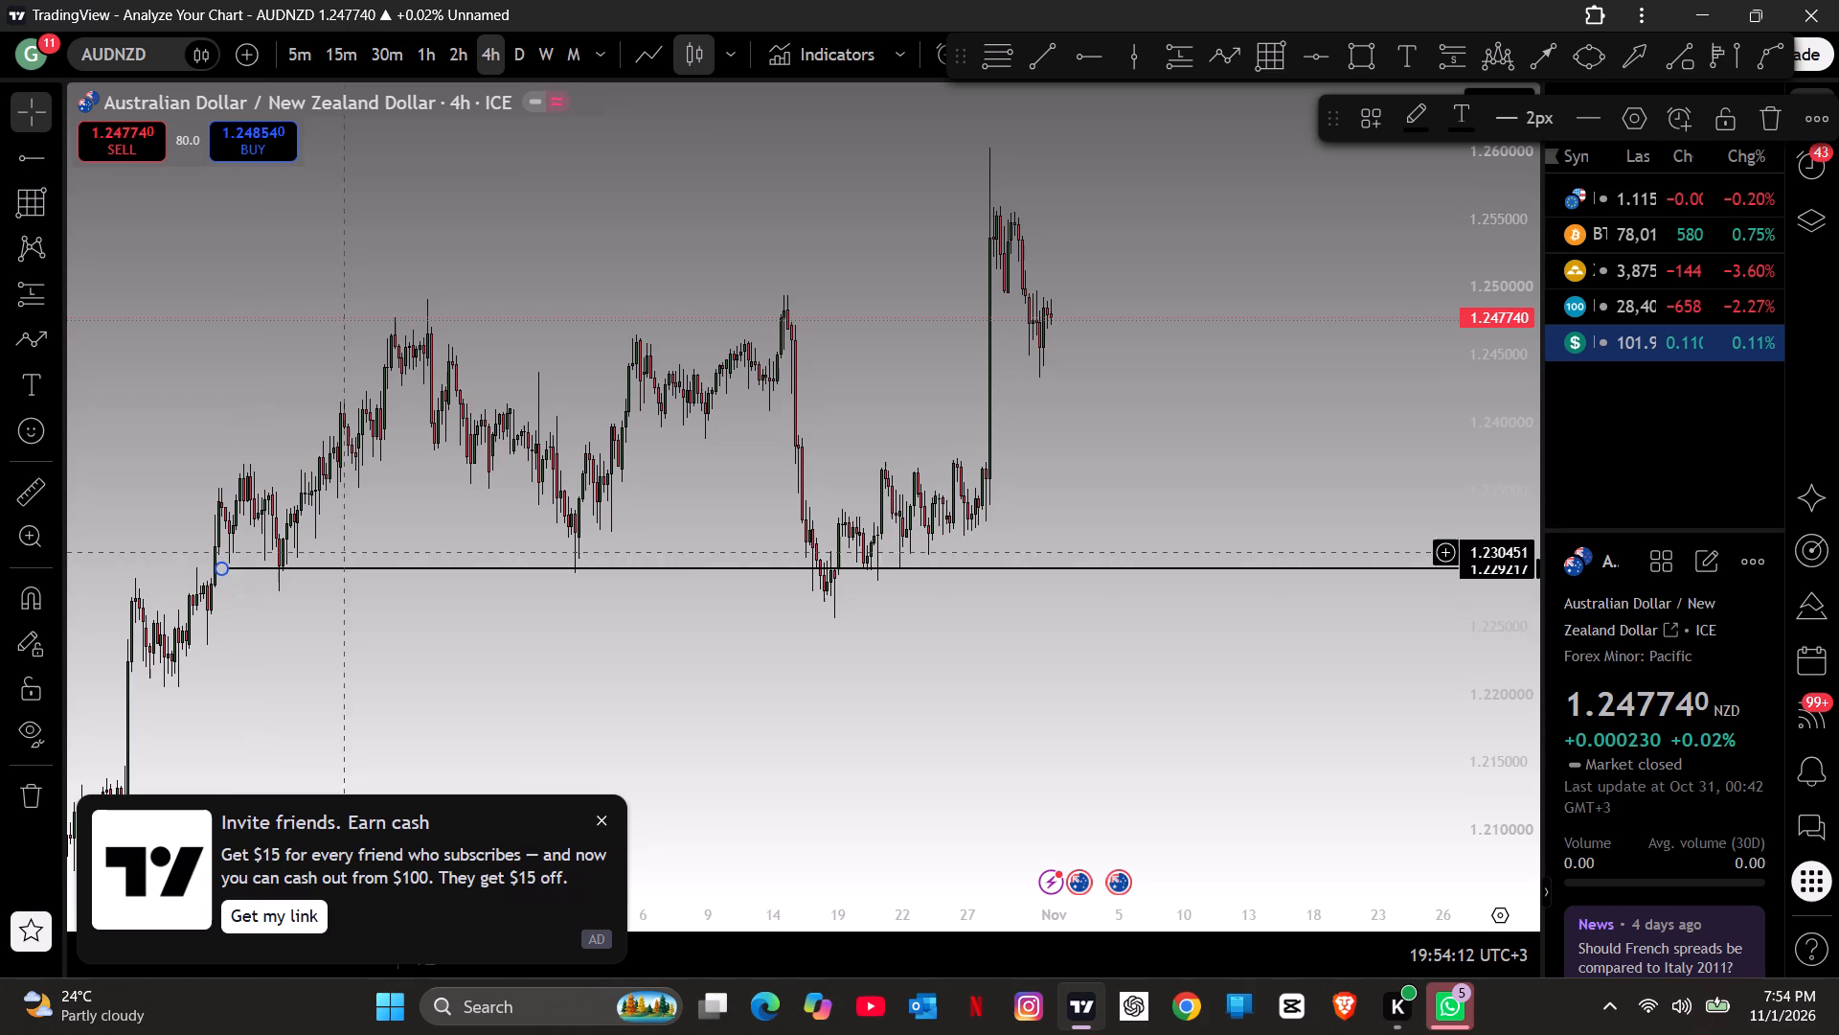
click(710, 656)
Draw a second horizontal ray at about 1.2461 along the AUDNZD range highs, starting in mid-September.
drag(430, 638, 238, 655)
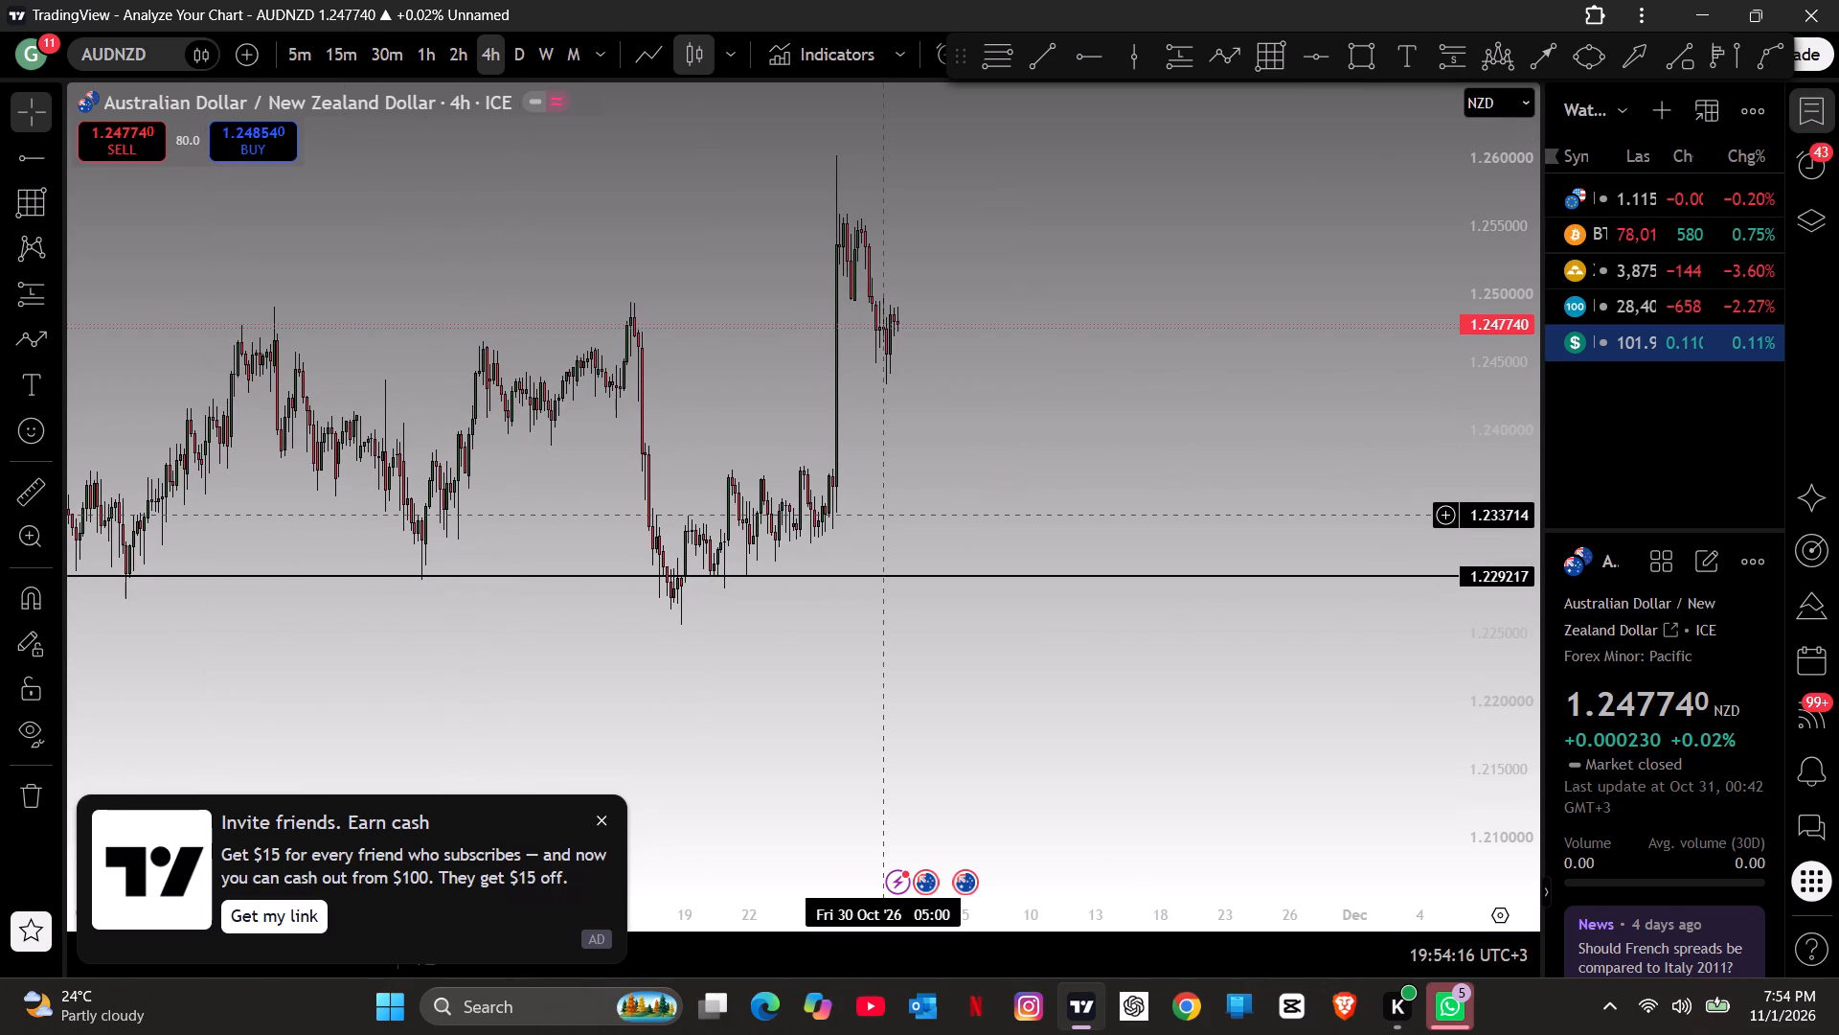
drag(599, 360, 992, 436)
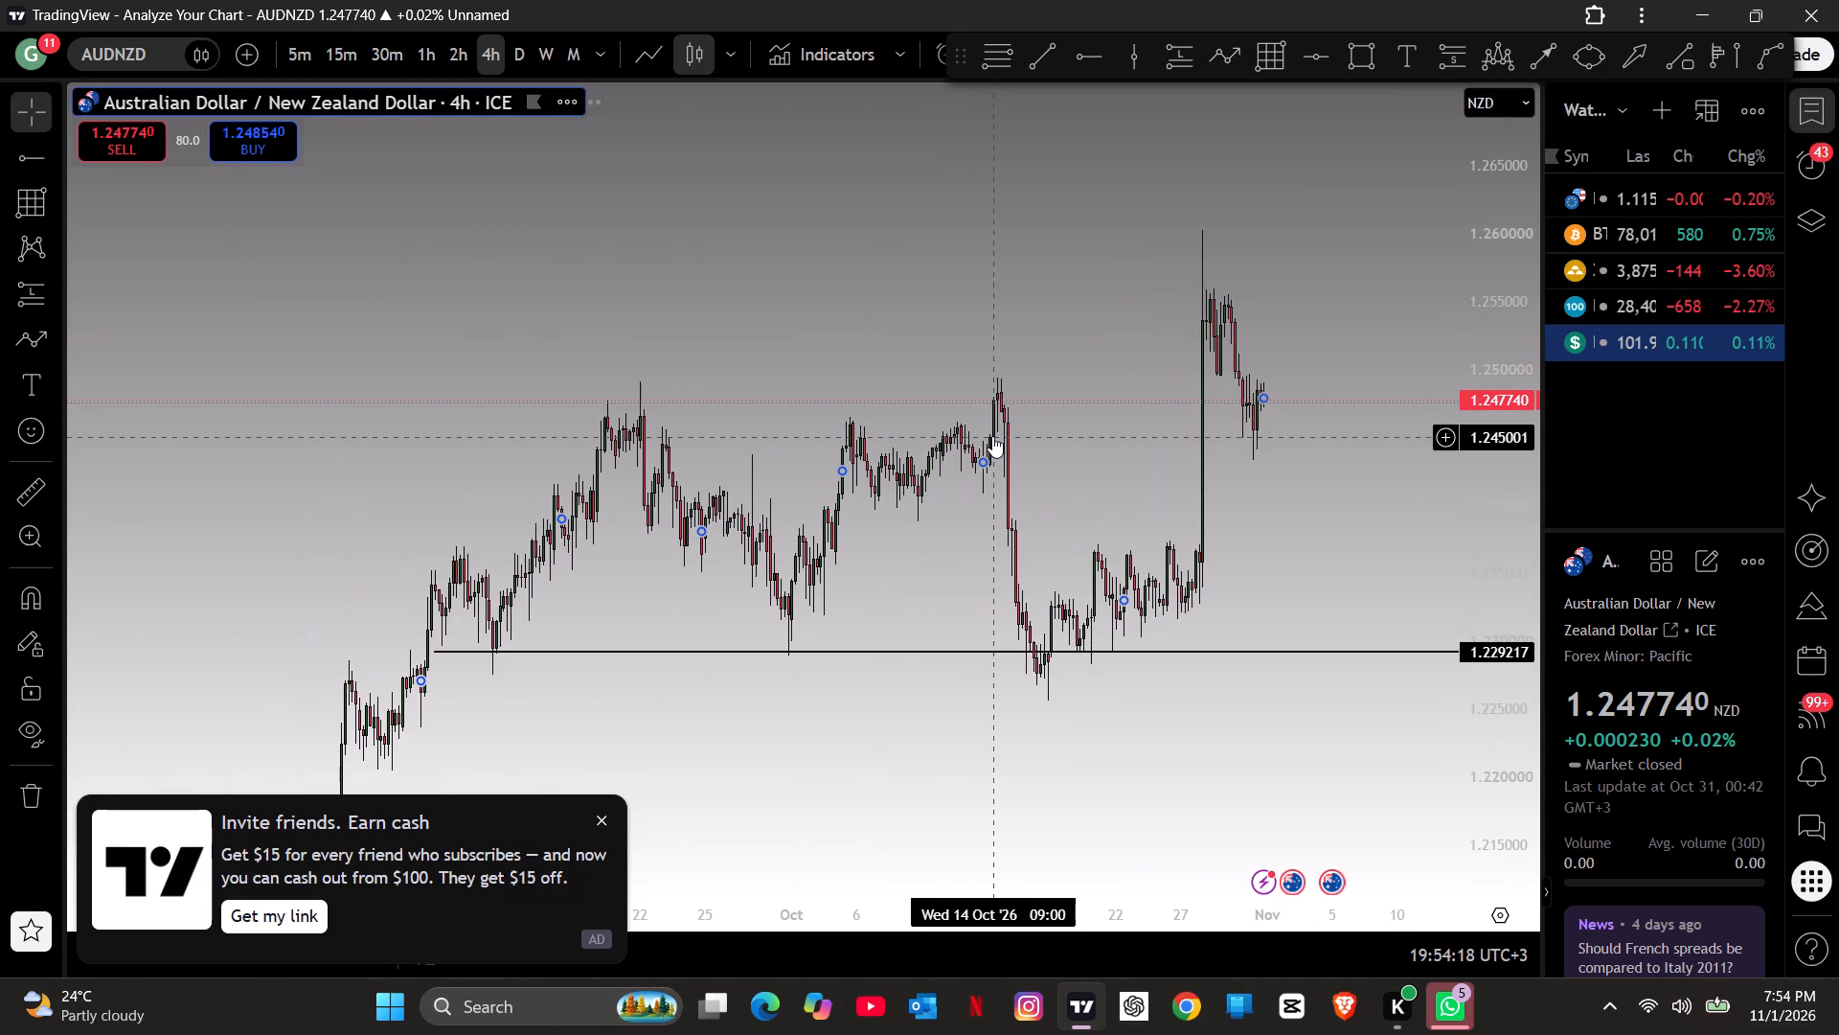
drag(975, 453, 882, 448)
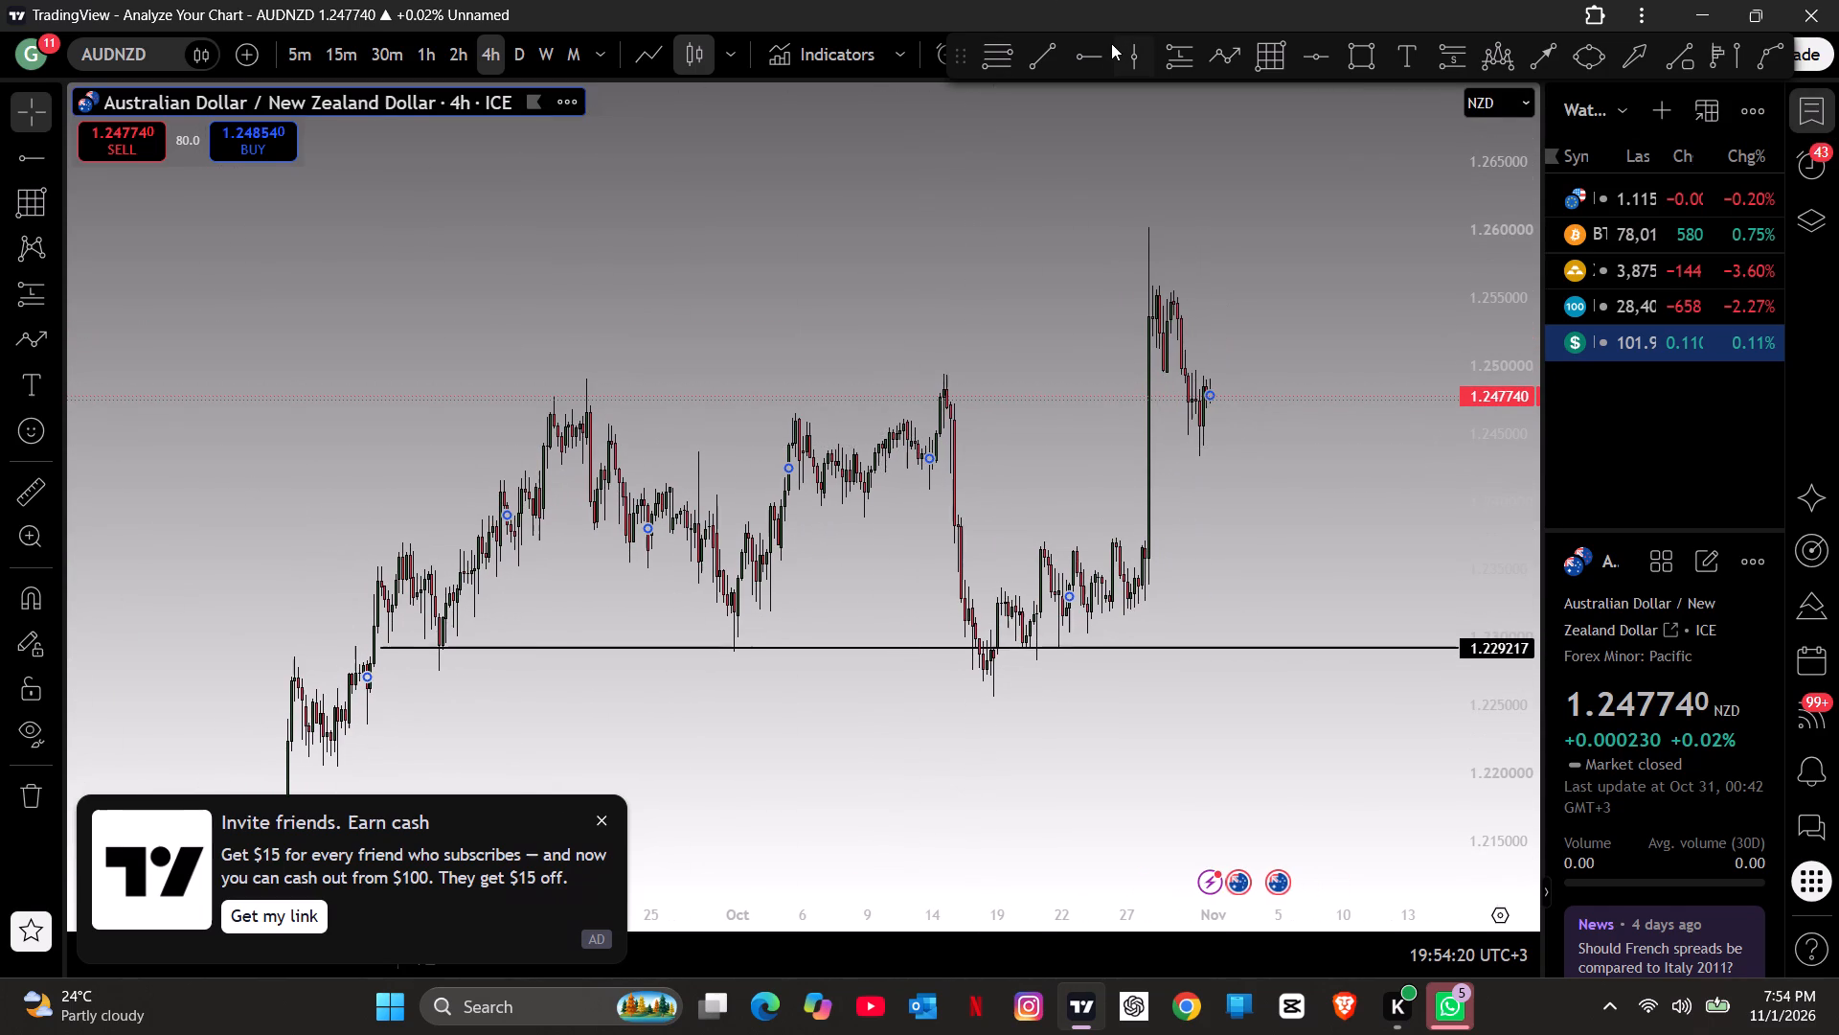
click(1107, 50)
click(510, 418)
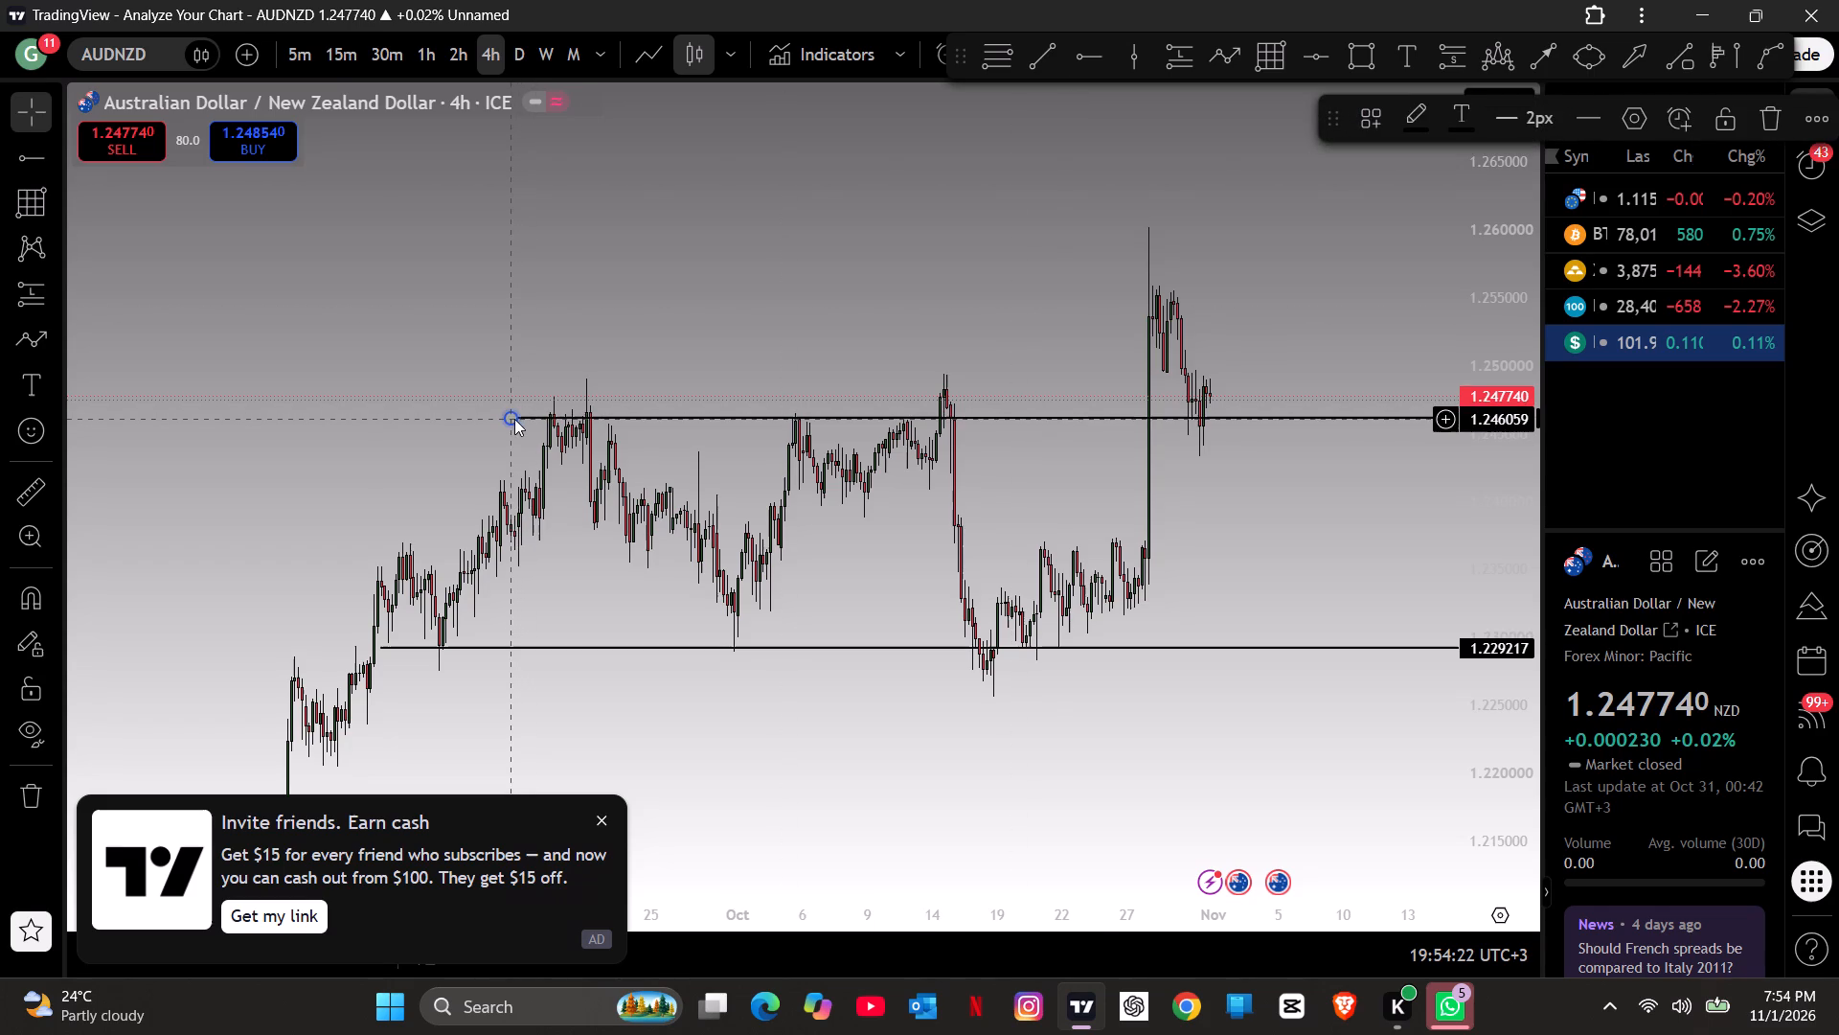
Draw a path from about 1.2457 up to 1.2567, down to the upper ray near 1.2452, ending near 1.2697.
drag(1312, 500, 965, 587)
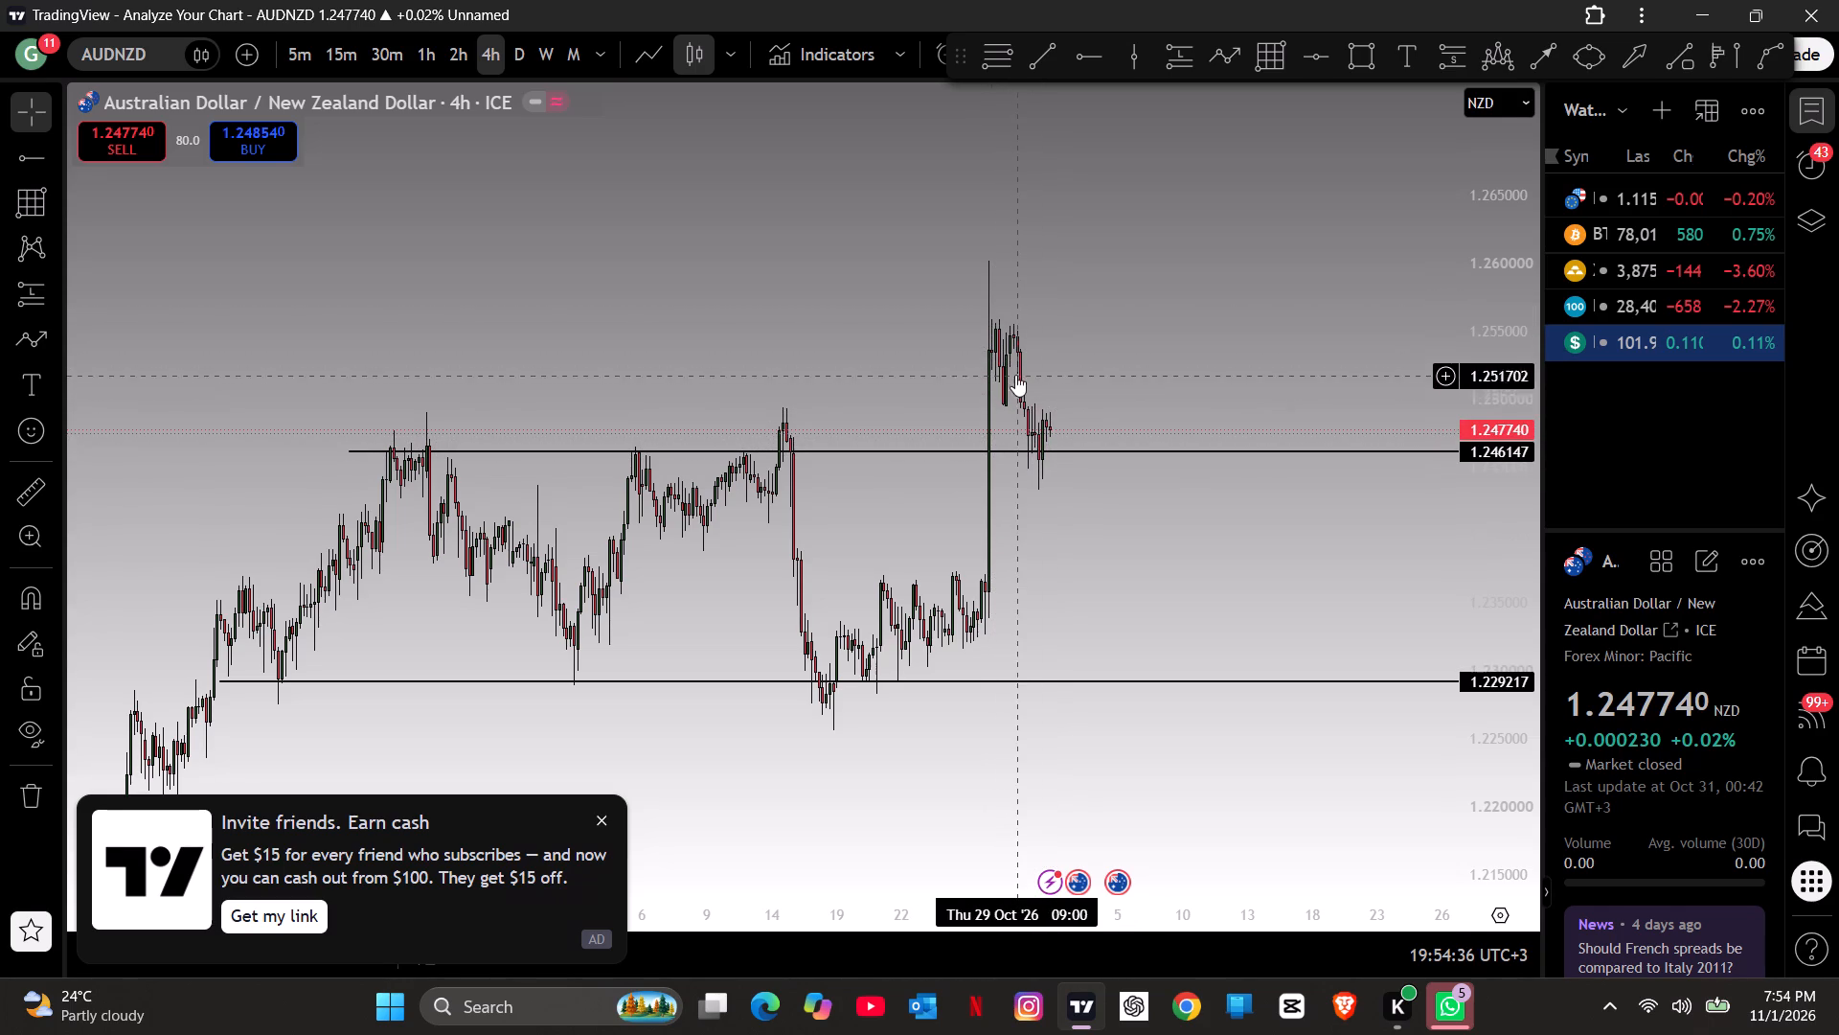
click(1234, 57)
click(968, 458)
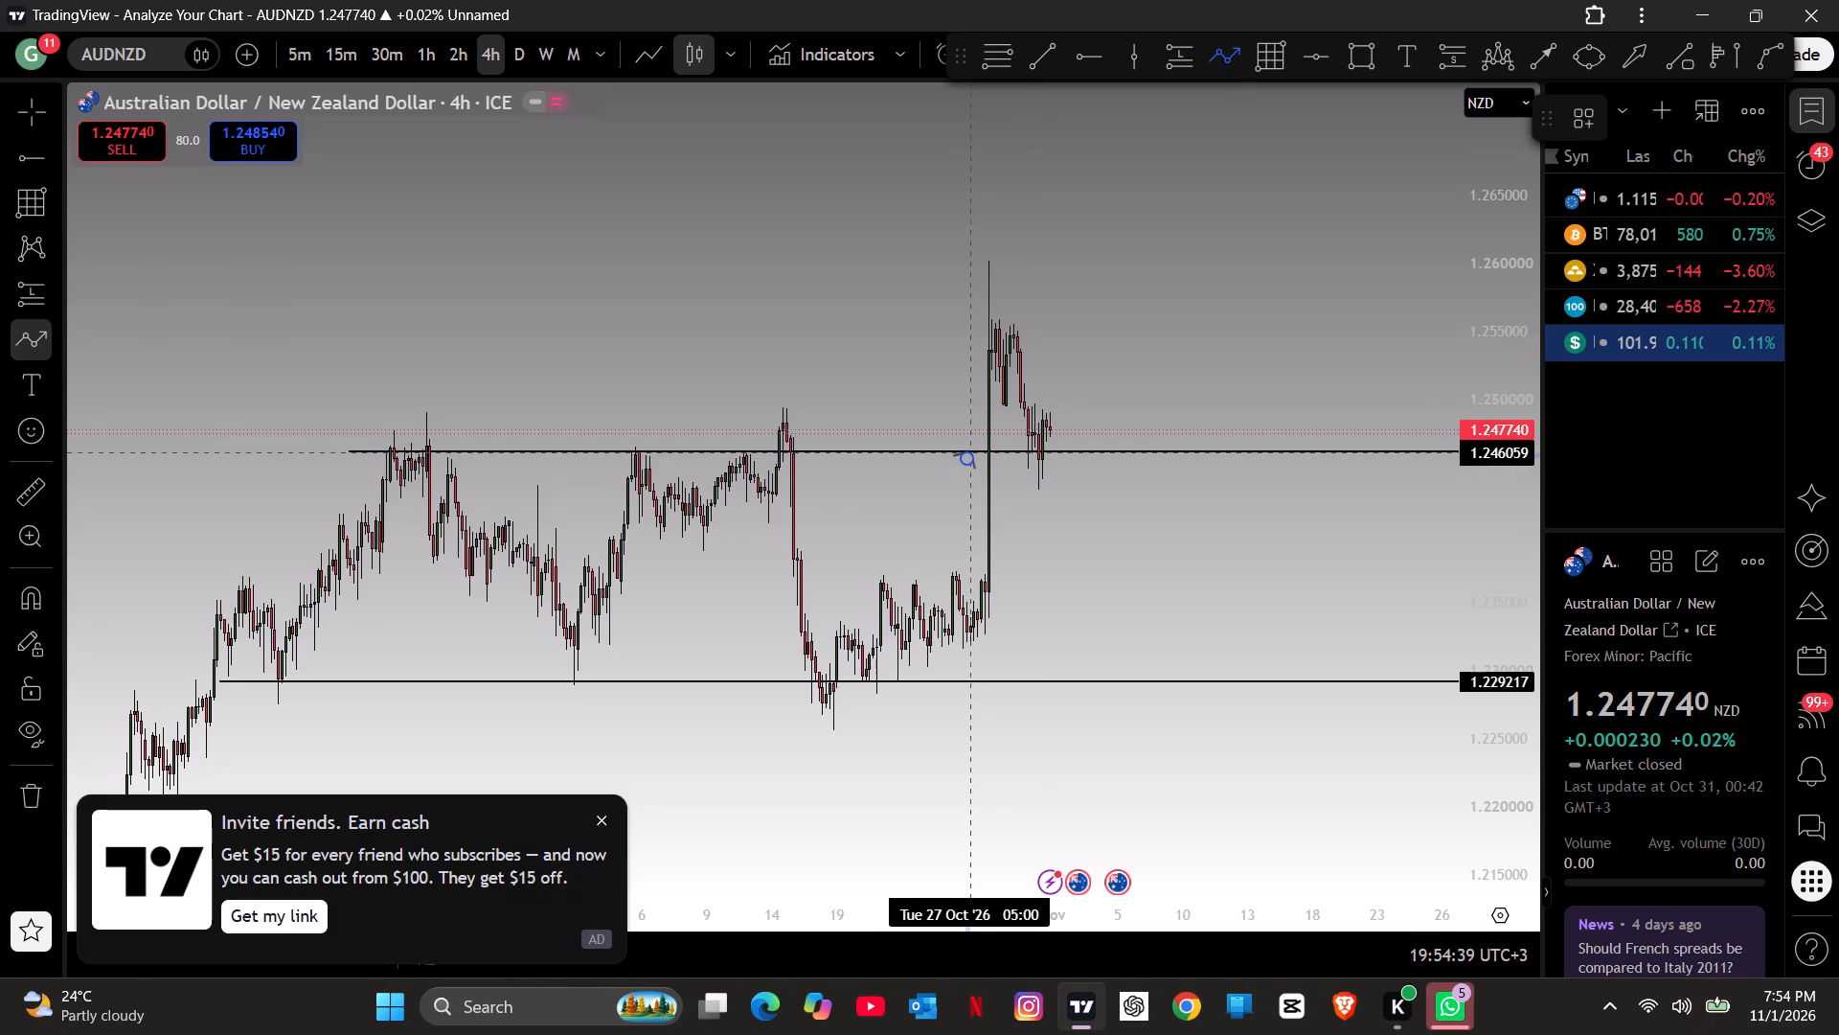
click(994, 308)
click(1051, 464)
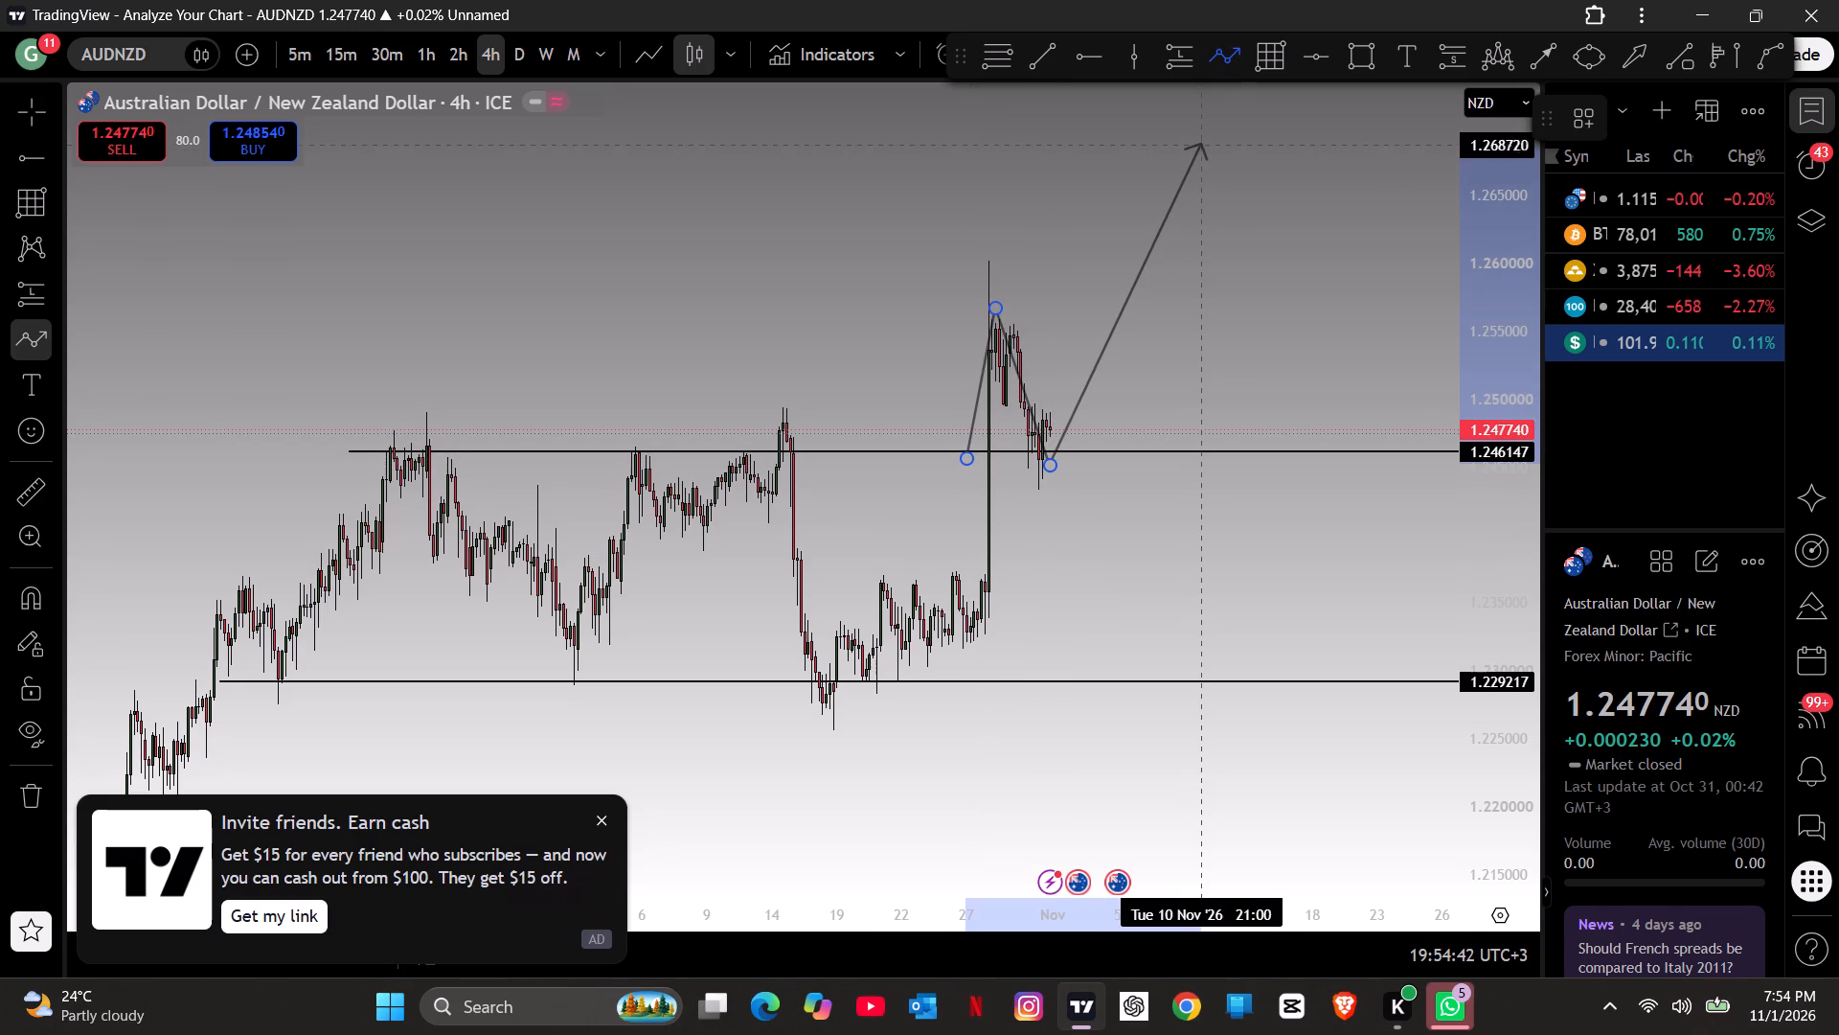
double_click(1206, 131)
click(1250, 192)
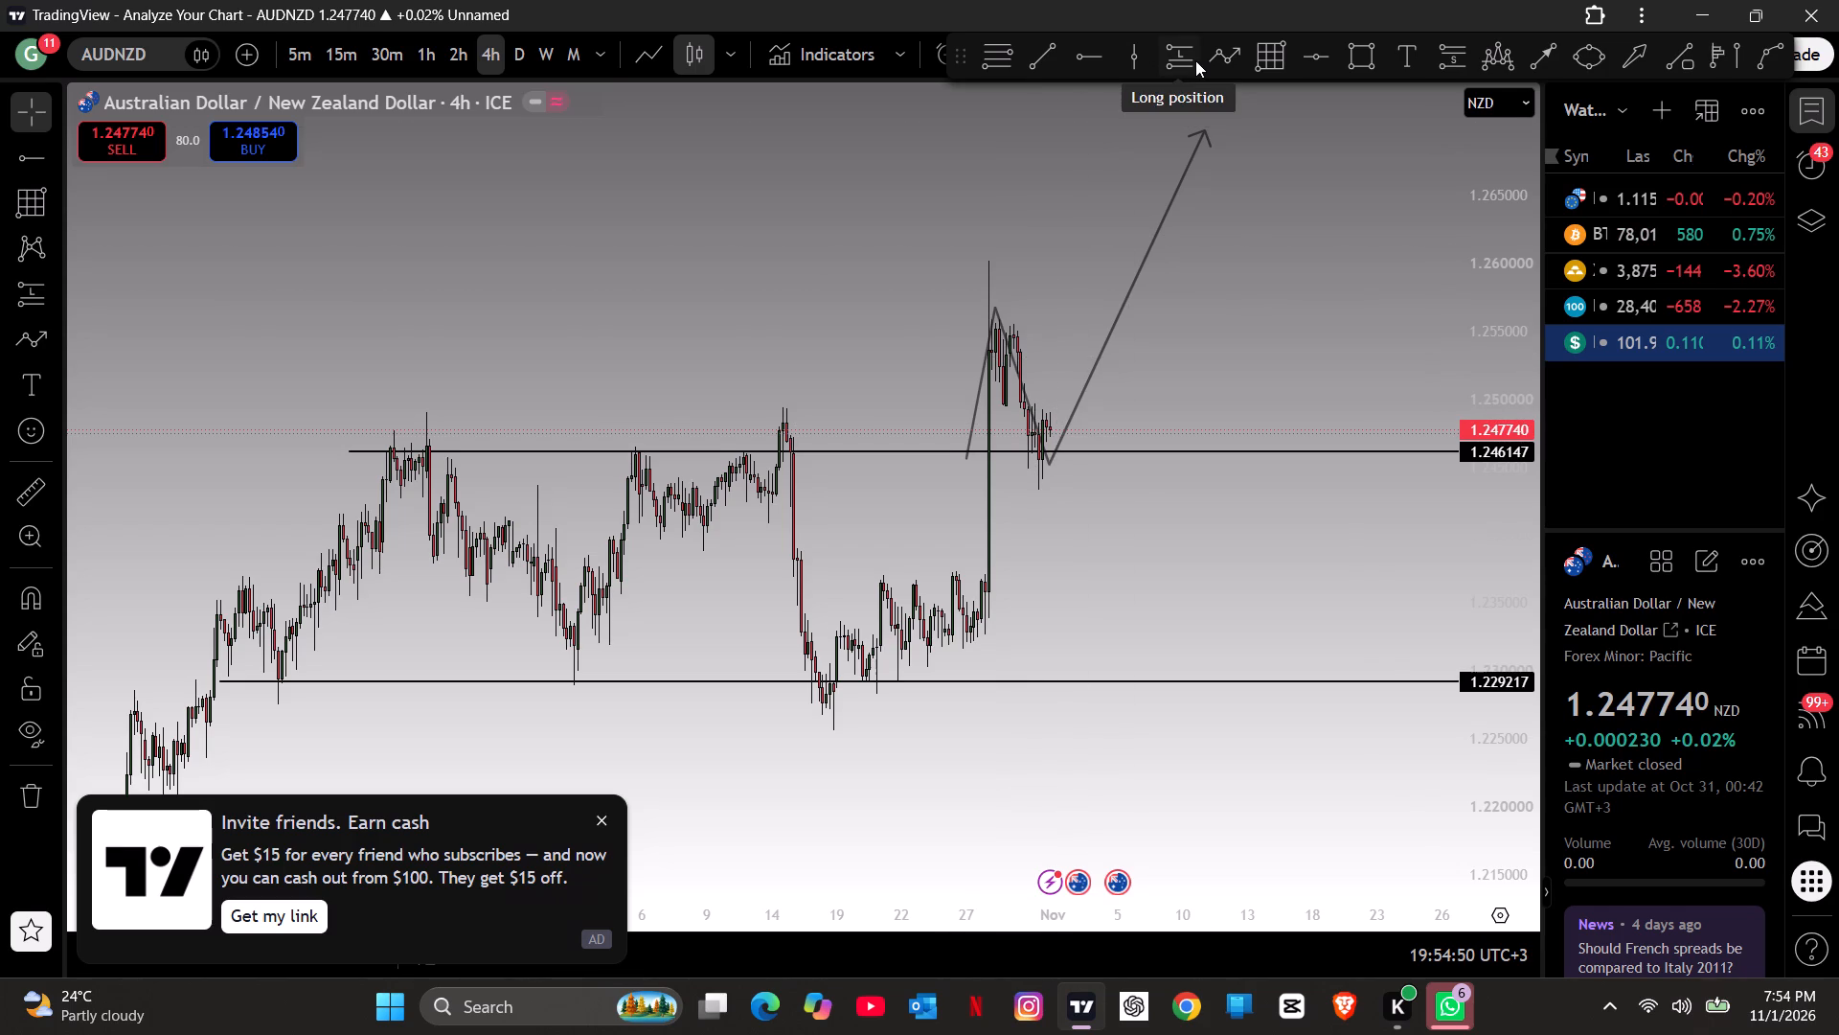
Search for GBPNZD and switch the chart to the ICE British Pound / New Zealand Dollar forex pair.
scroll(903, 405, down, 1)
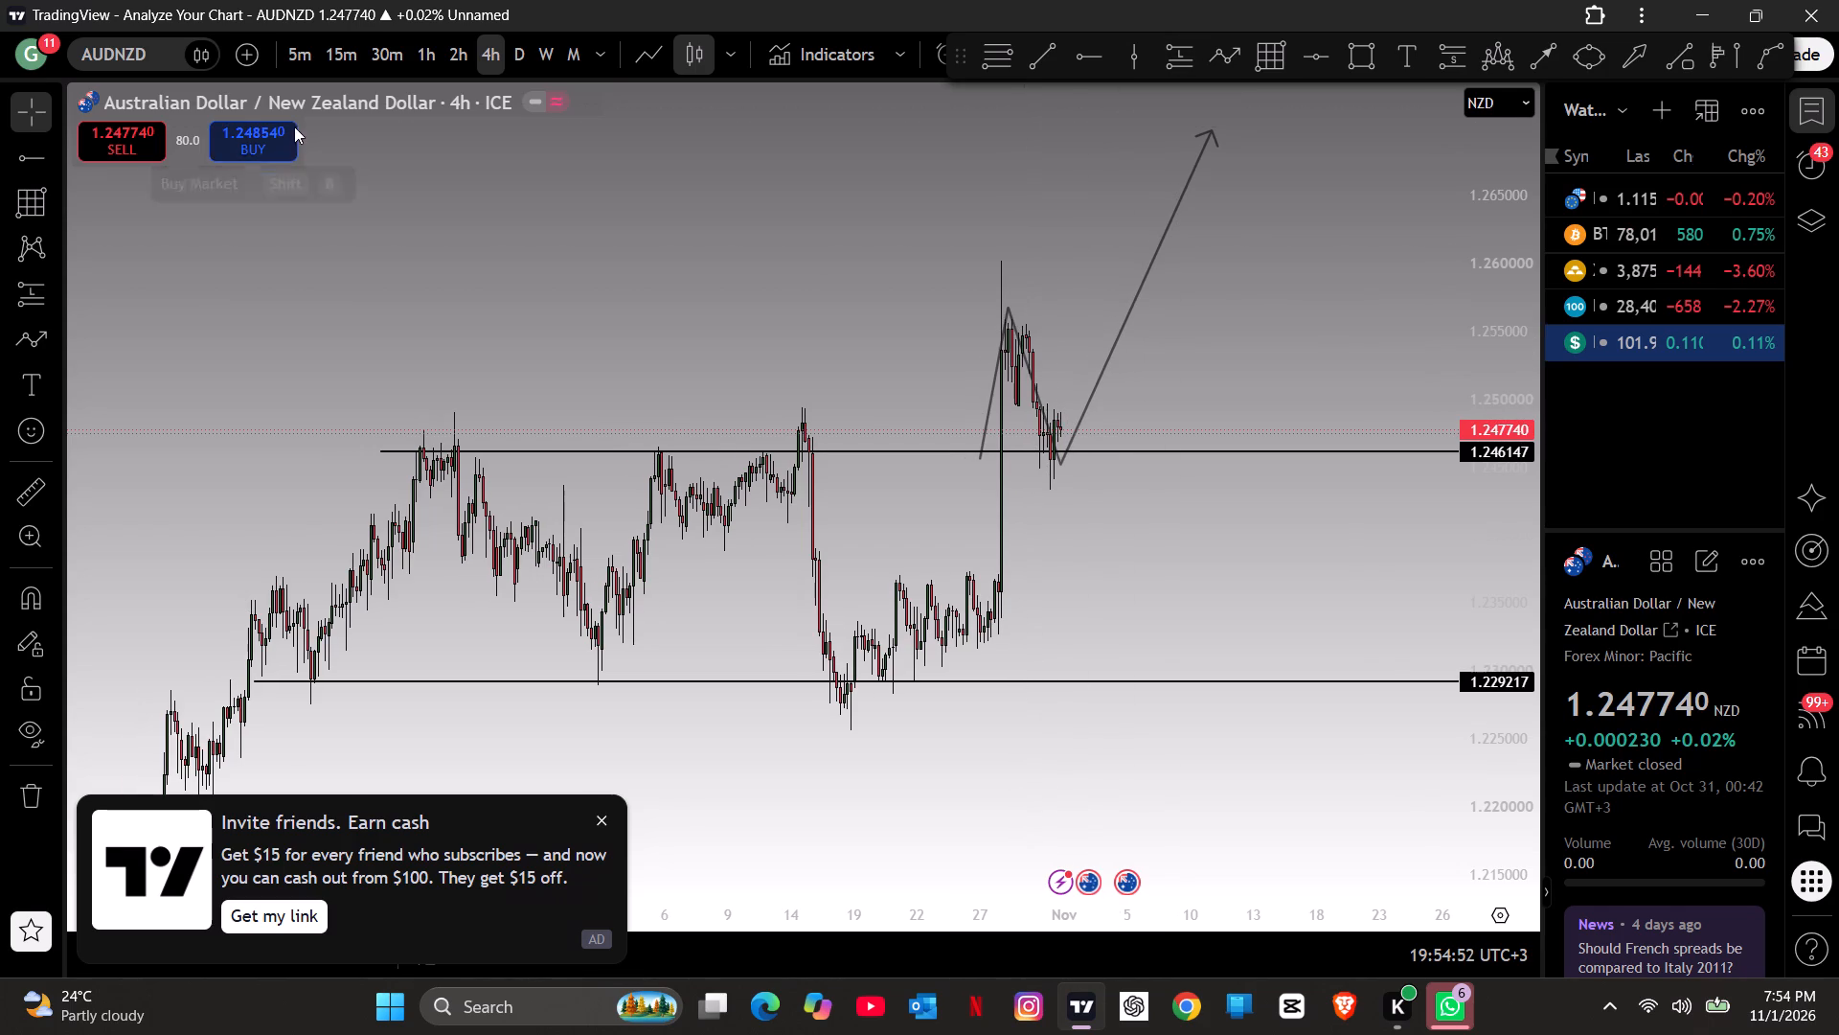
click(115, 38)
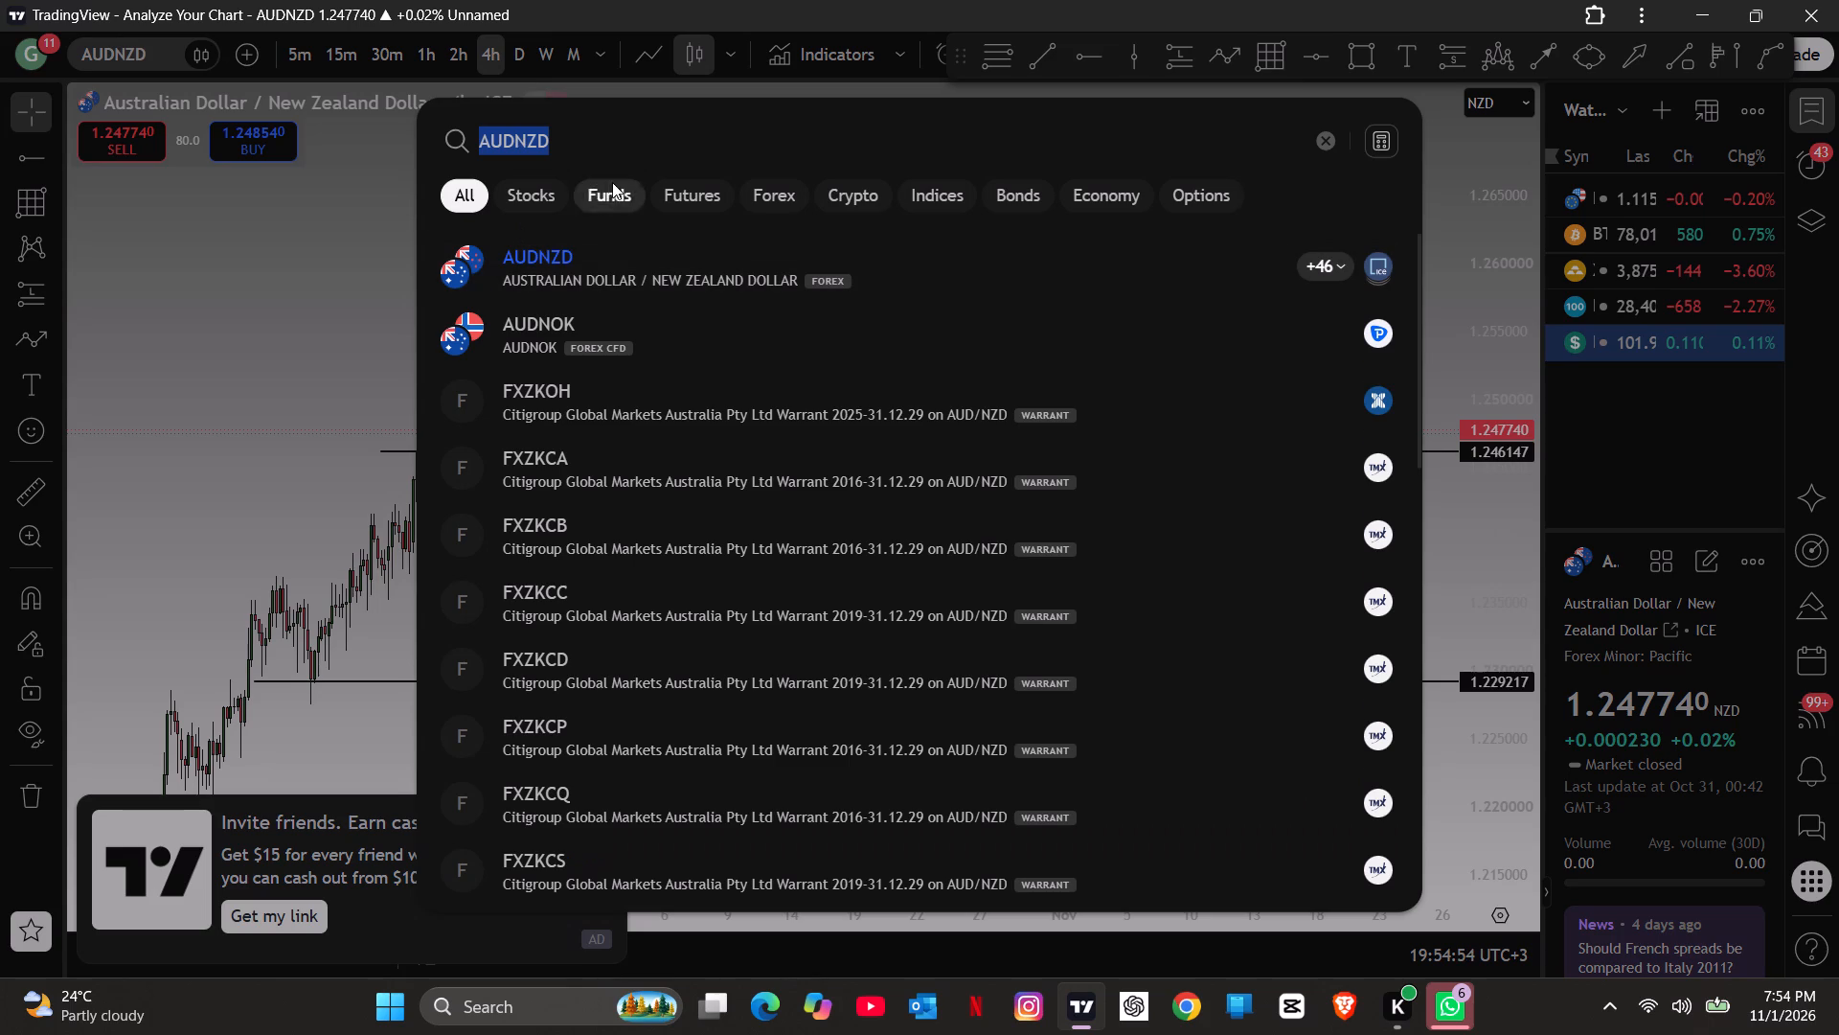
click(644, 146)
key(BackSpace)
key(BackSpace)
key(BackSpace)
key(BackSpace)
key(BackSpace)
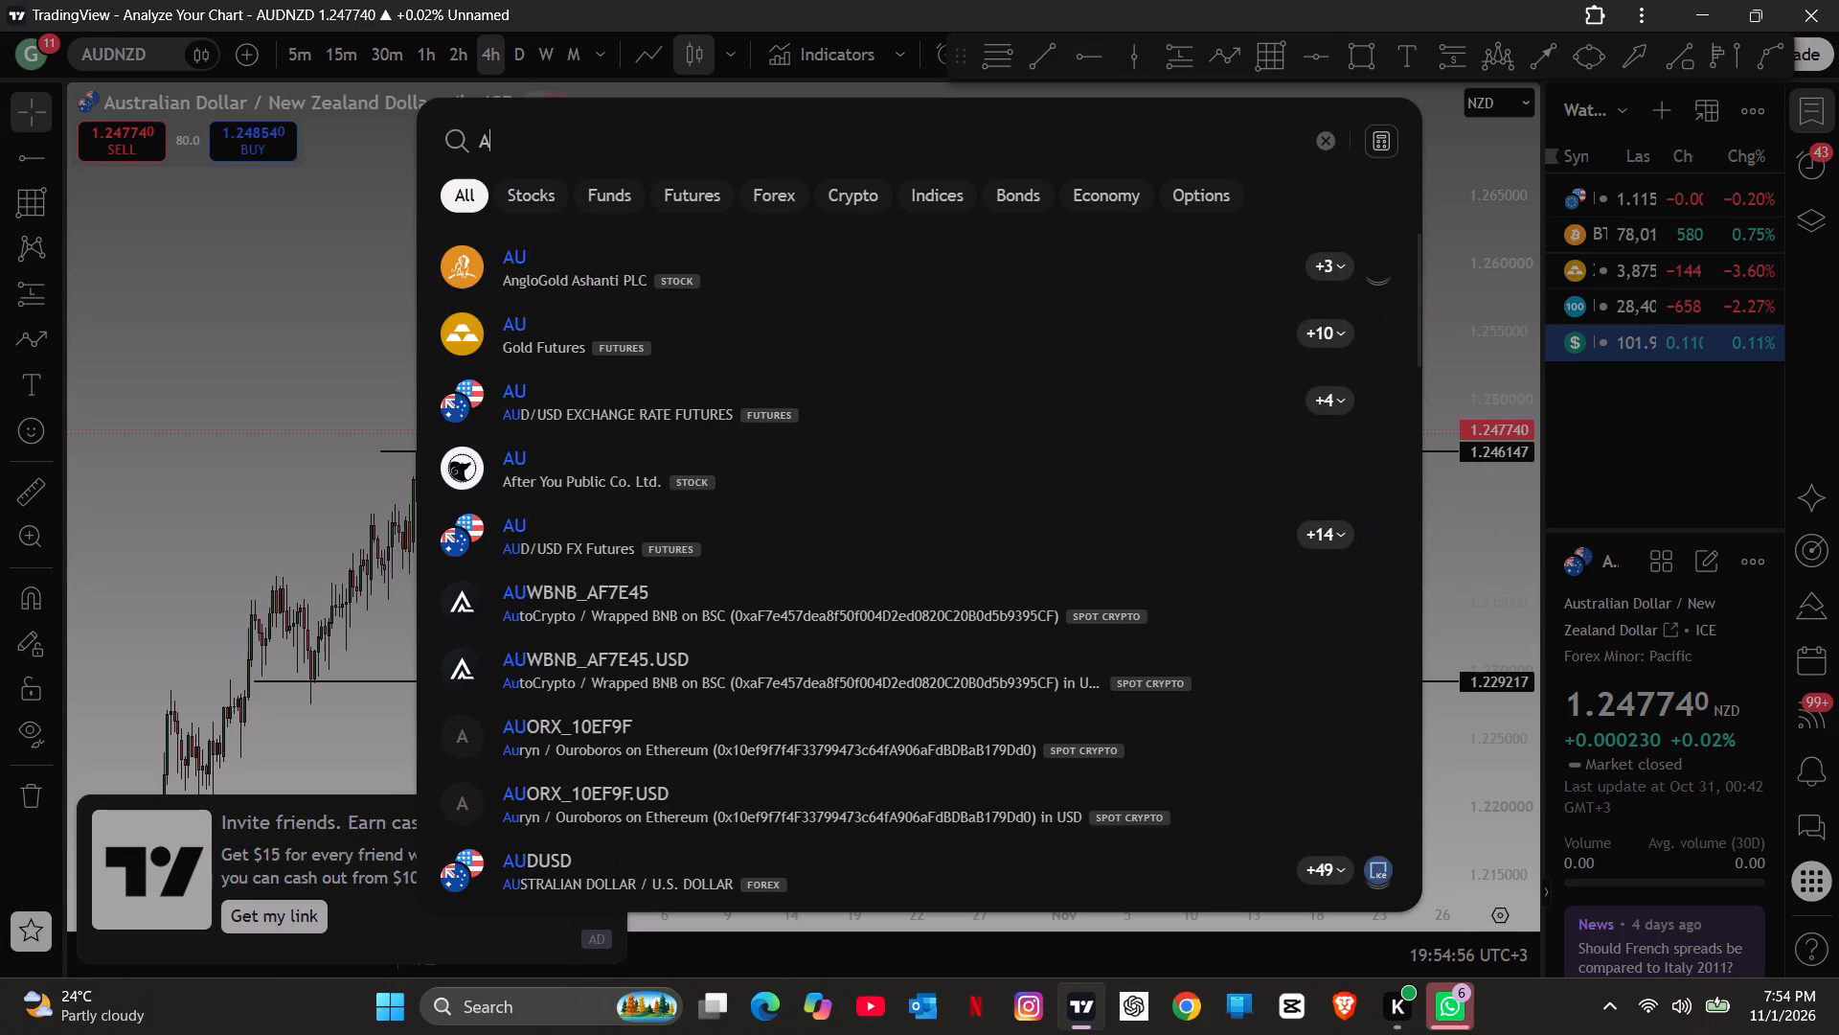
key(BackSpace)
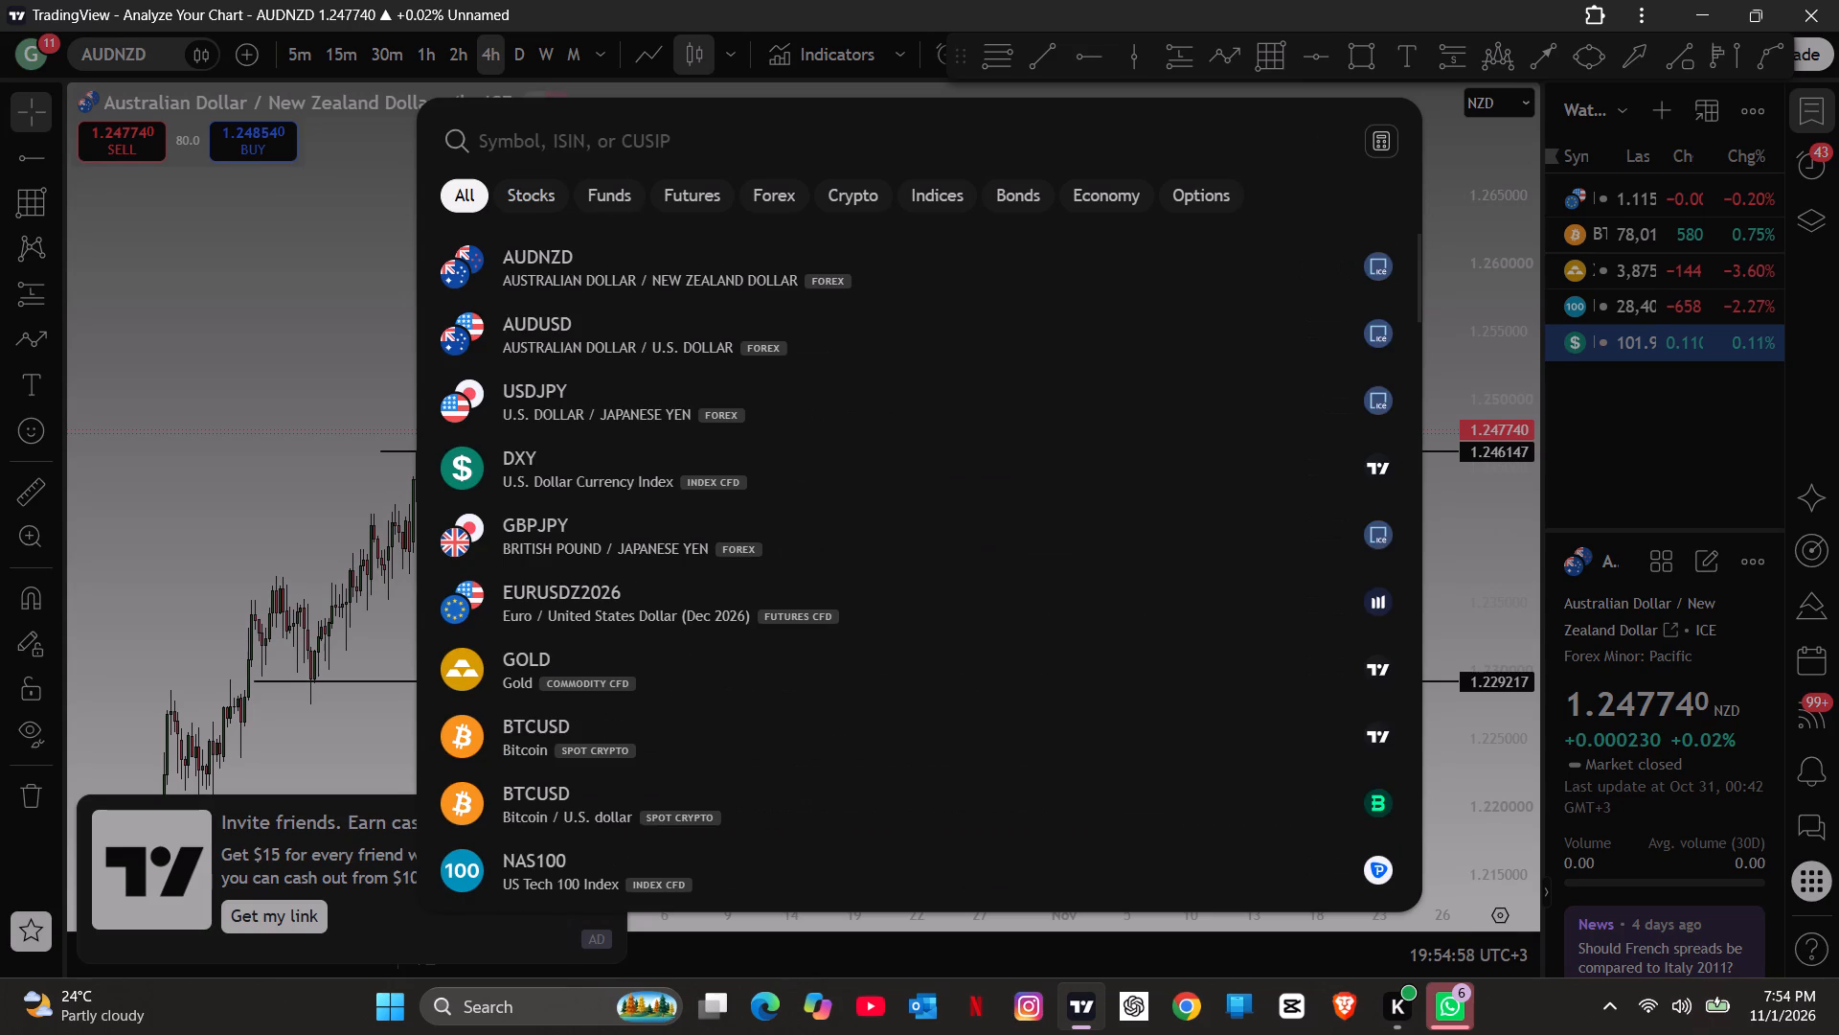
text(gbpn)
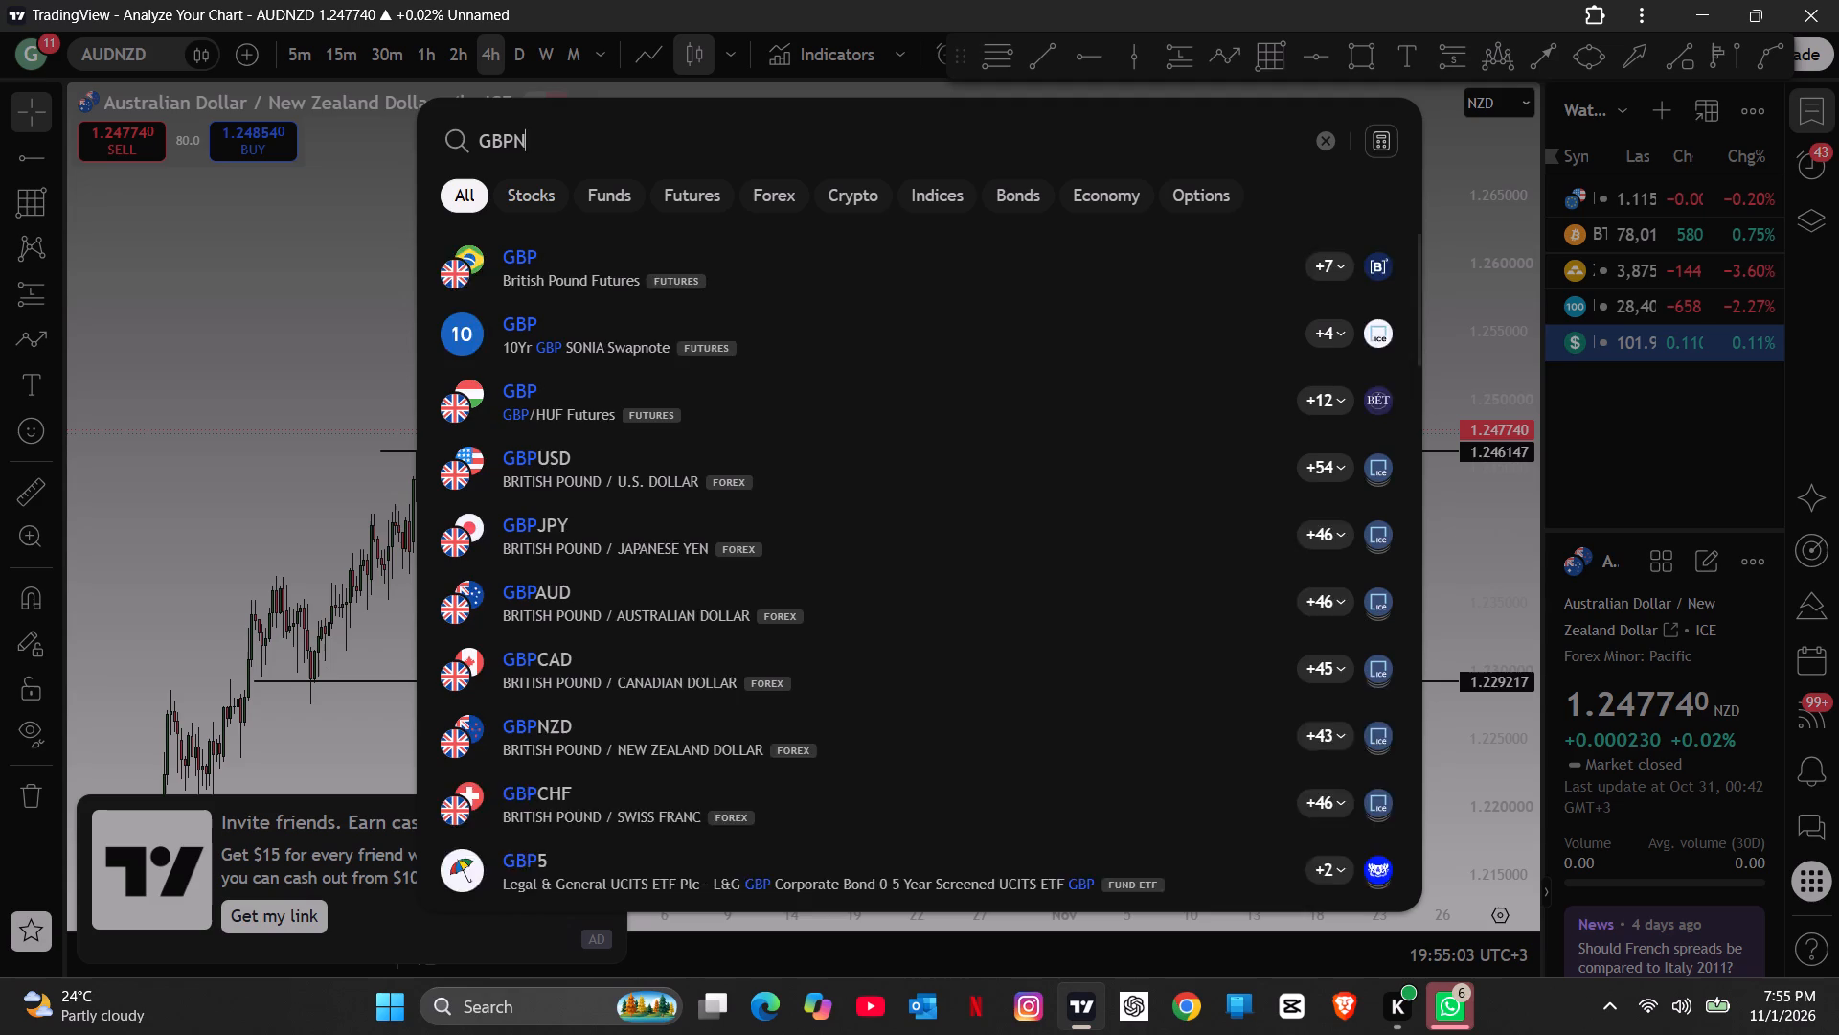
text(zd)
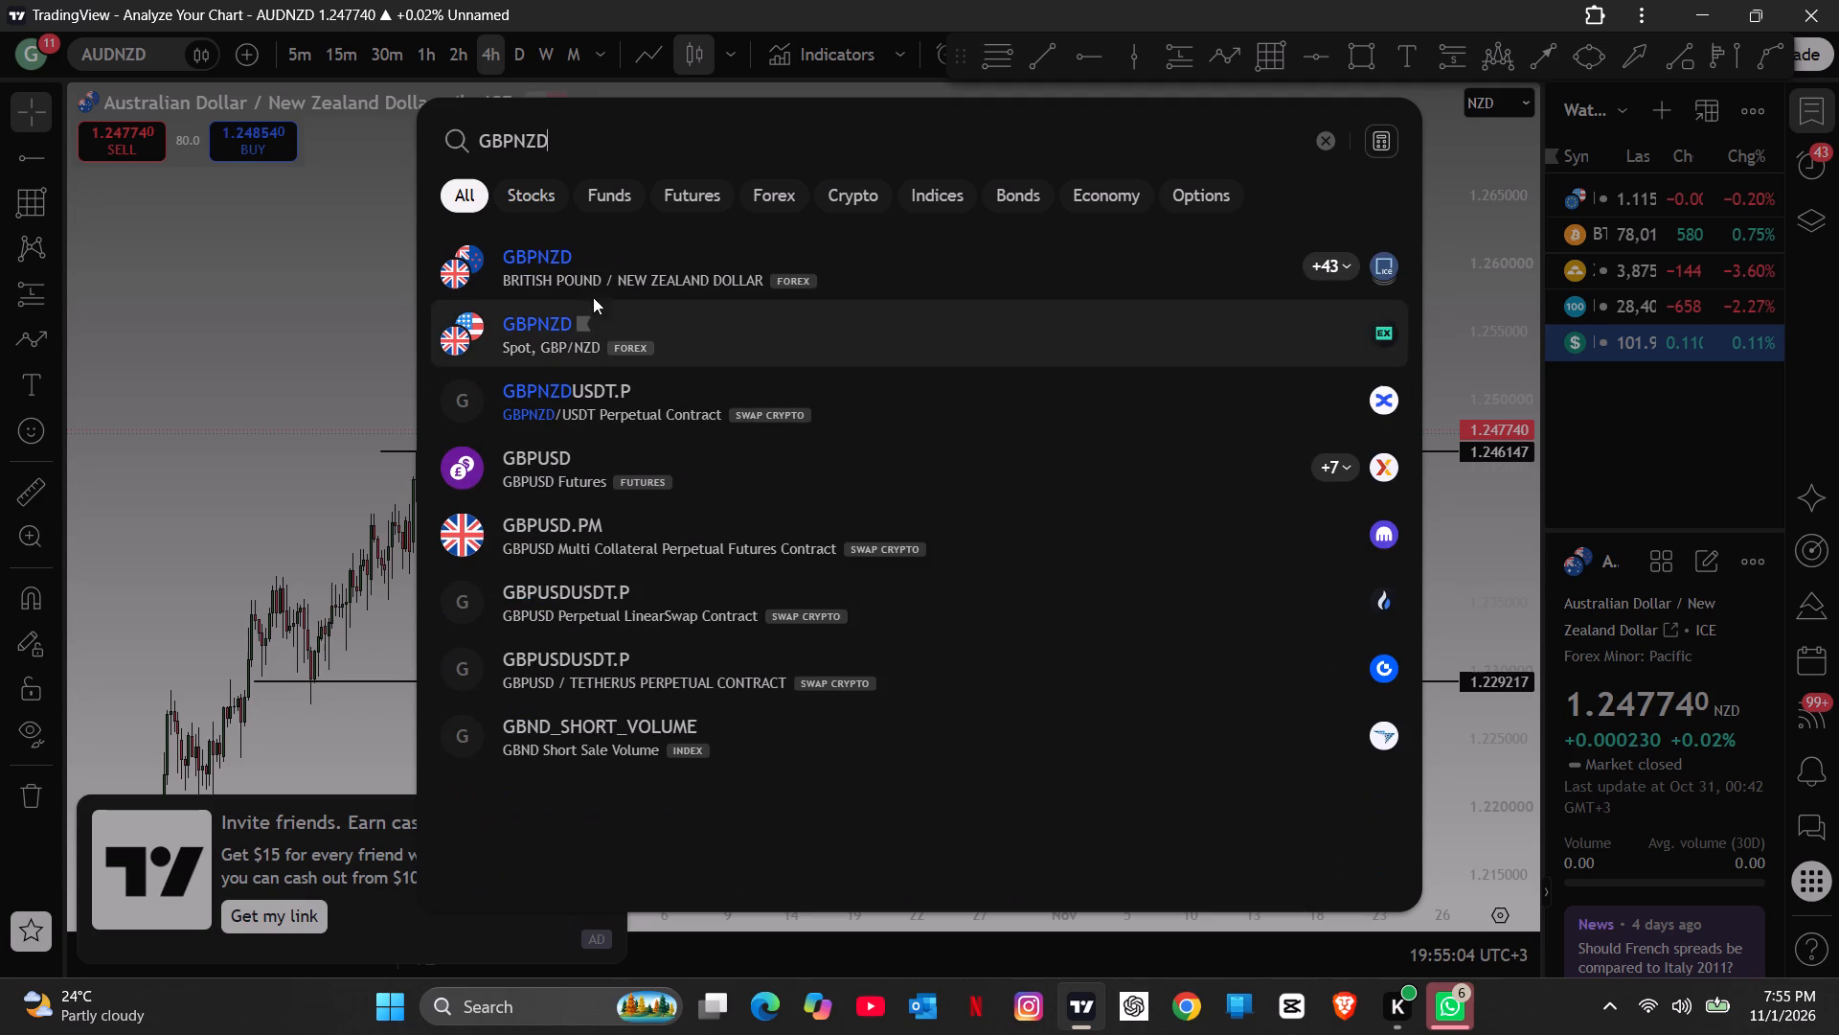
click(662, 281)
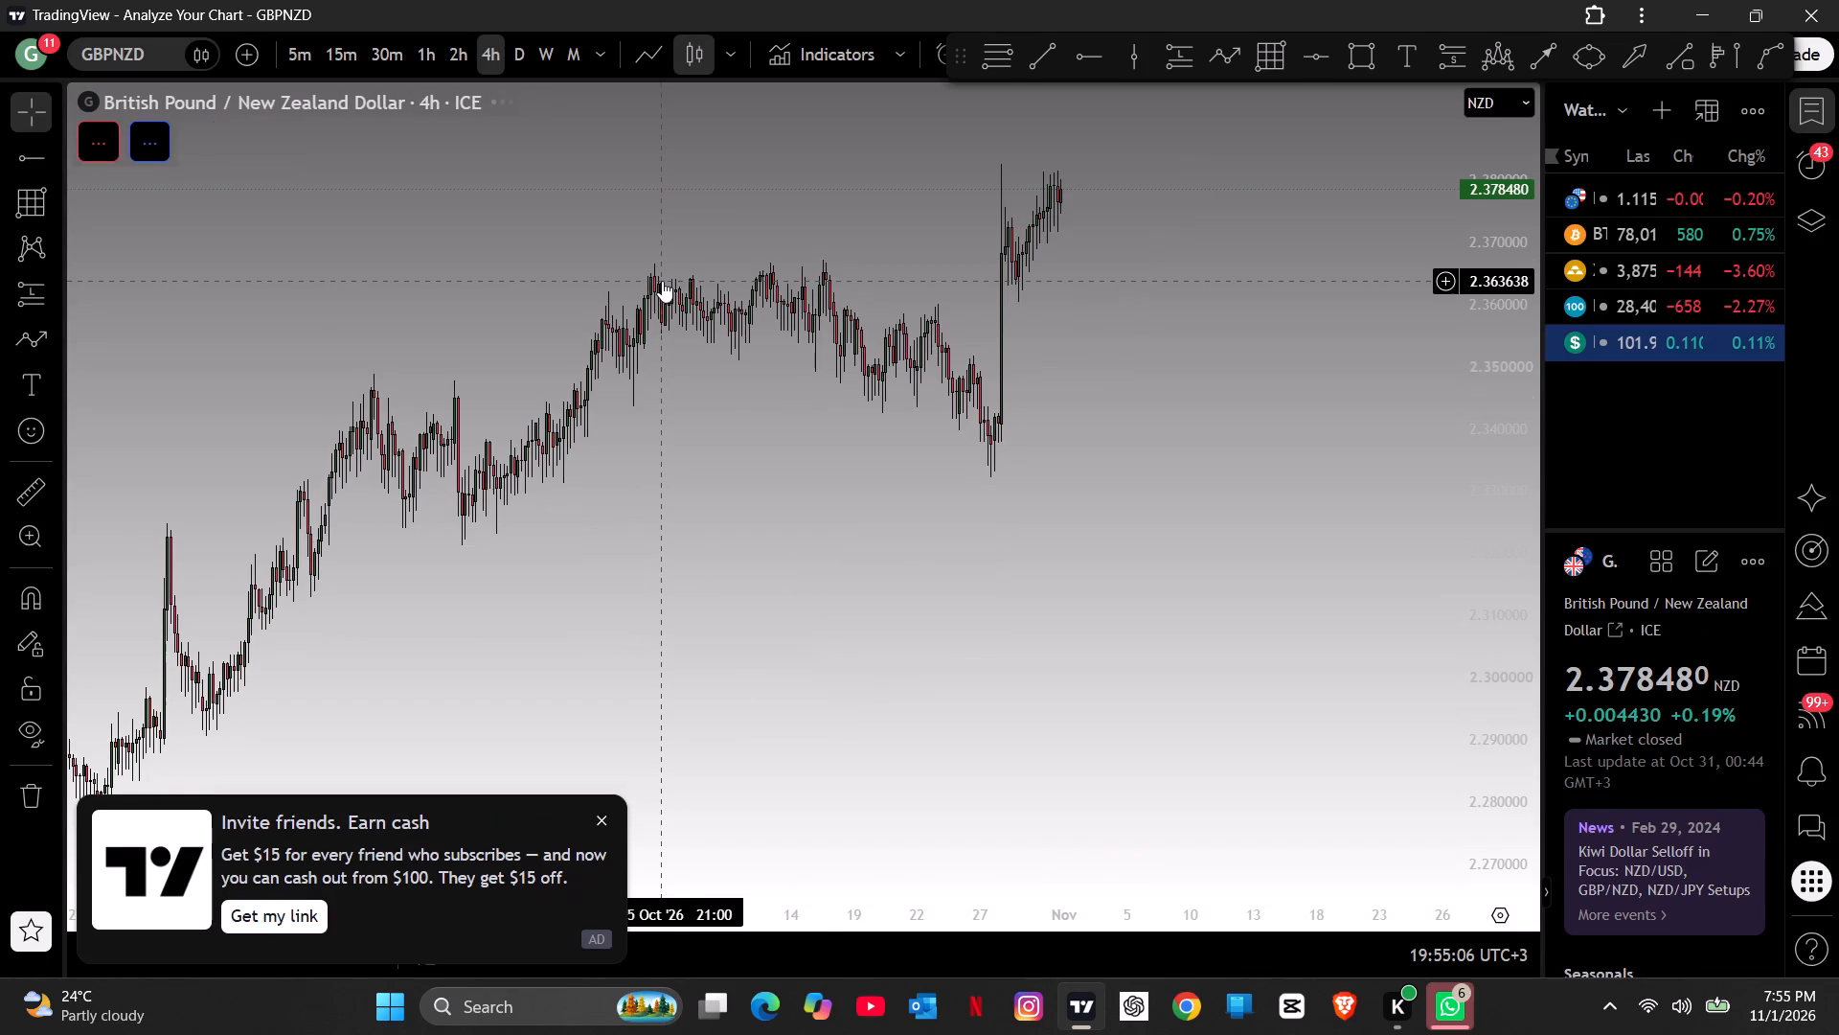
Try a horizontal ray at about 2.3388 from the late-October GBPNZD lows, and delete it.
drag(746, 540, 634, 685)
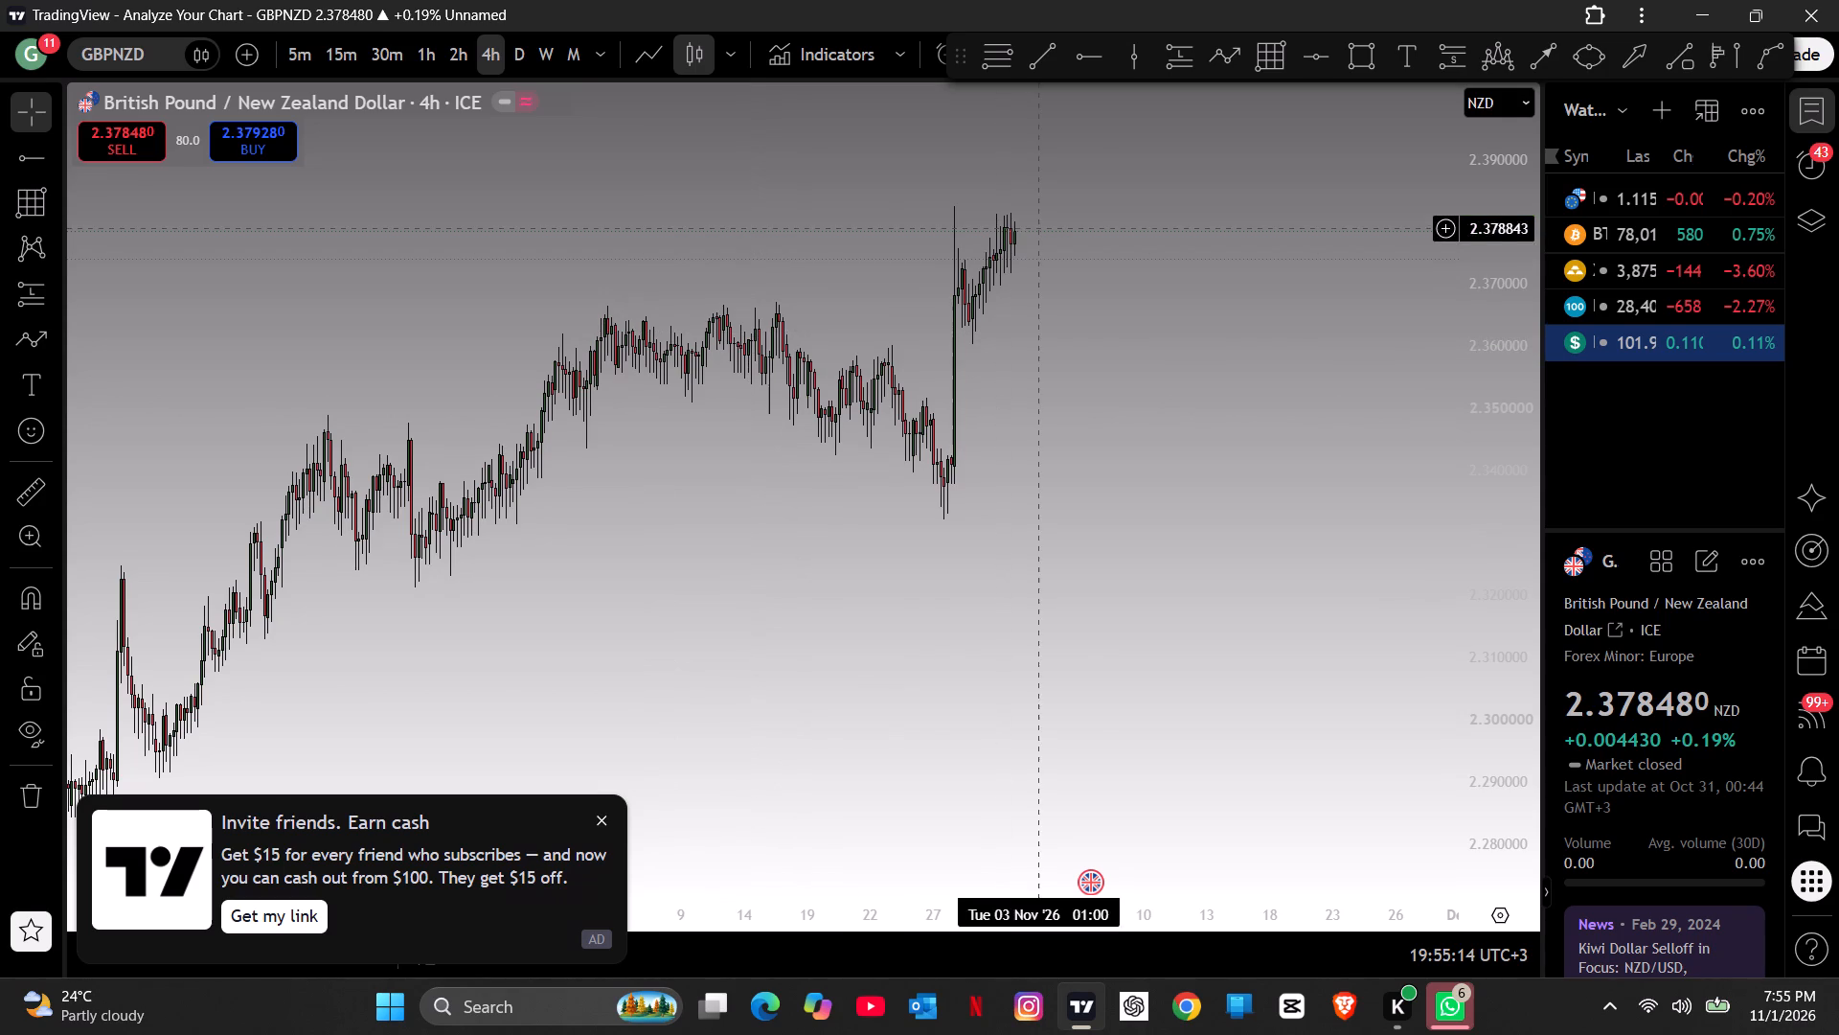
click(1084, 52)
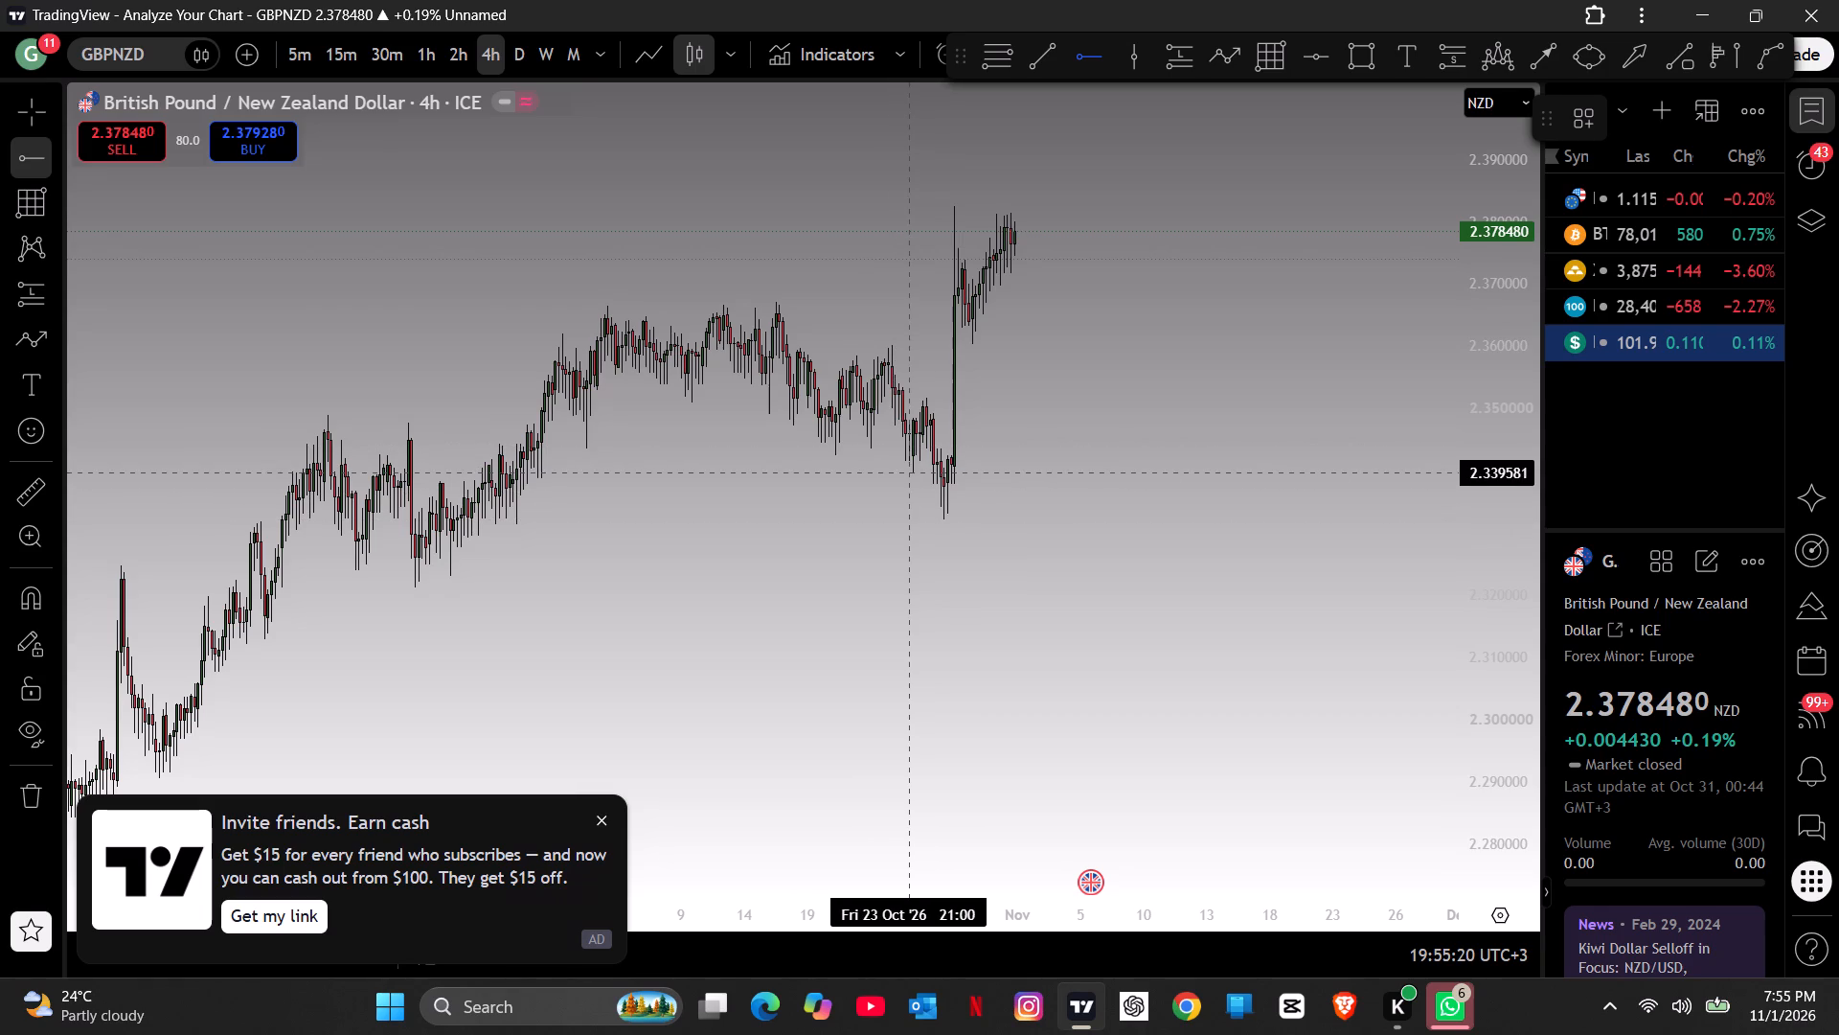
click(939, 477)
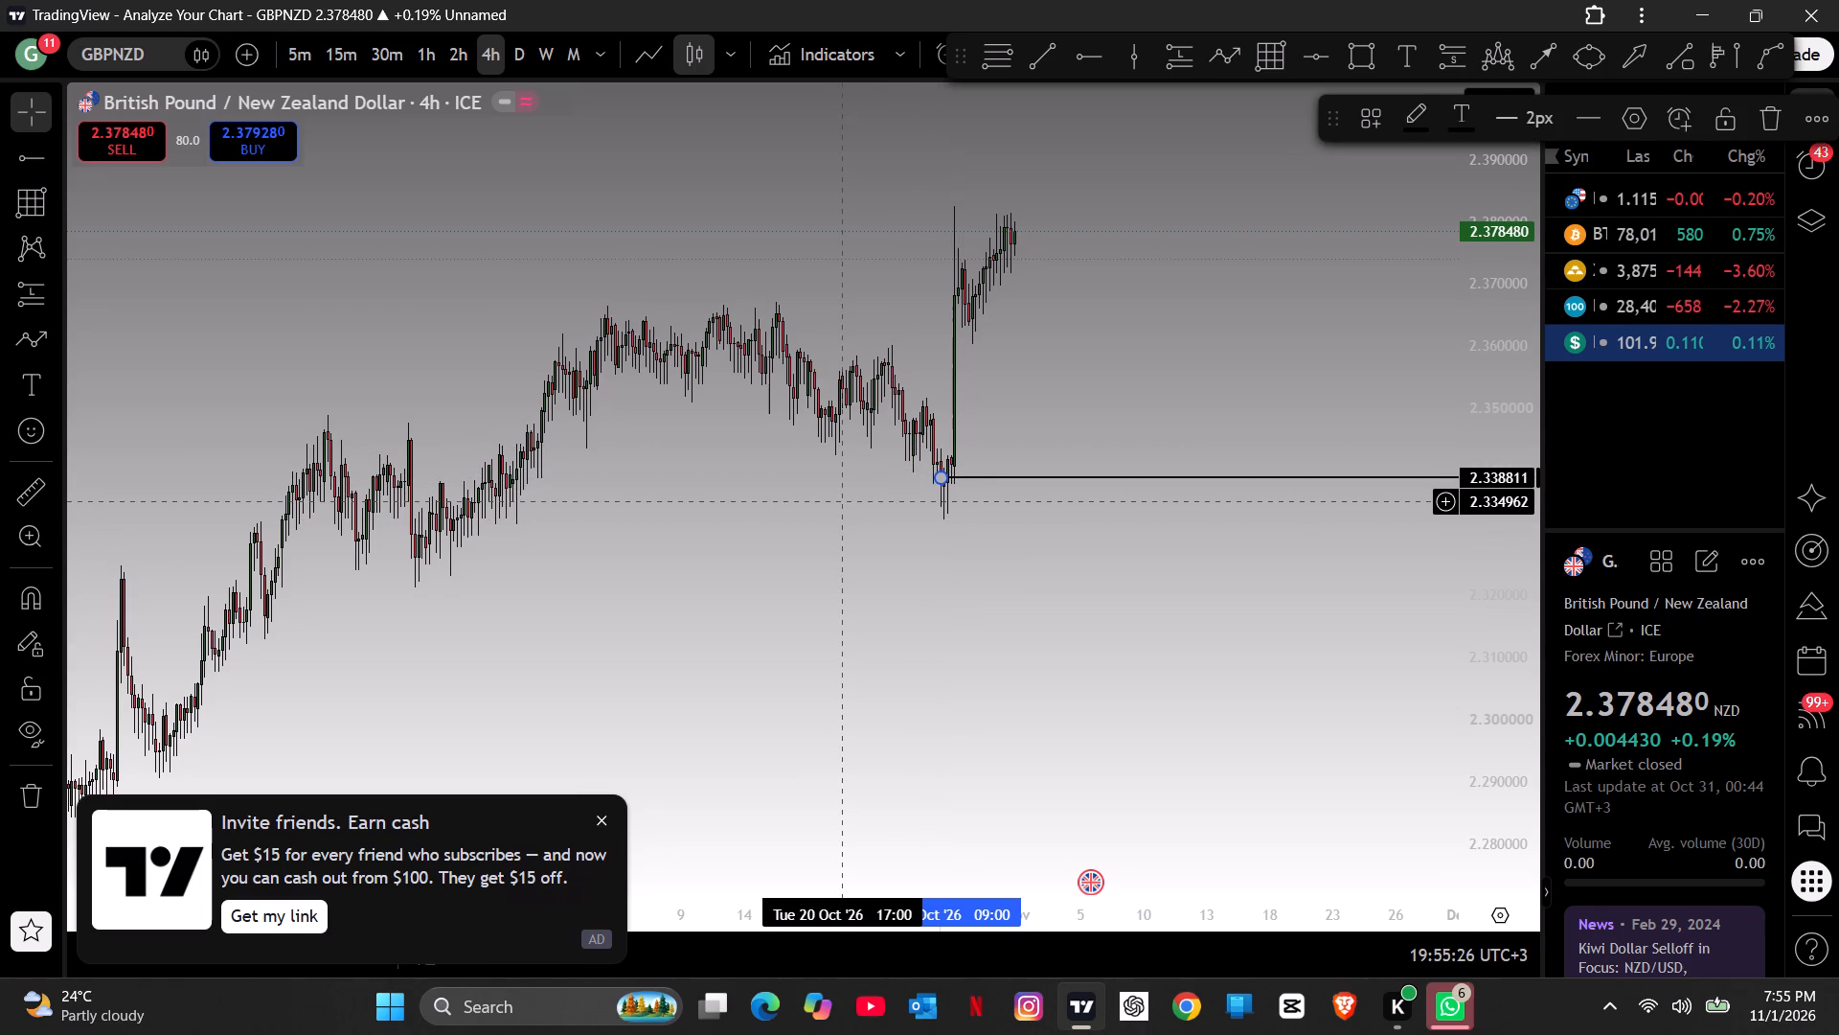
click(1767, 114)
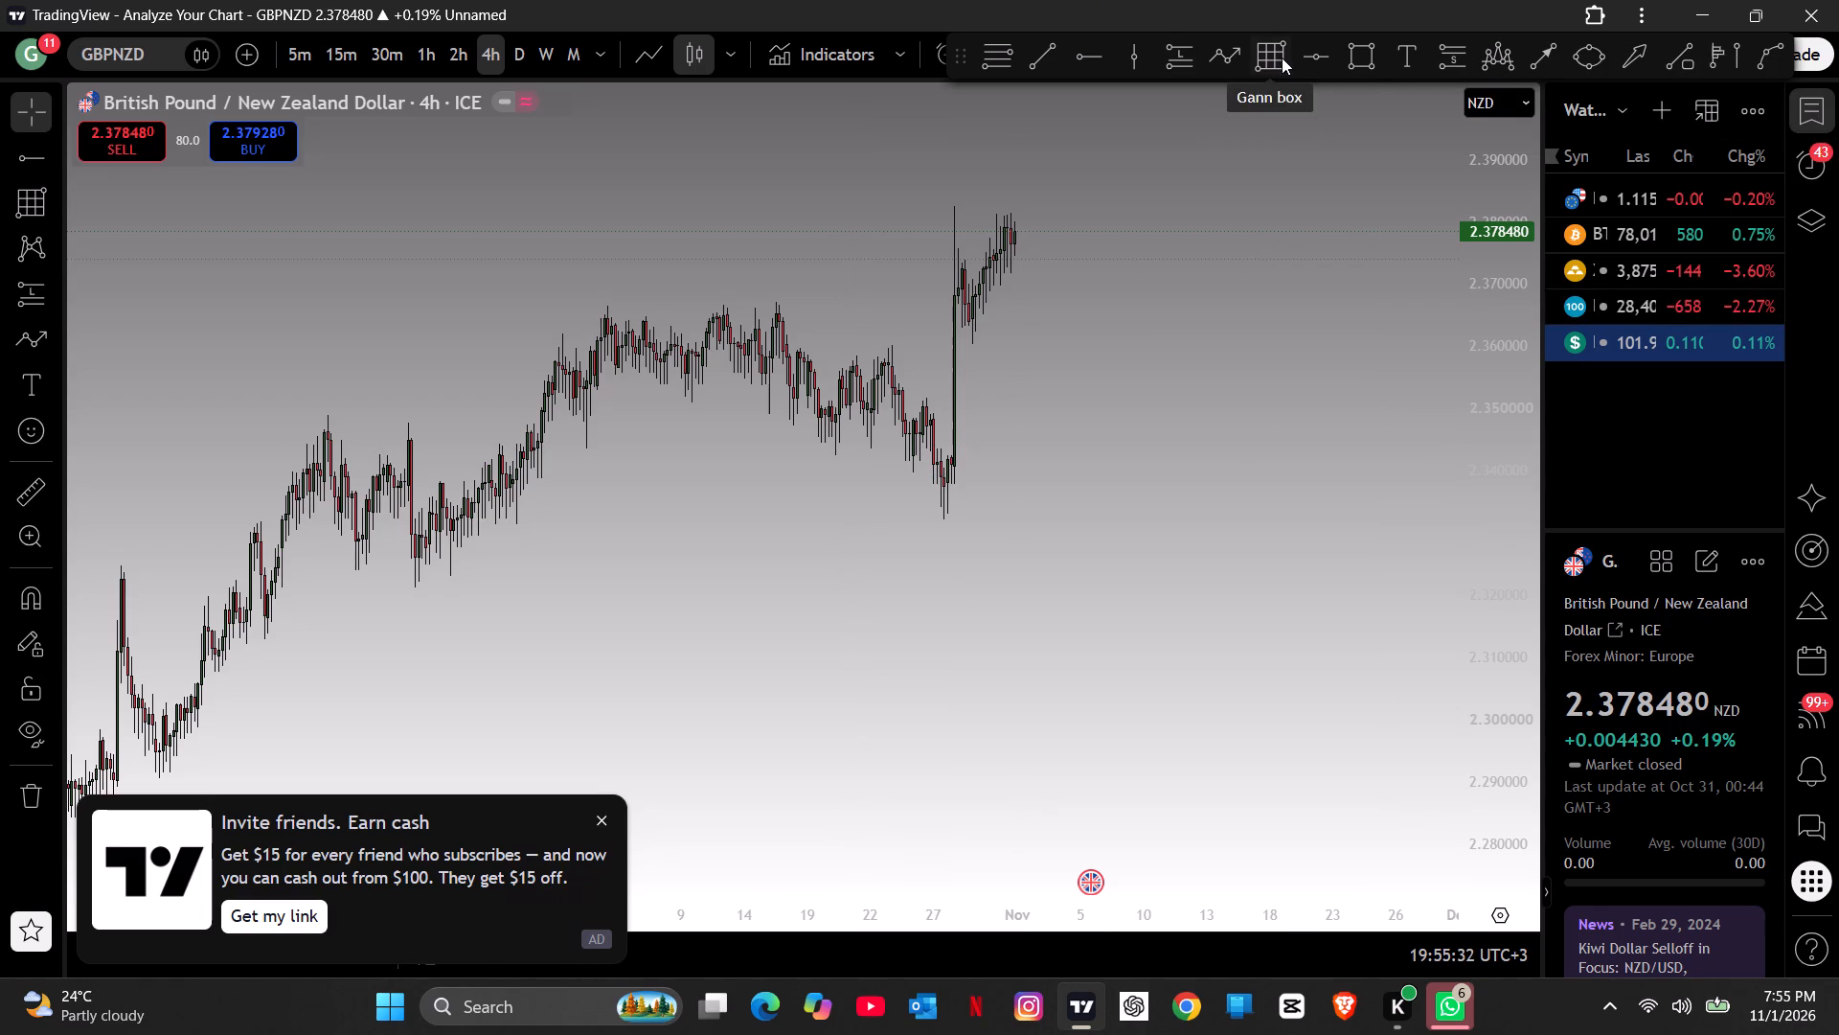
Draw a full-width horizontal line at about 2.3390 along the late-October GBPNZD lows.
click(1316, 56)
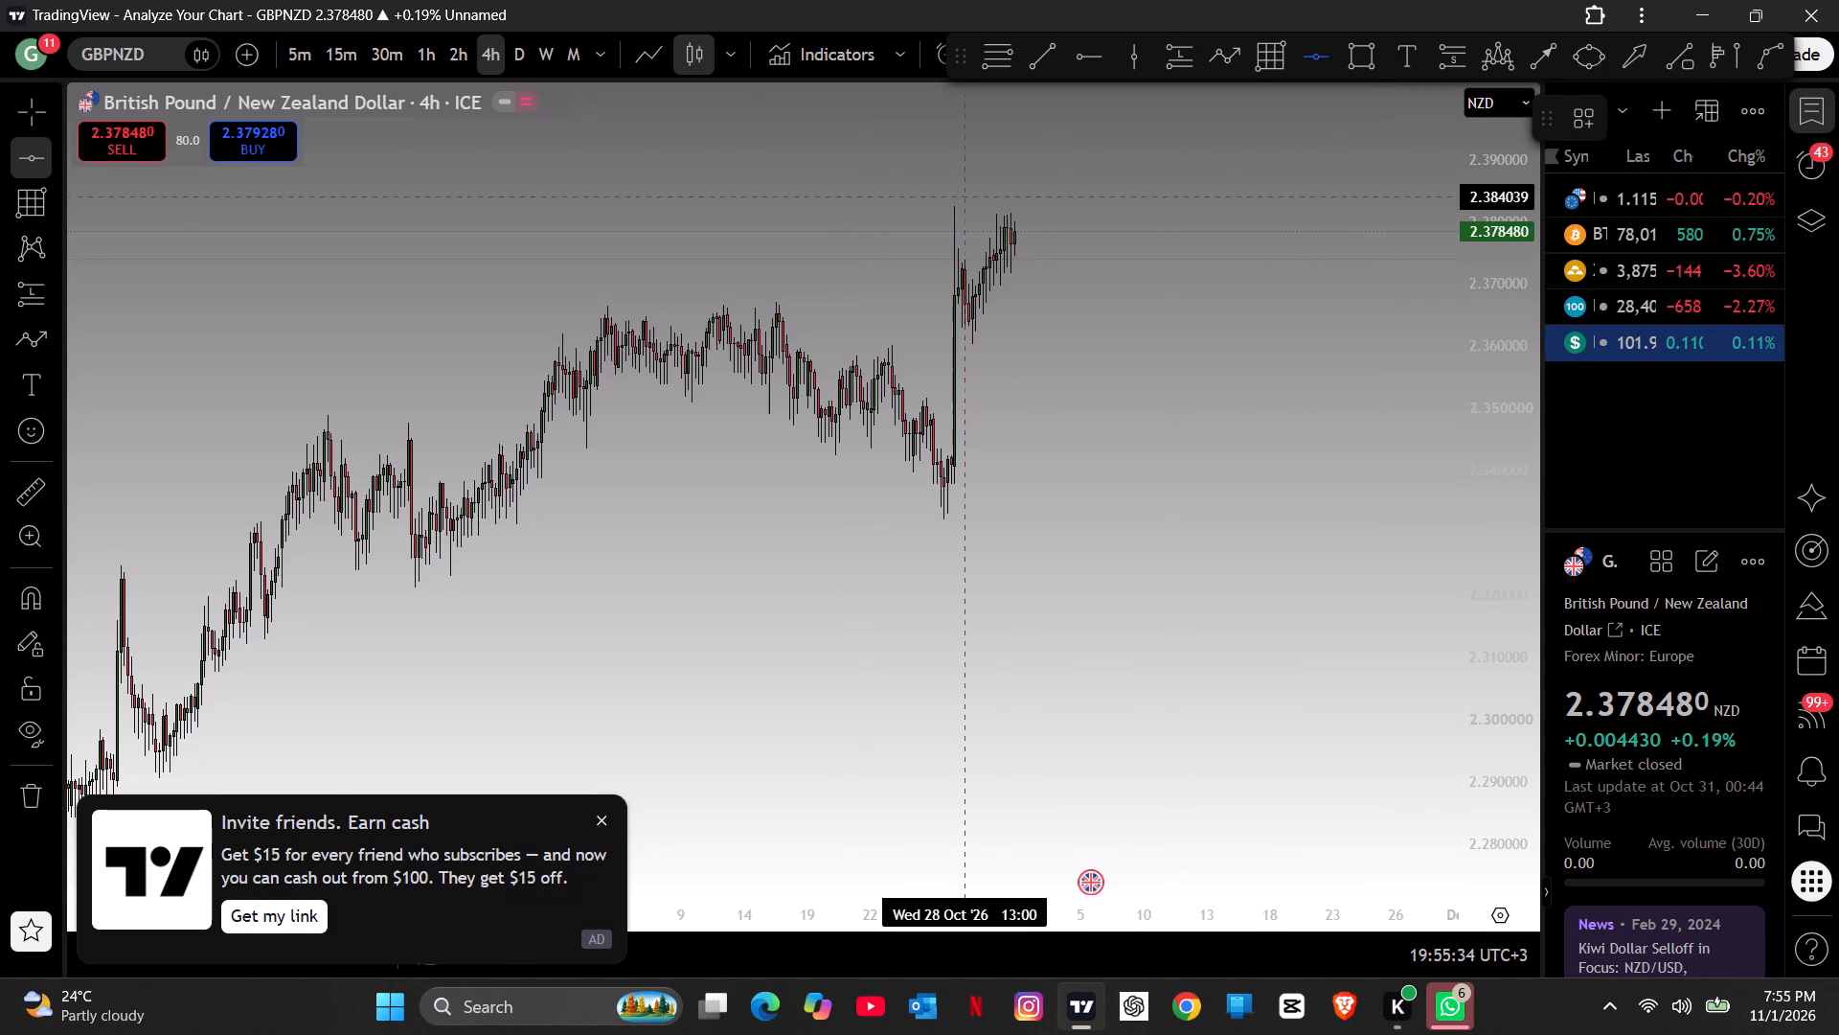
click(912, 476)
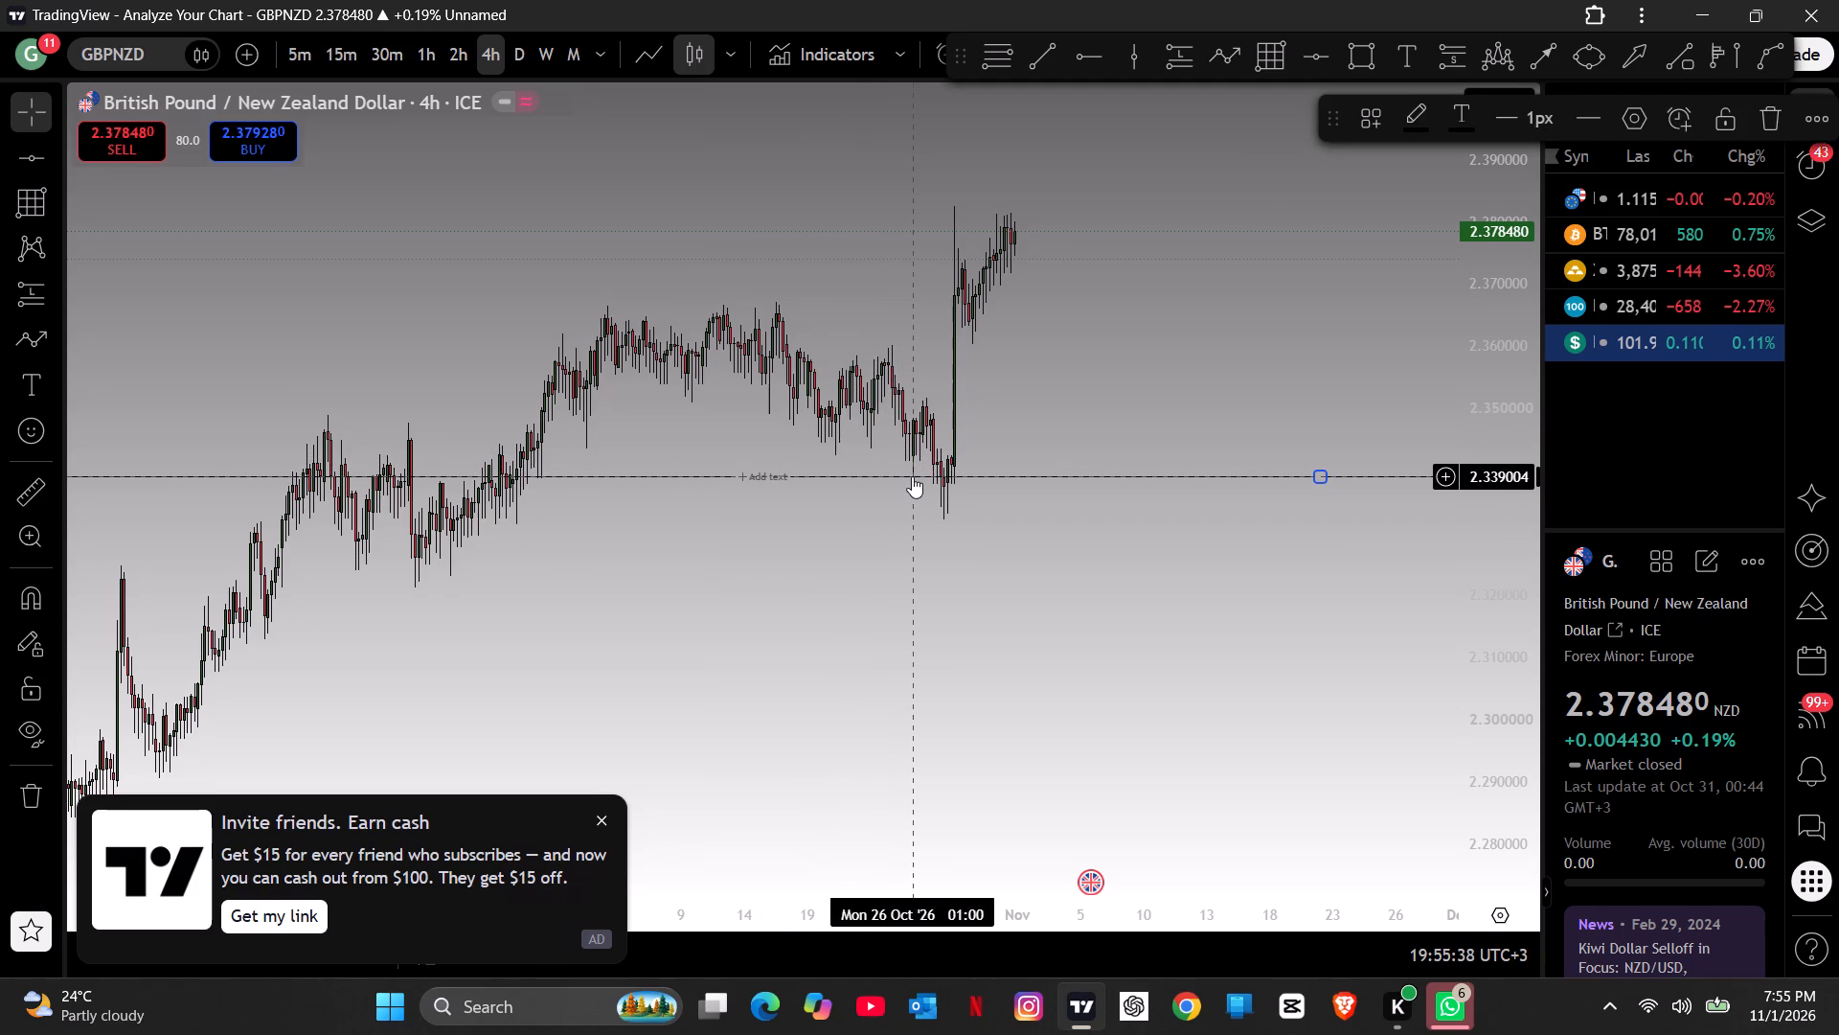
click(932, 305)
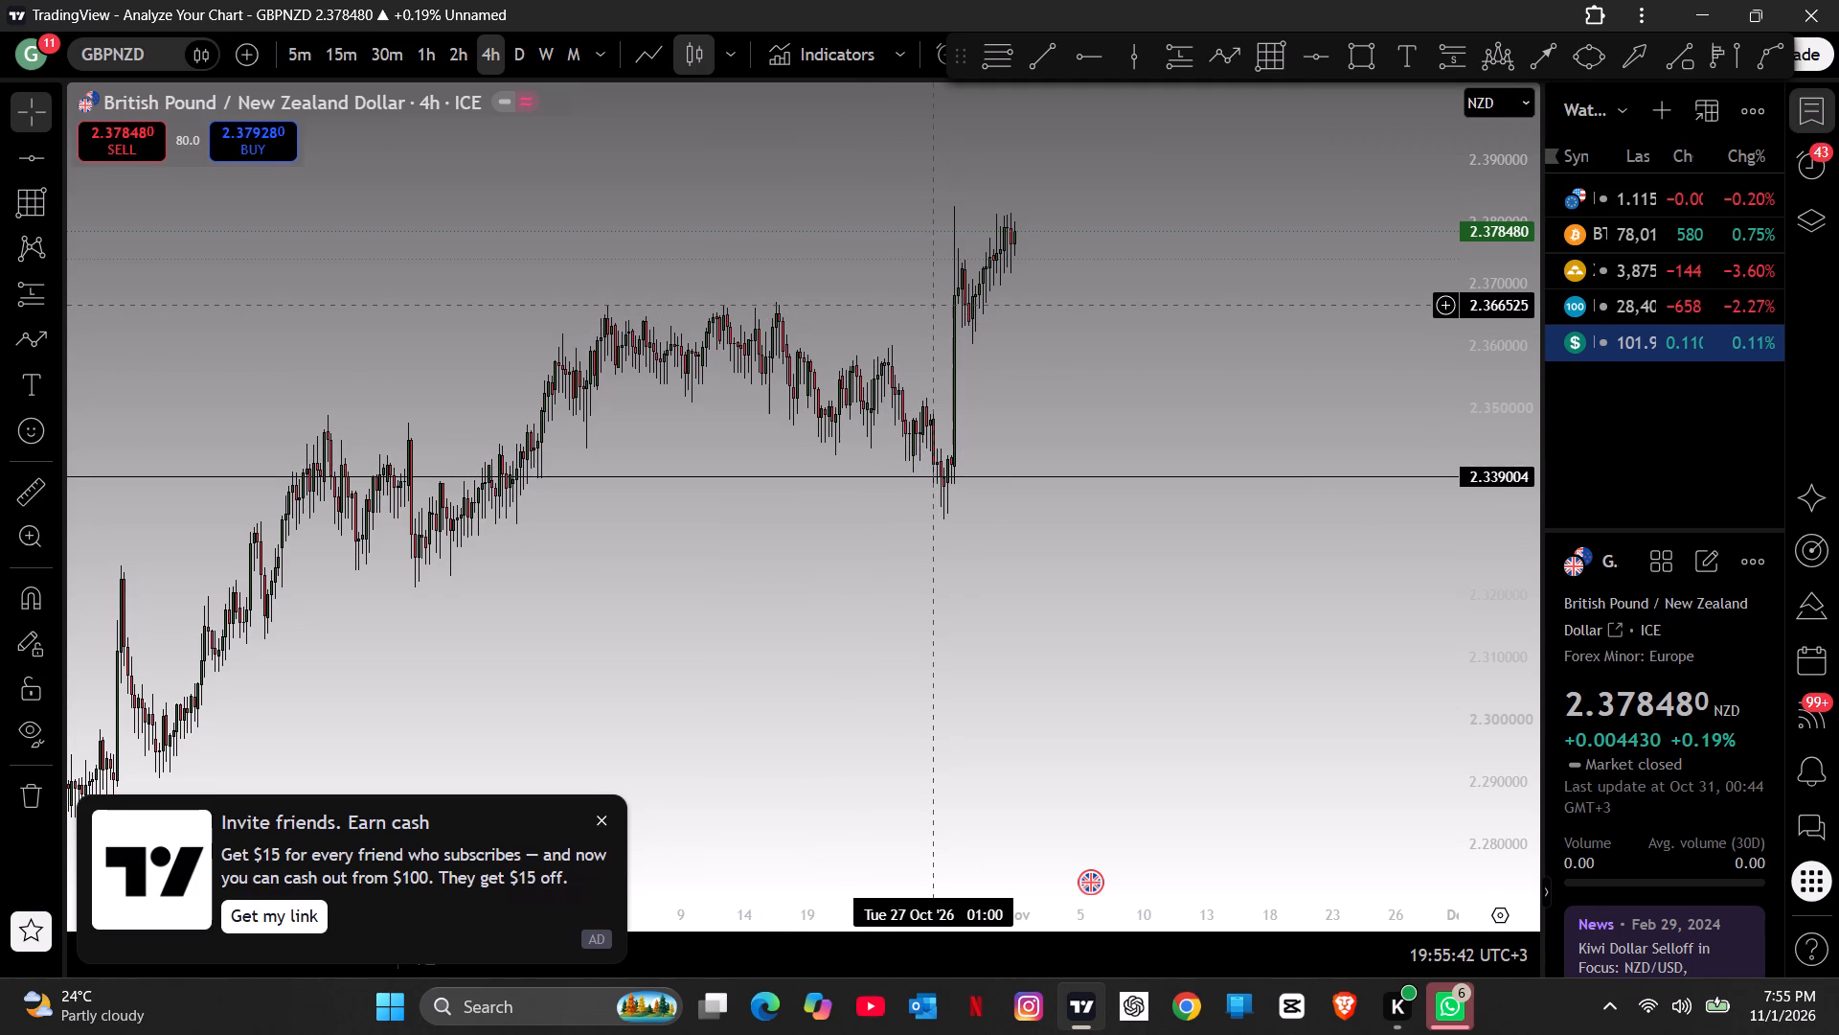
click(932, 305)
double_click(932, 305)
Draw a second horizontal line at about 2.3673 along the October GBPNZD range highs.
click(1318, 59)
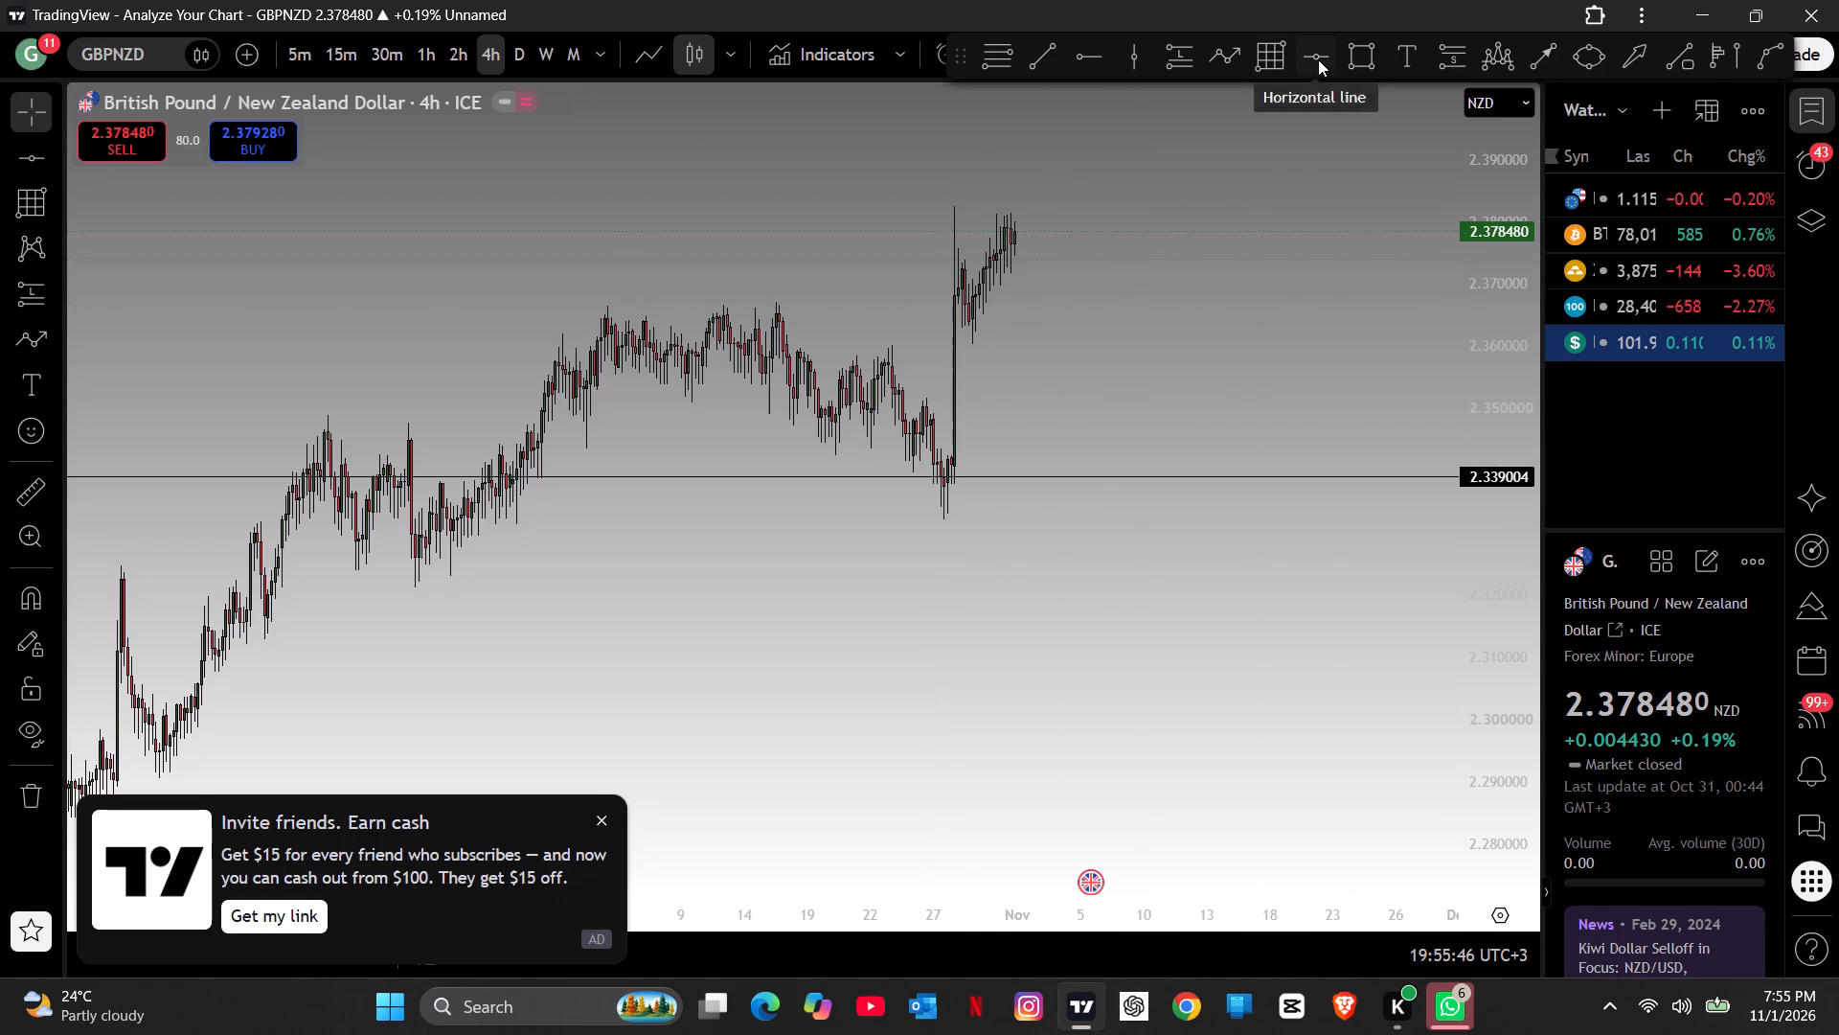
click(1079, 300)
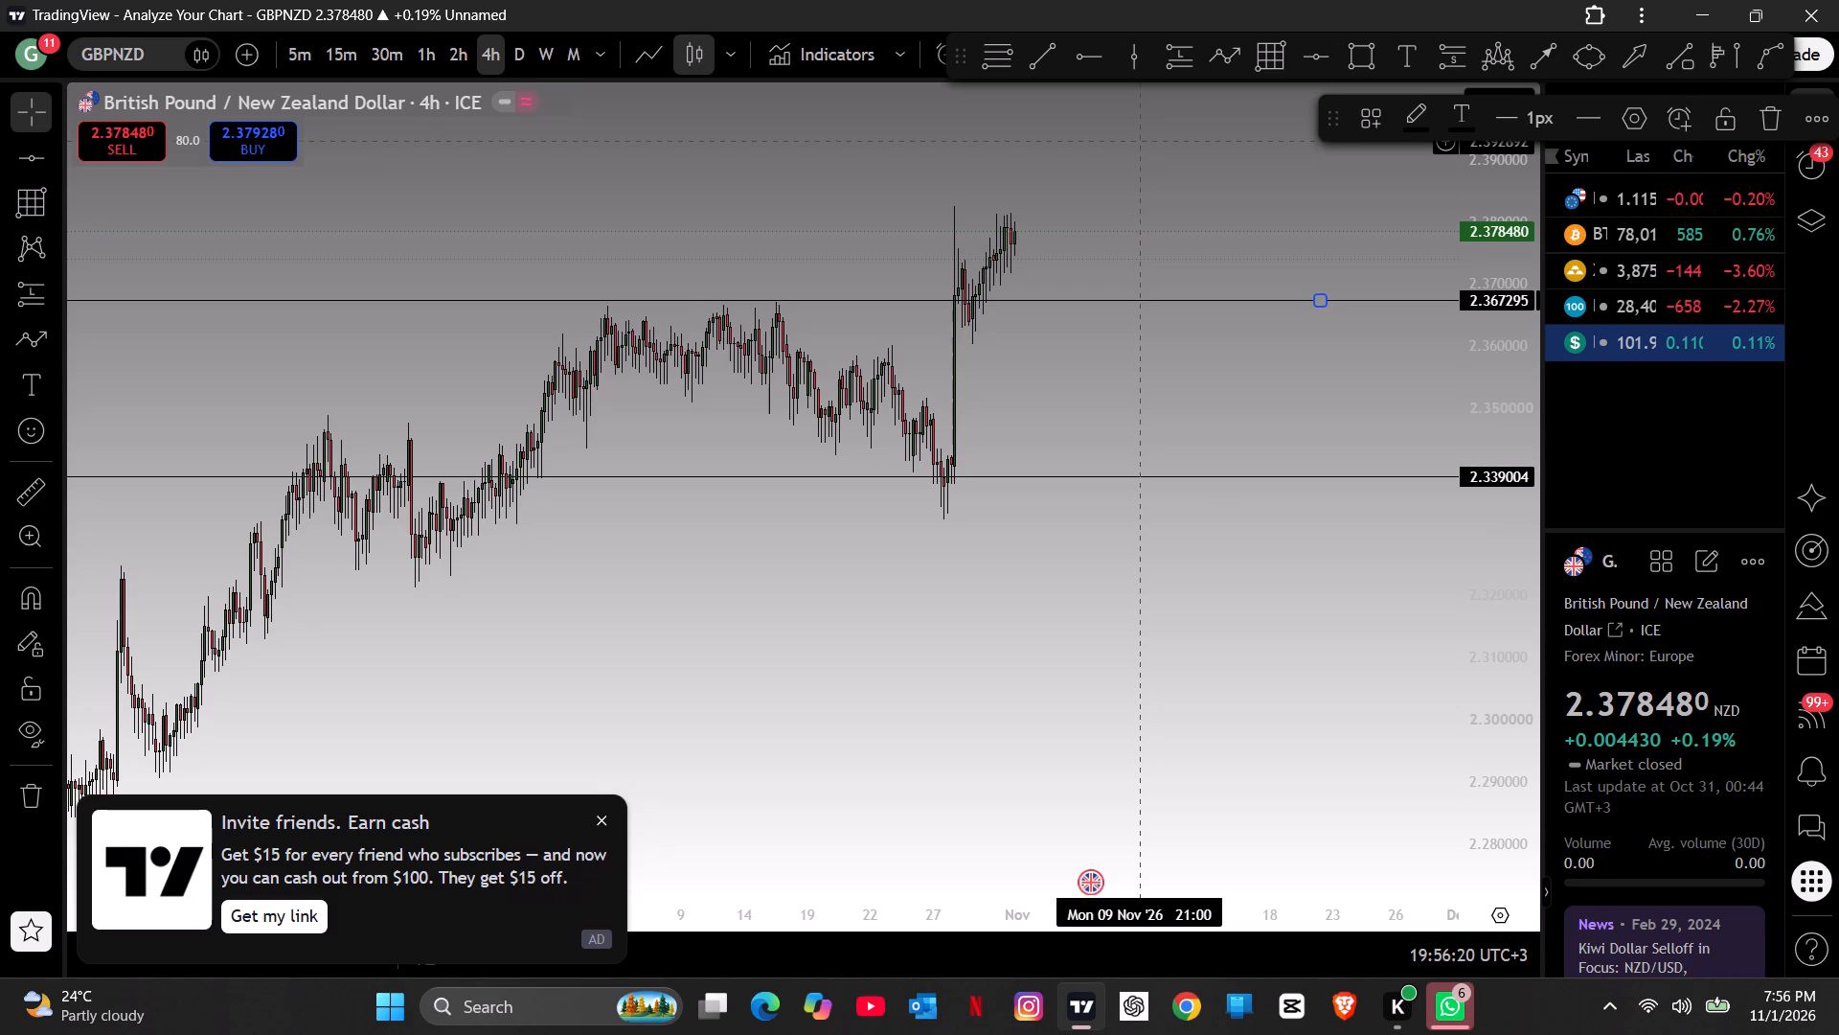
Search for CHFJPY and switch the chart to the ICE Swiss Franc / Japanese Yen forex pair.
click(102, 54)
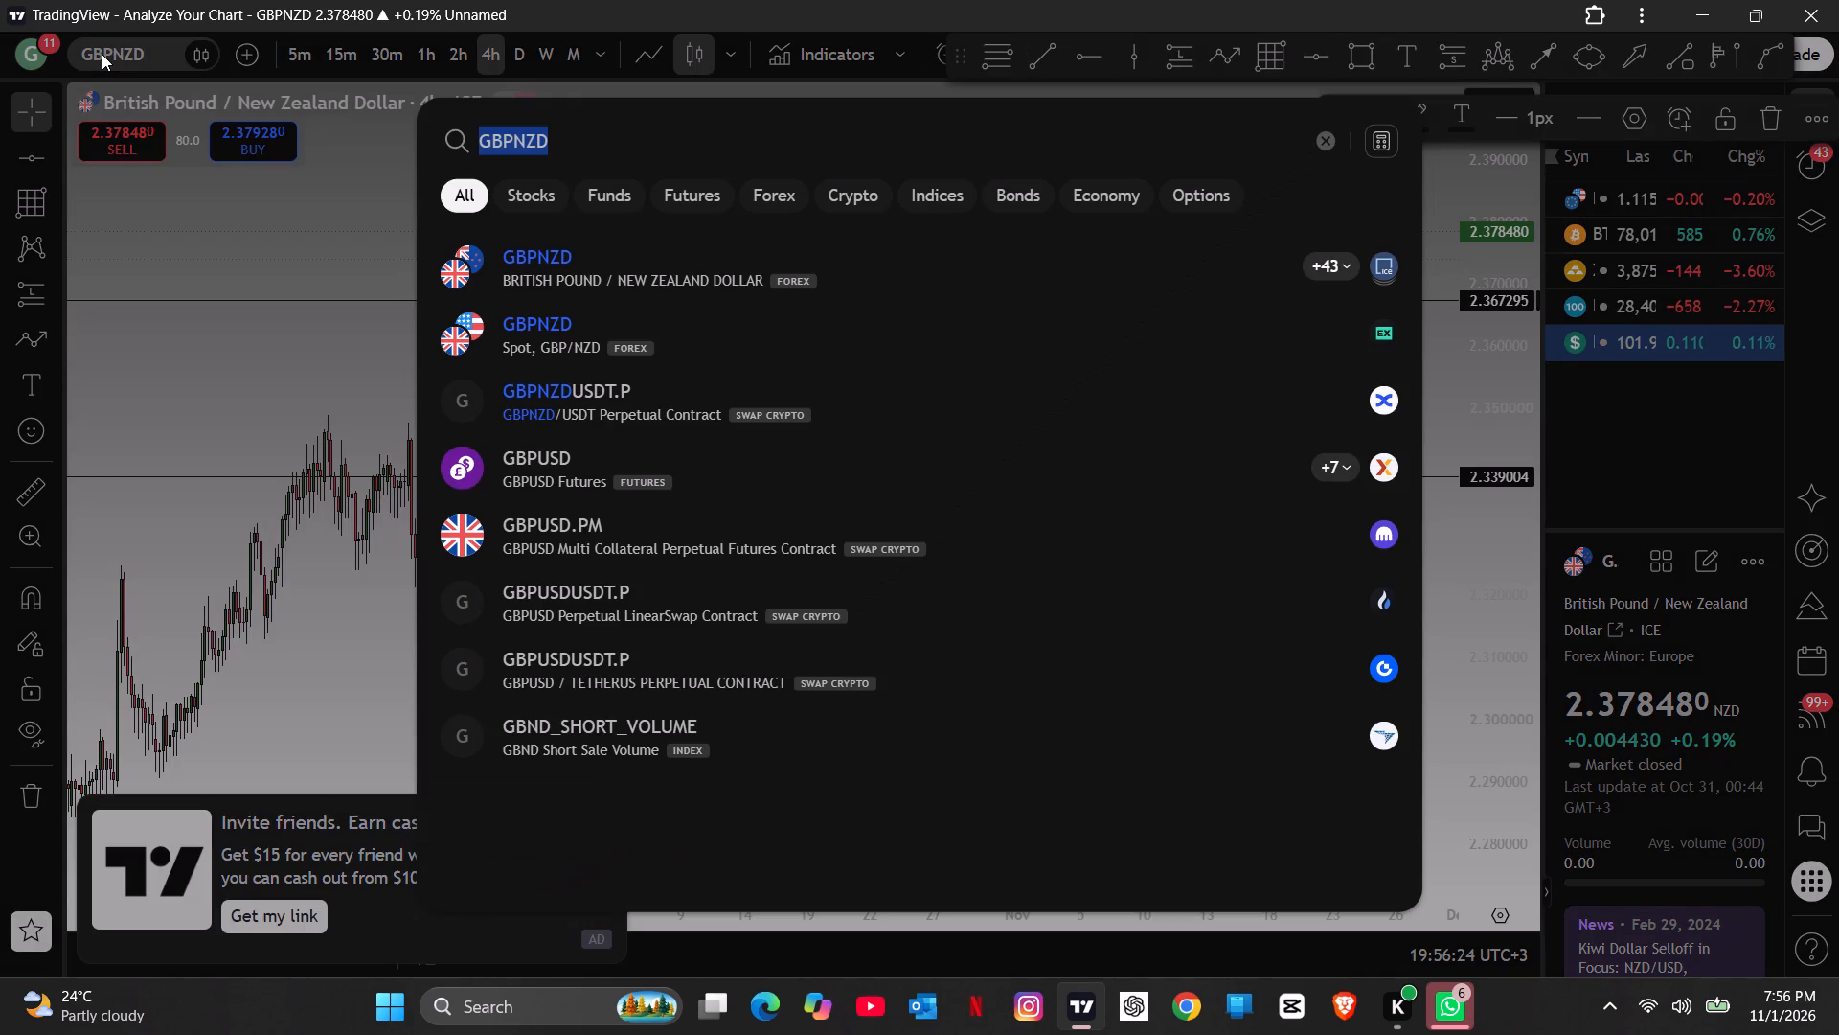
key(BackSpace)
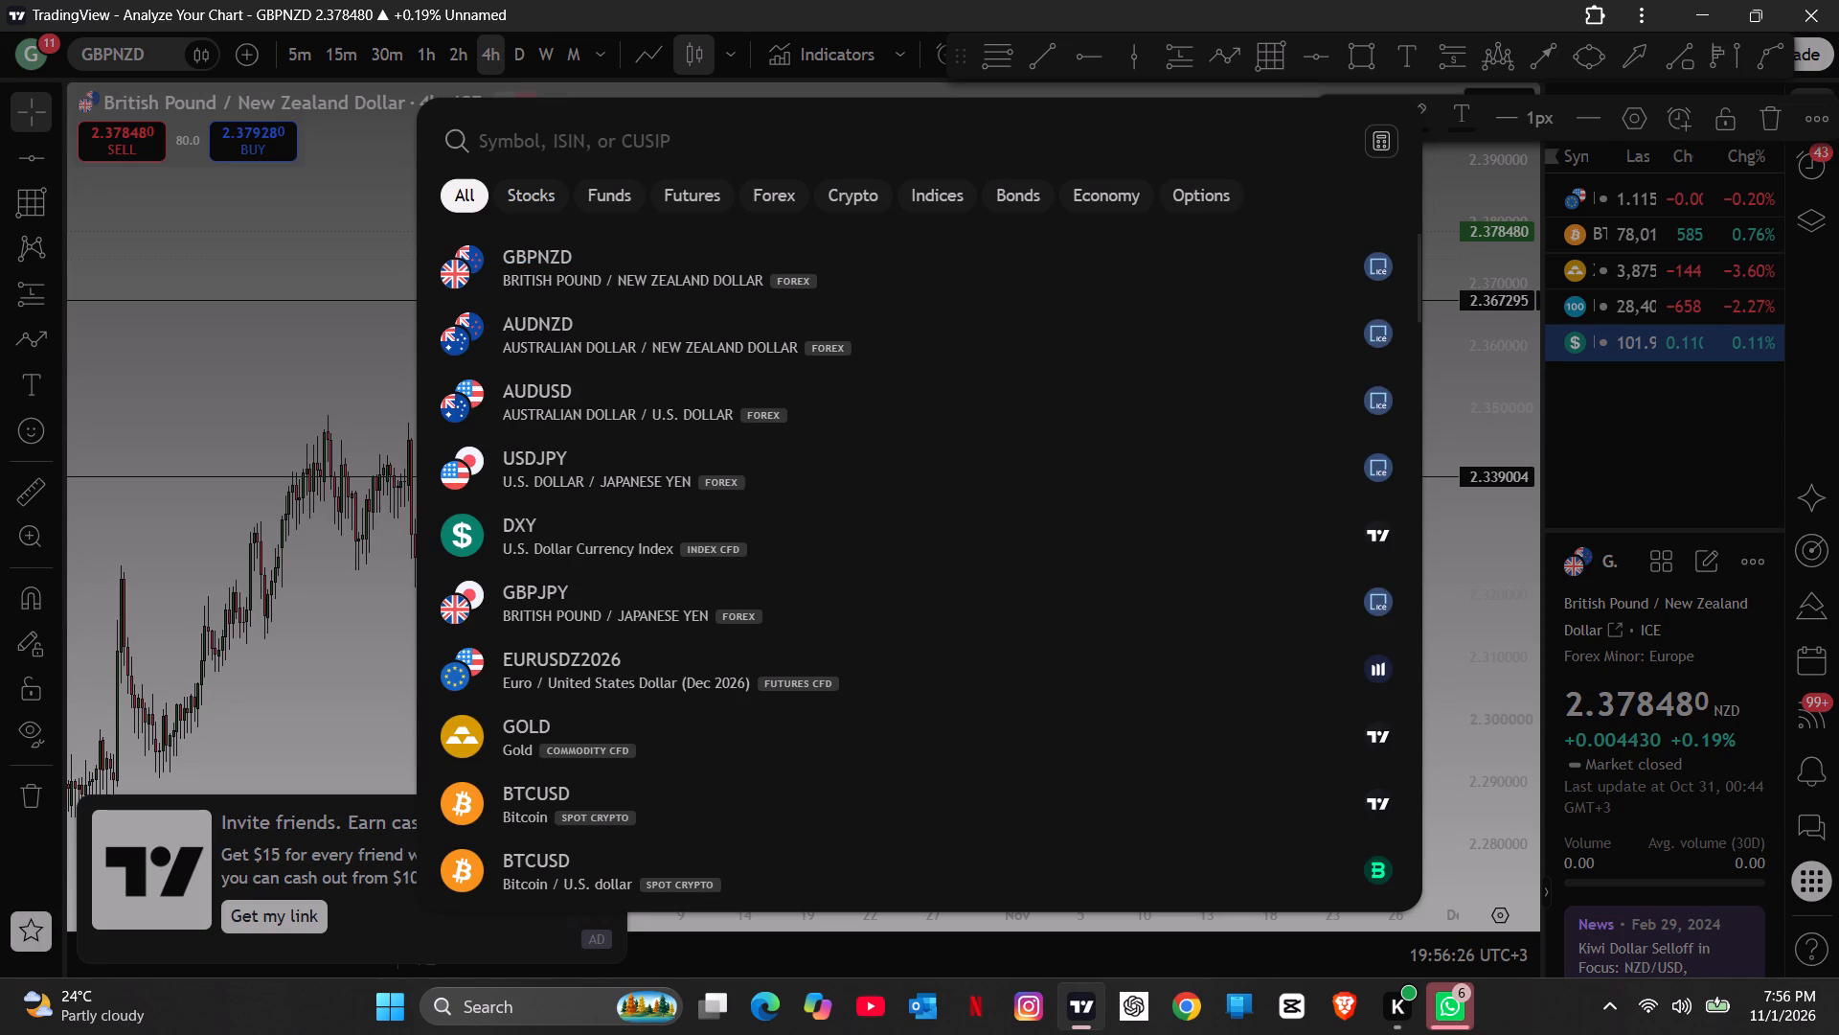
text(chf)
text(jpy)
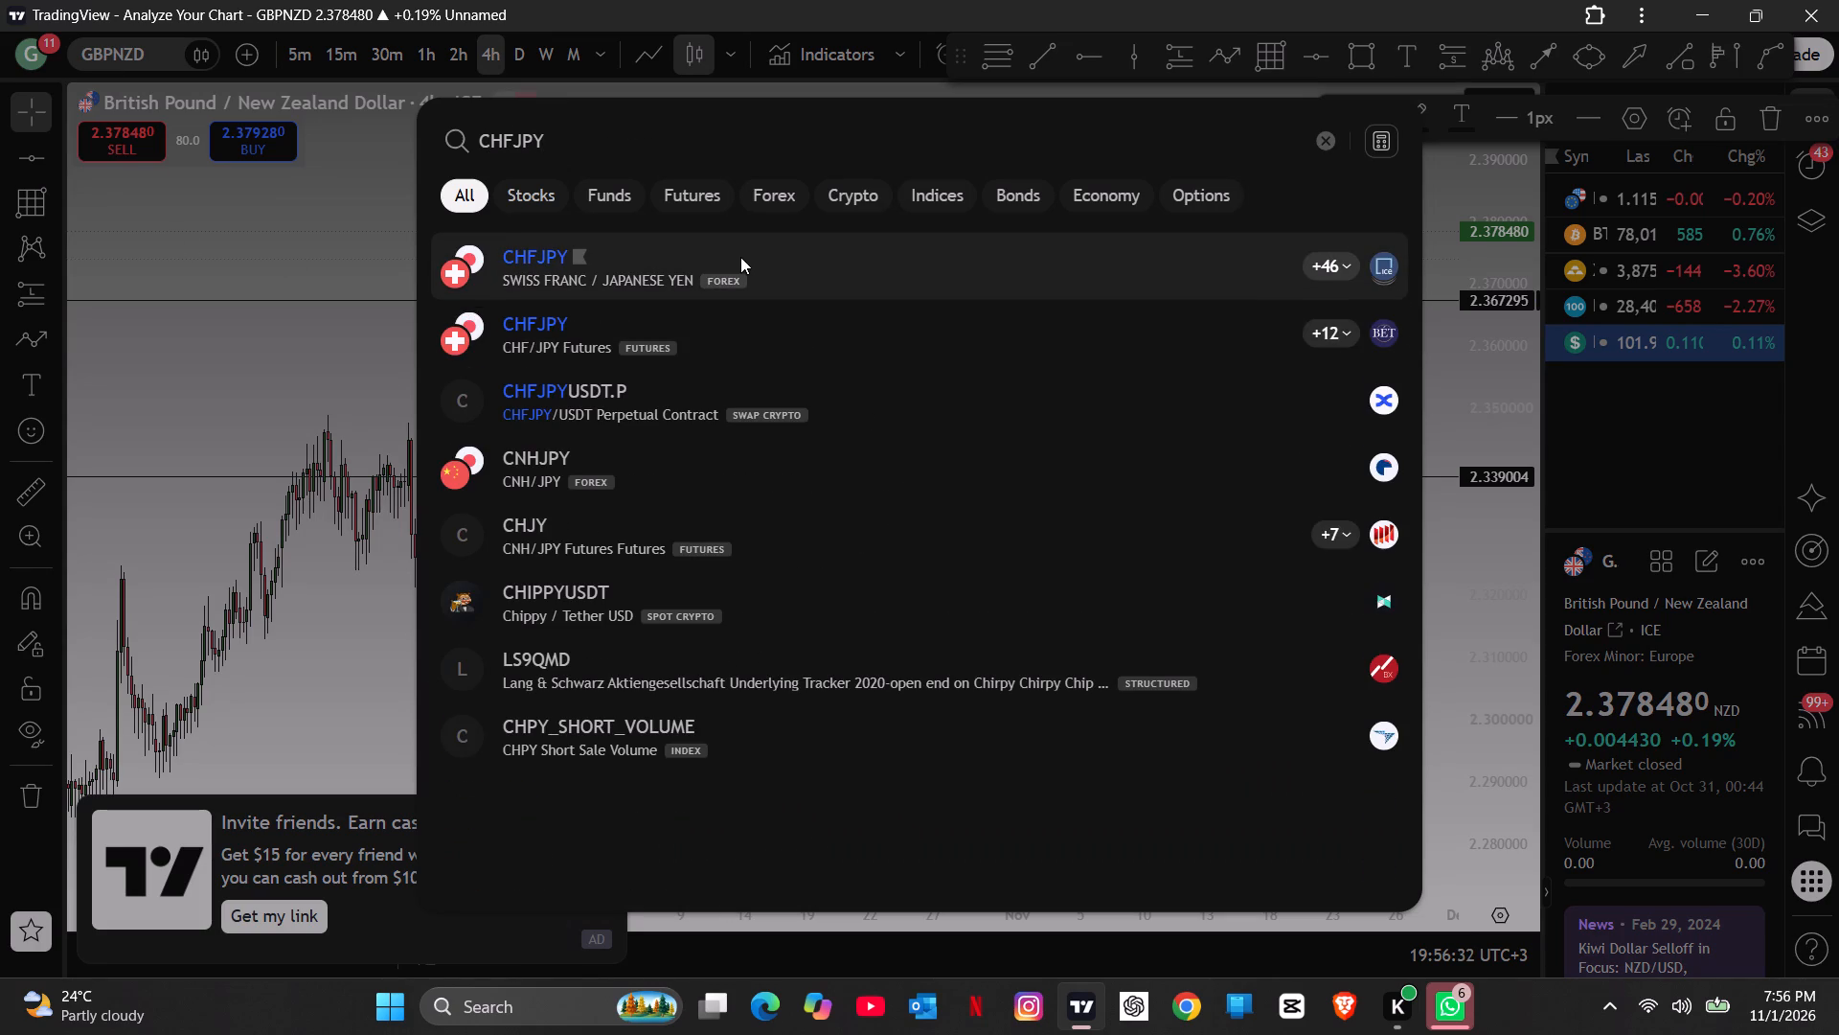
click(955, 251)
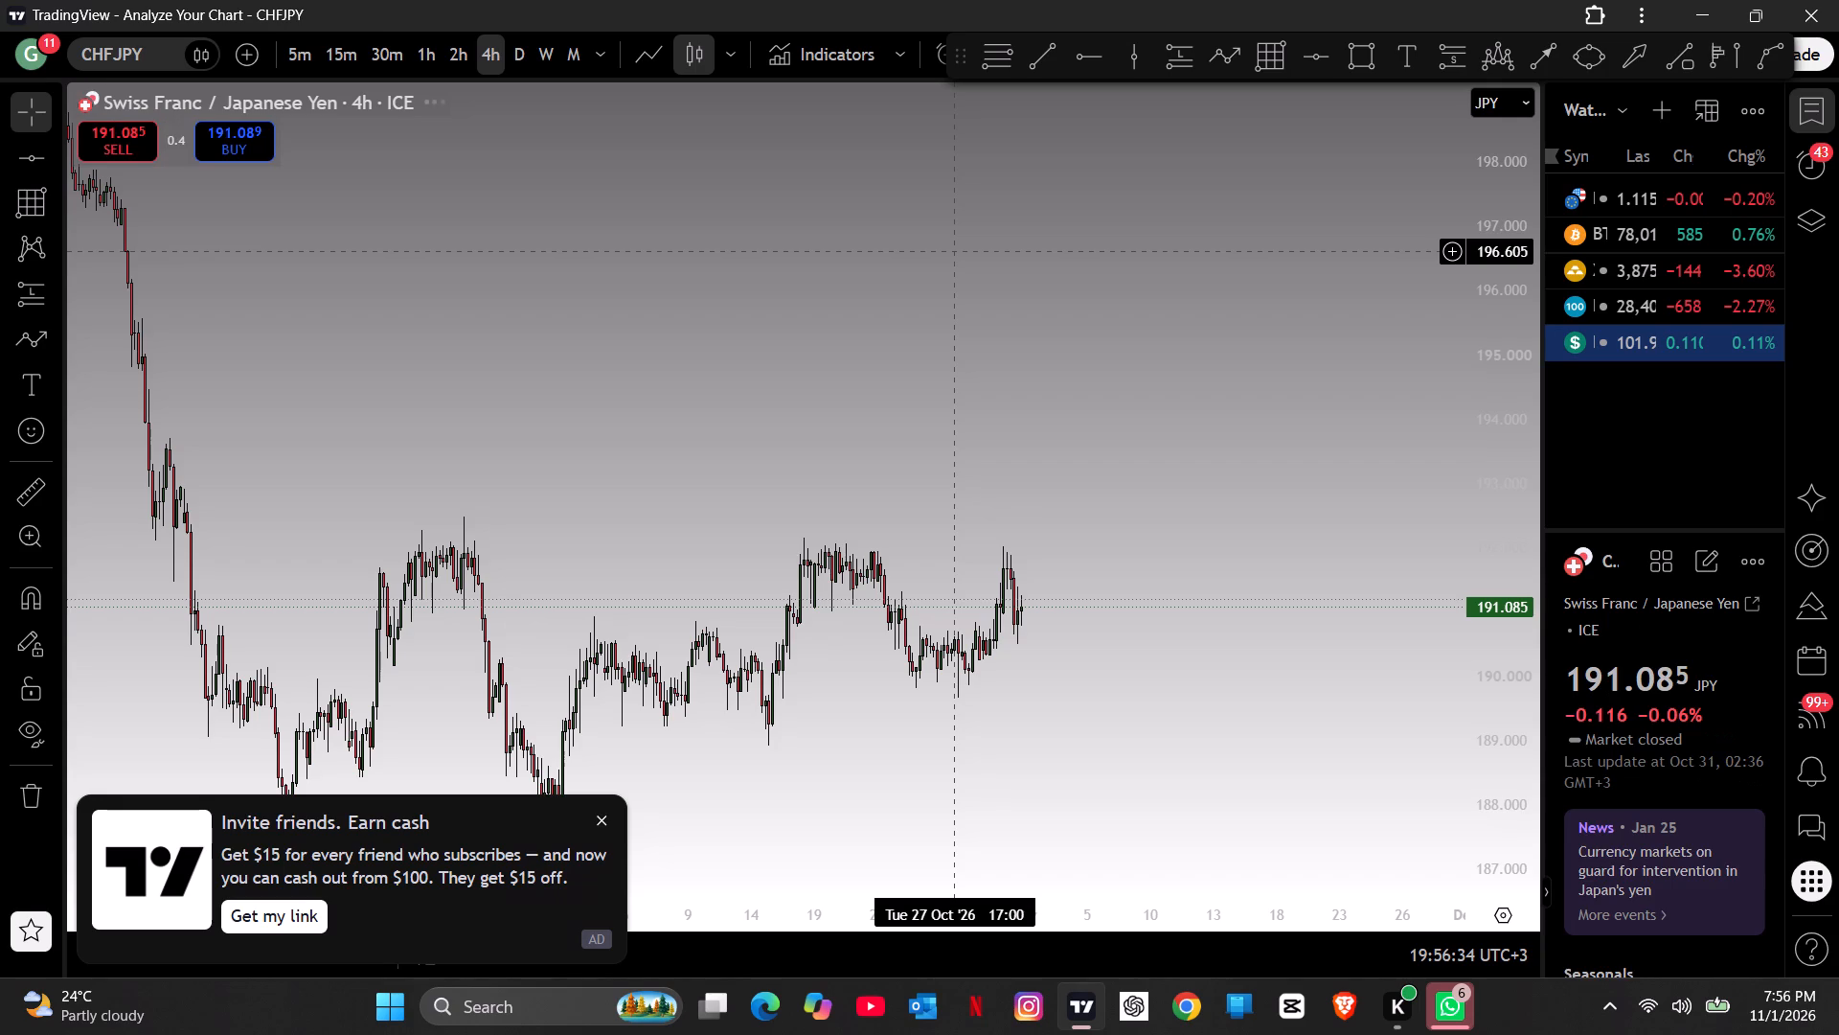
drag(950, 373, 1033, 209)
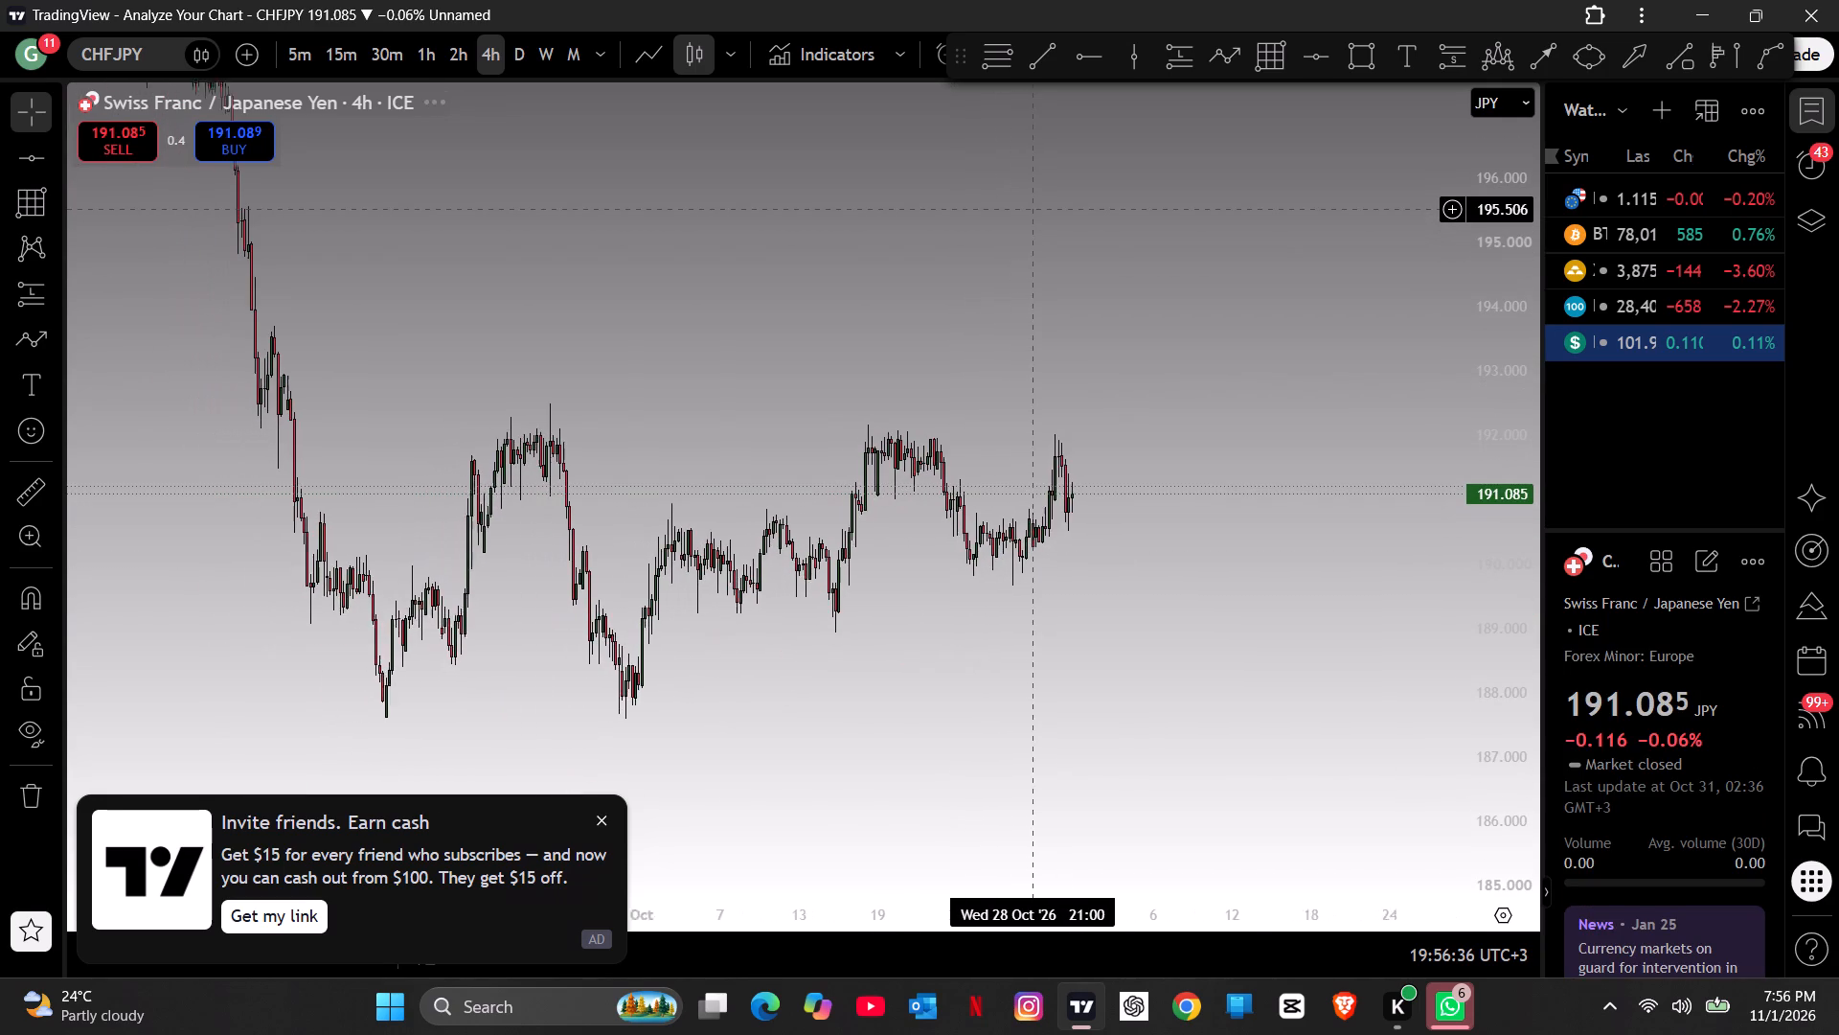
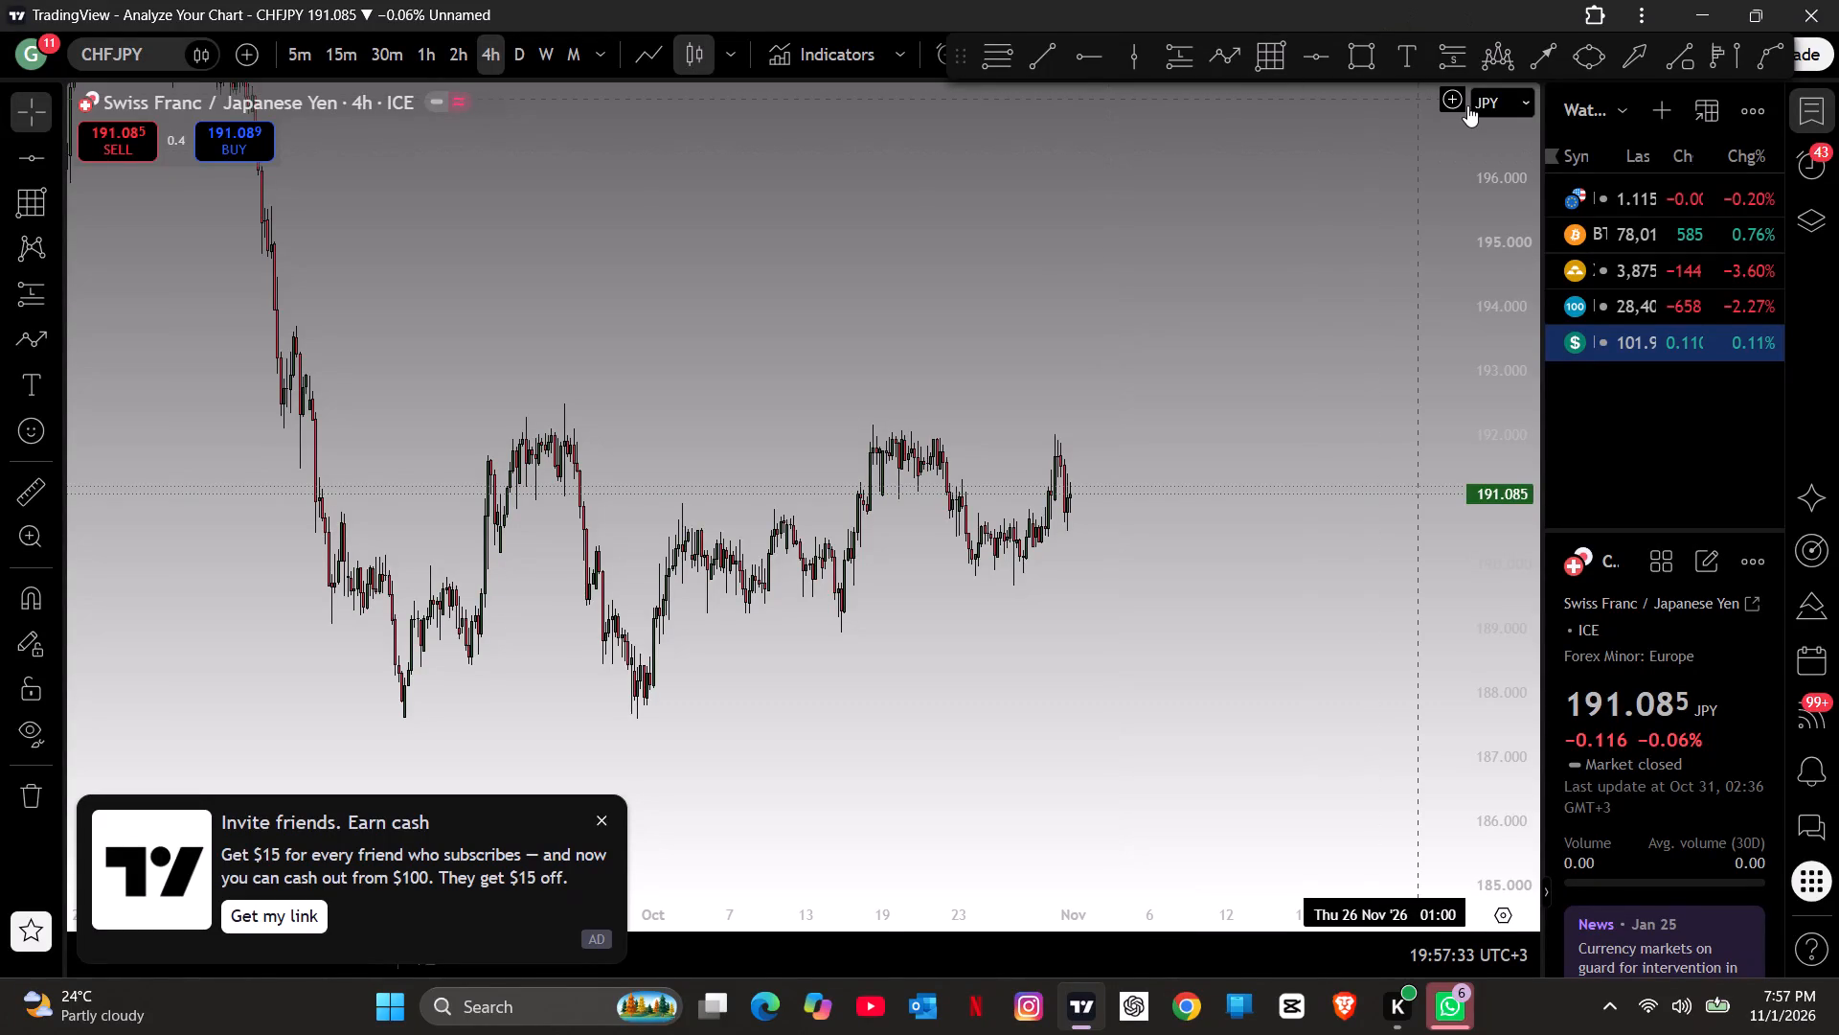
Draw a full-width horizontal line at about 189.43 on the CHFJPY chart, near the mid-October swing lows.
click(1308, 59)
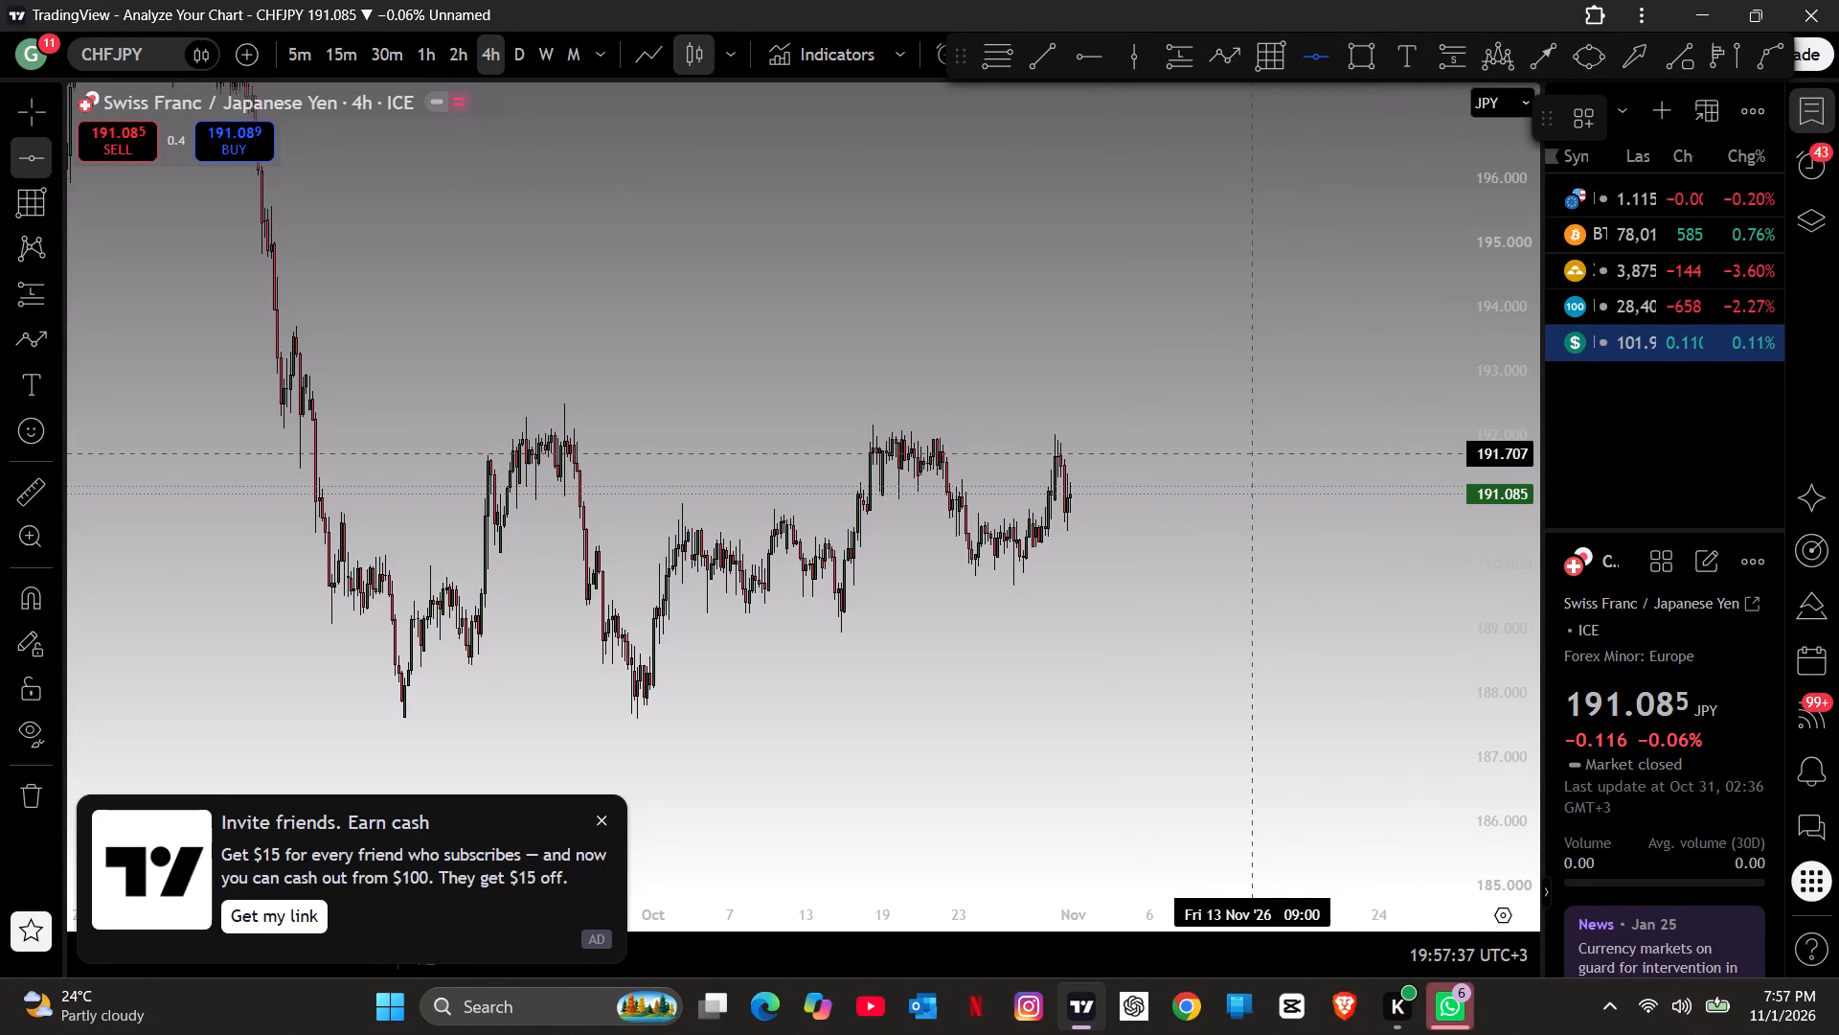
click(1244, 600)
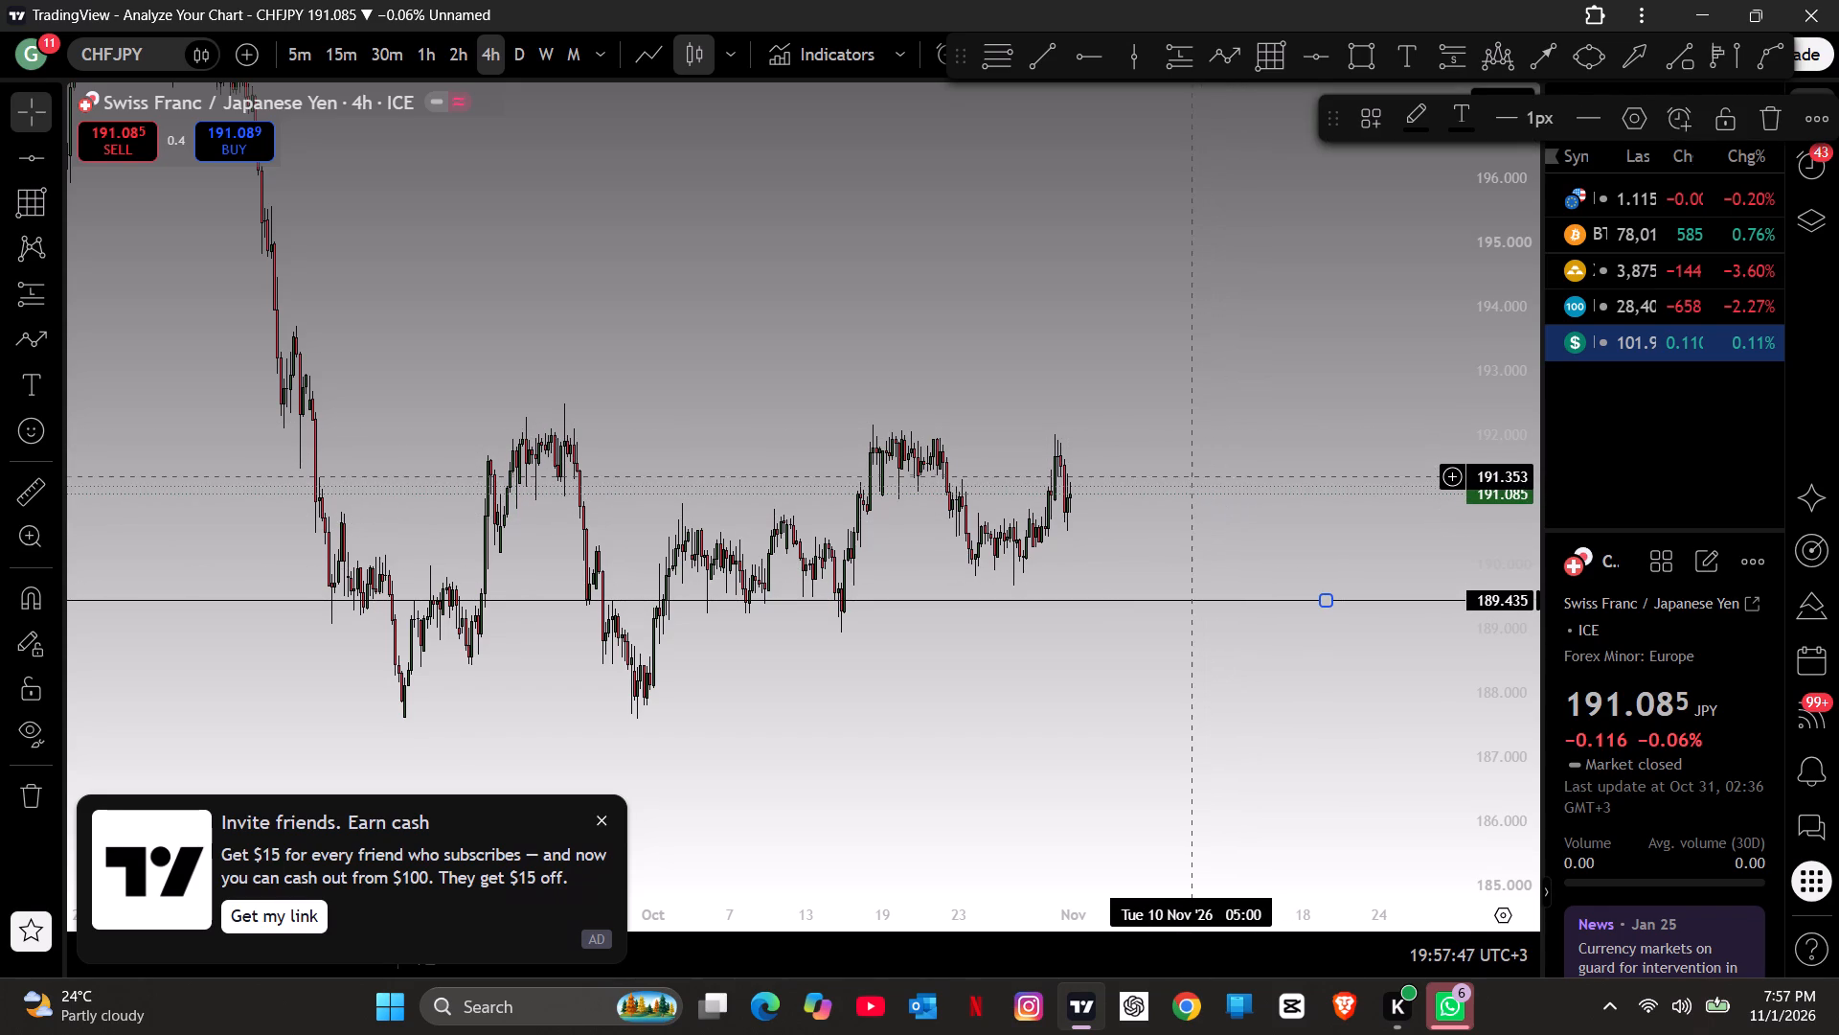
click(1203, 432)
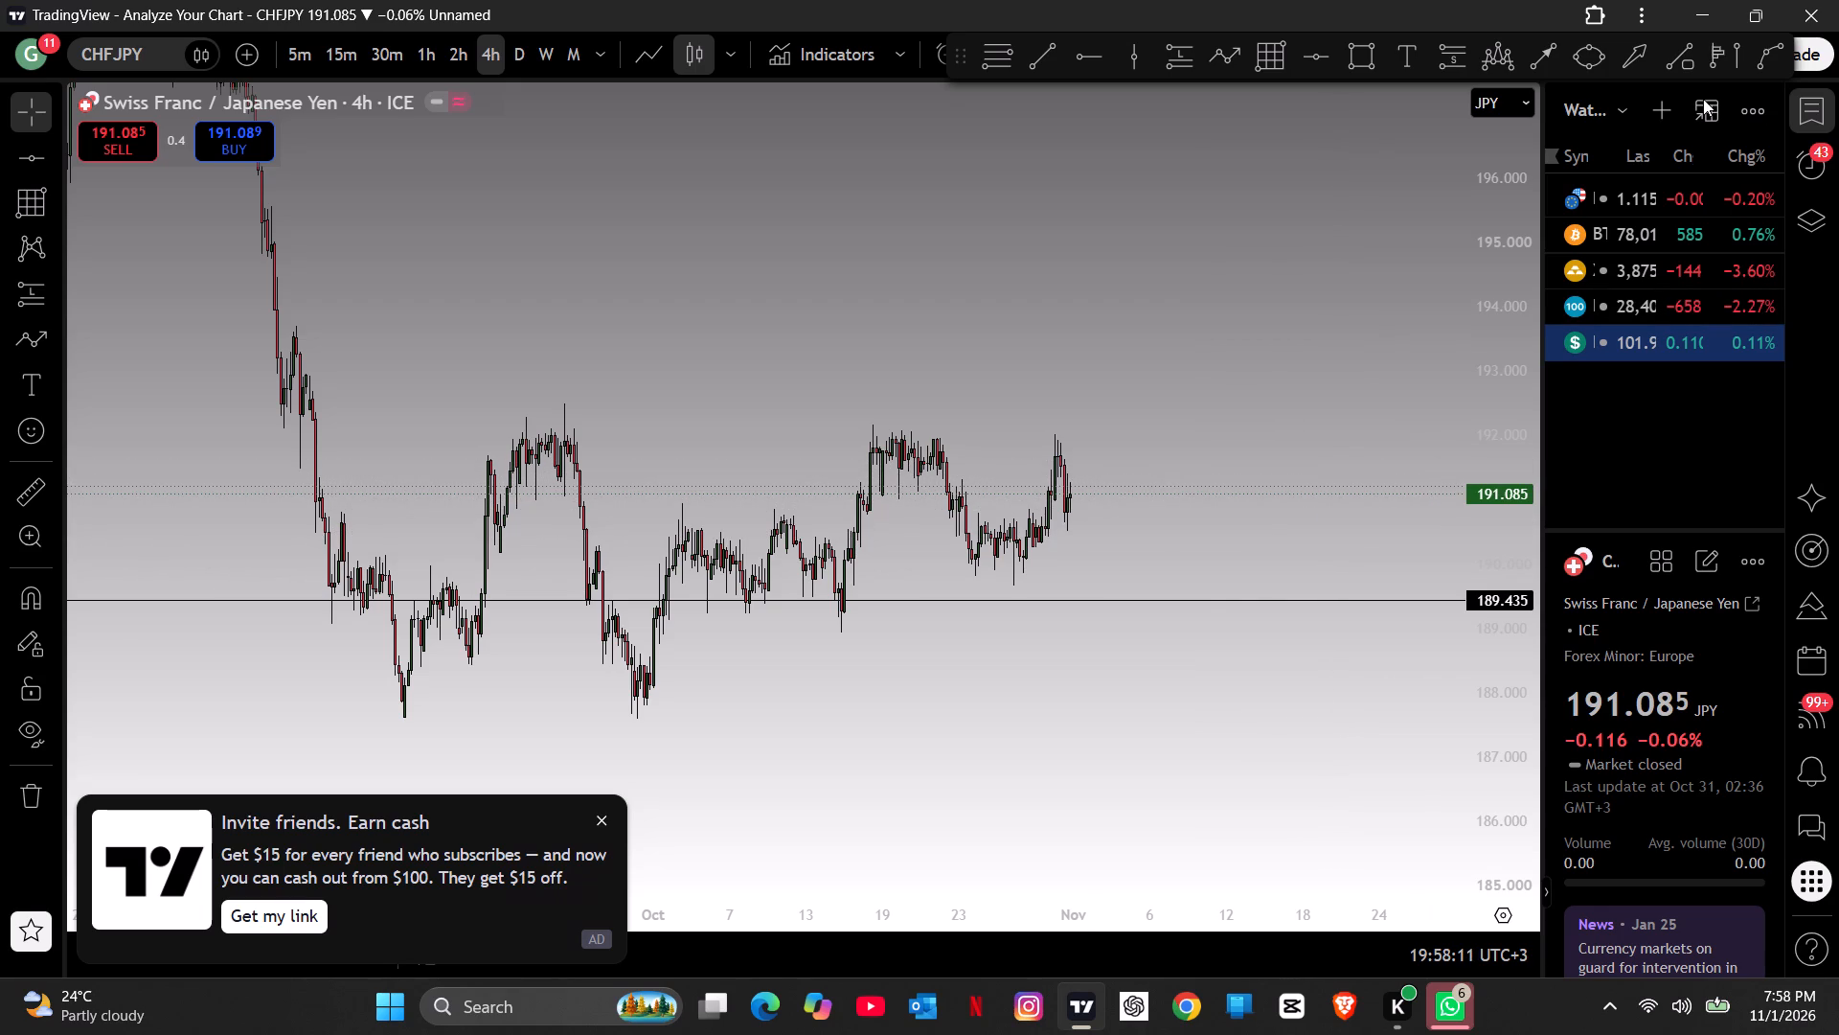
Draw a second horizontal line at about 192.04 along the CHFJPY October range highs.
click(1329, 55)
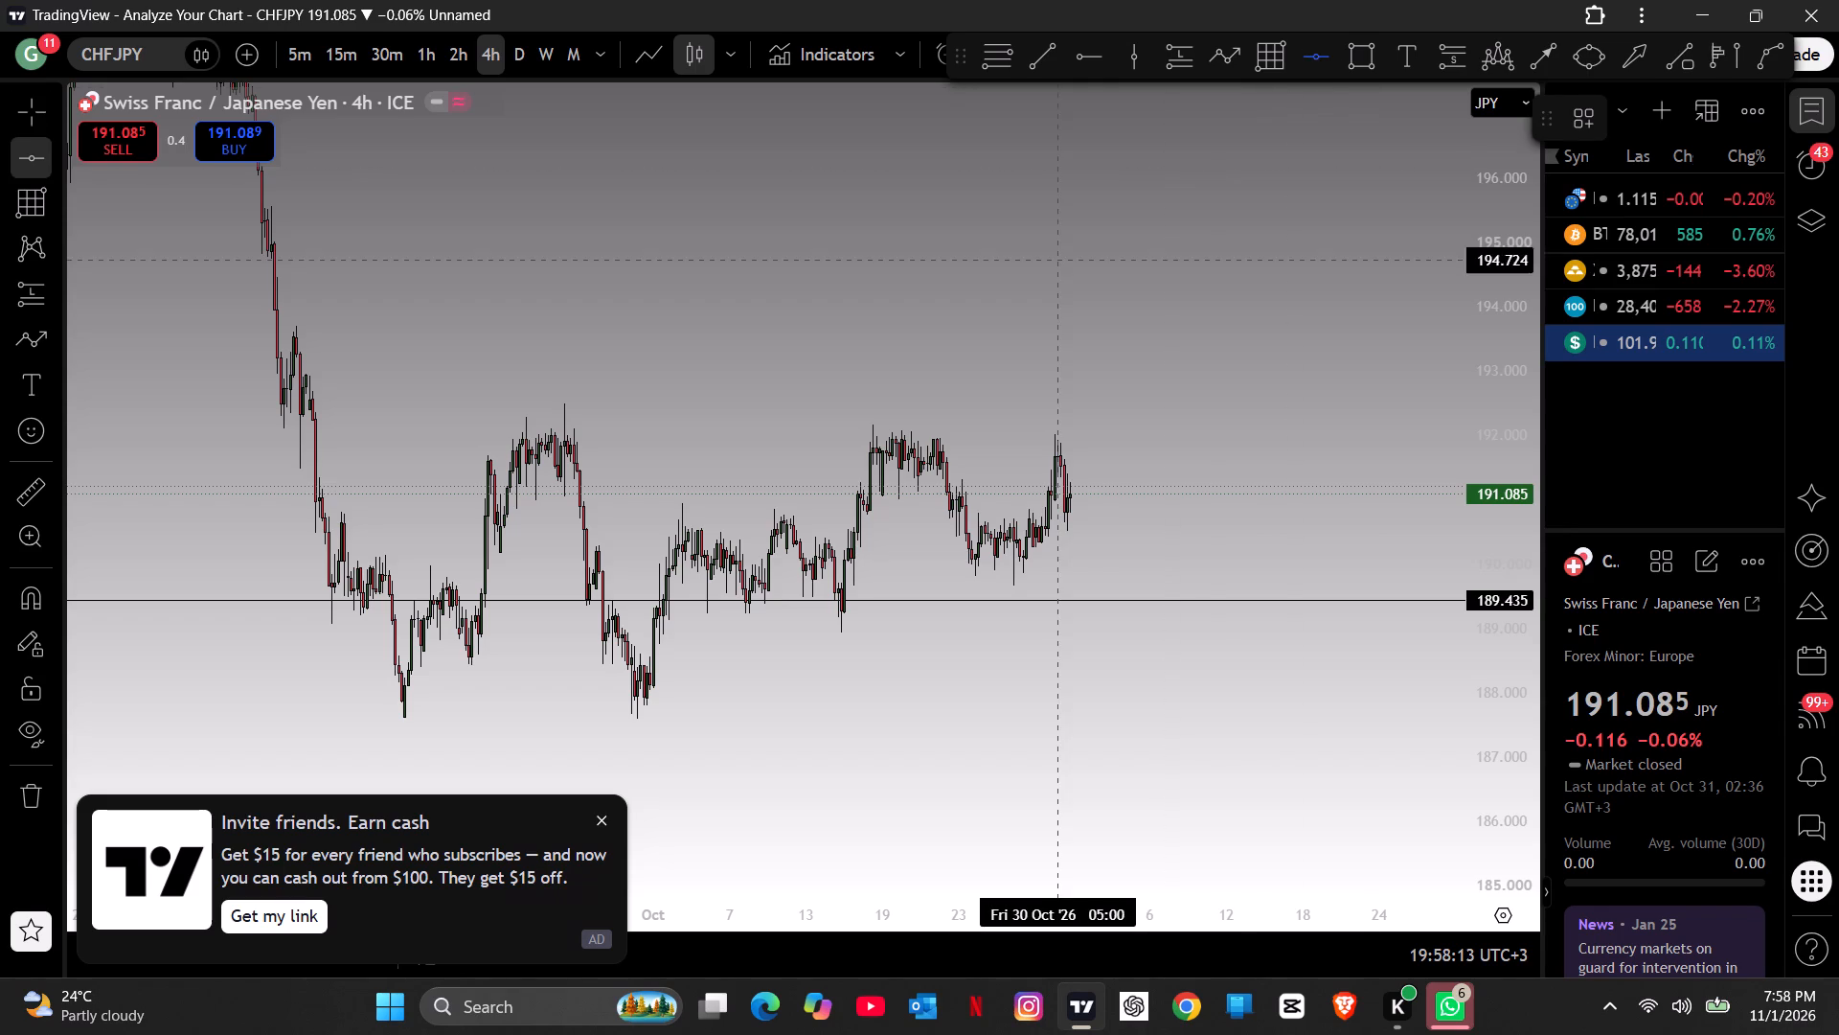
click(976, 432)
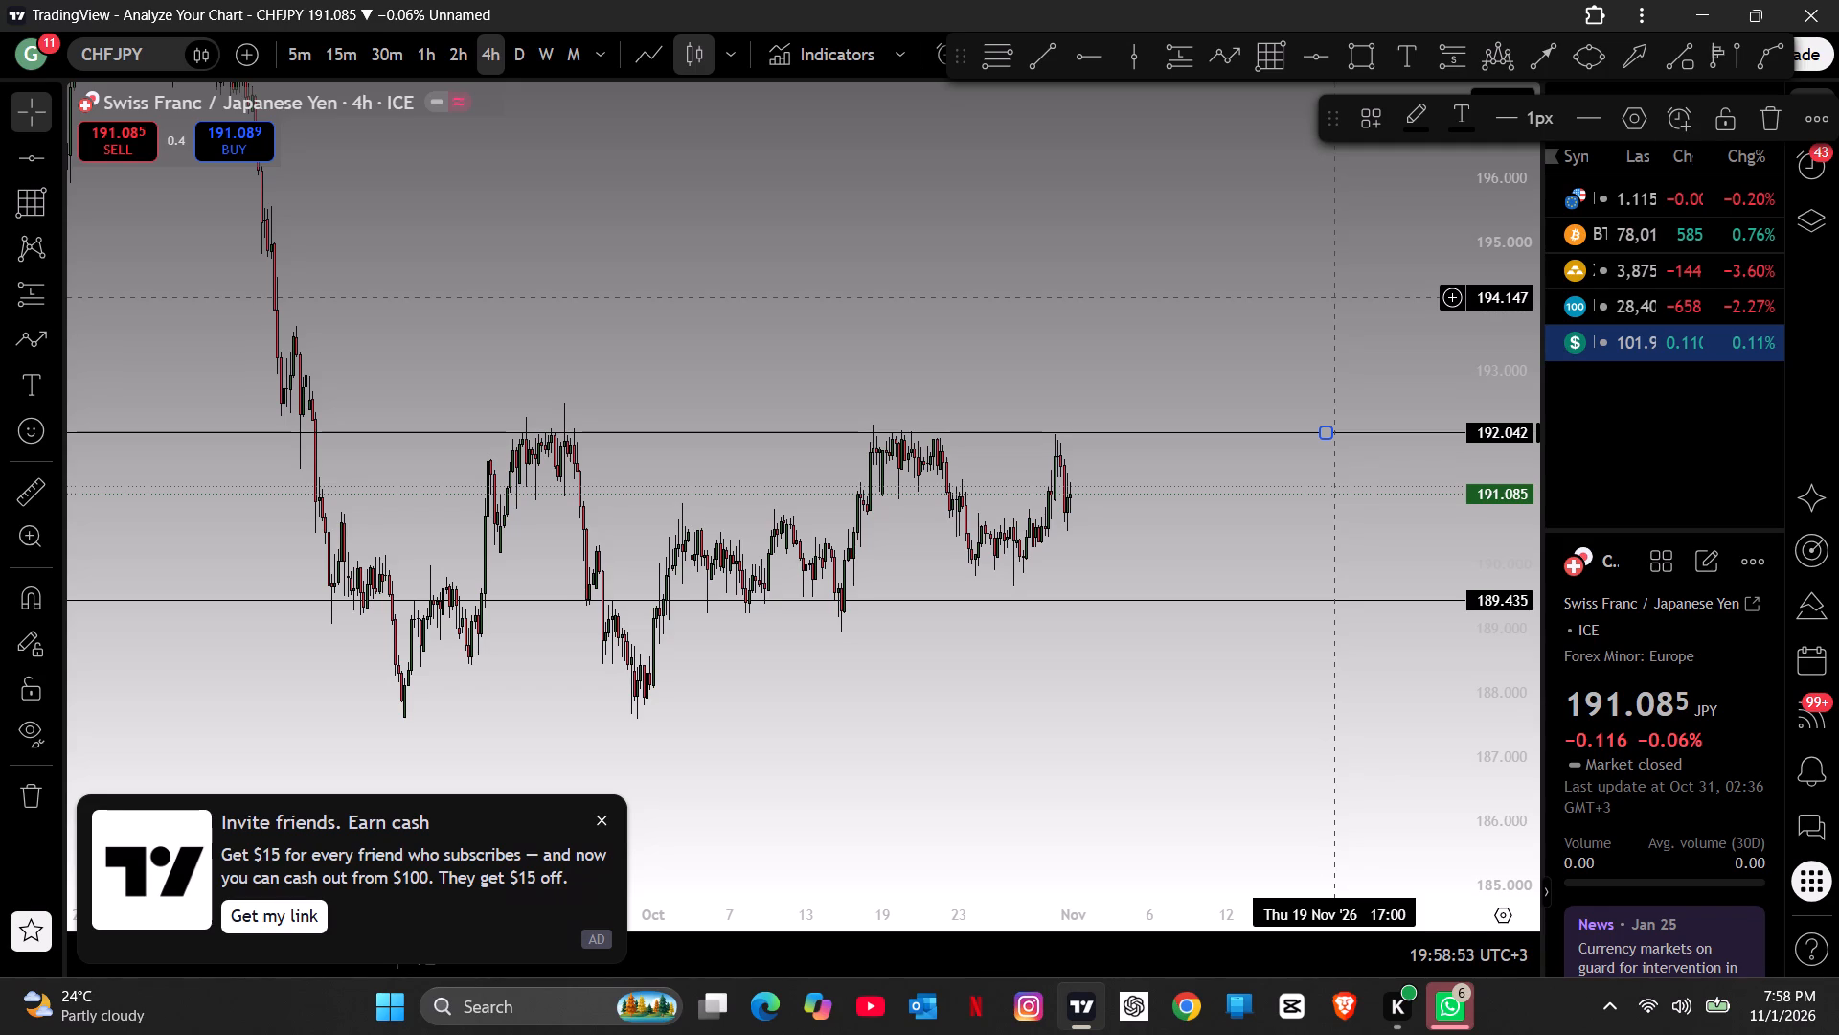
click(1171, 277)
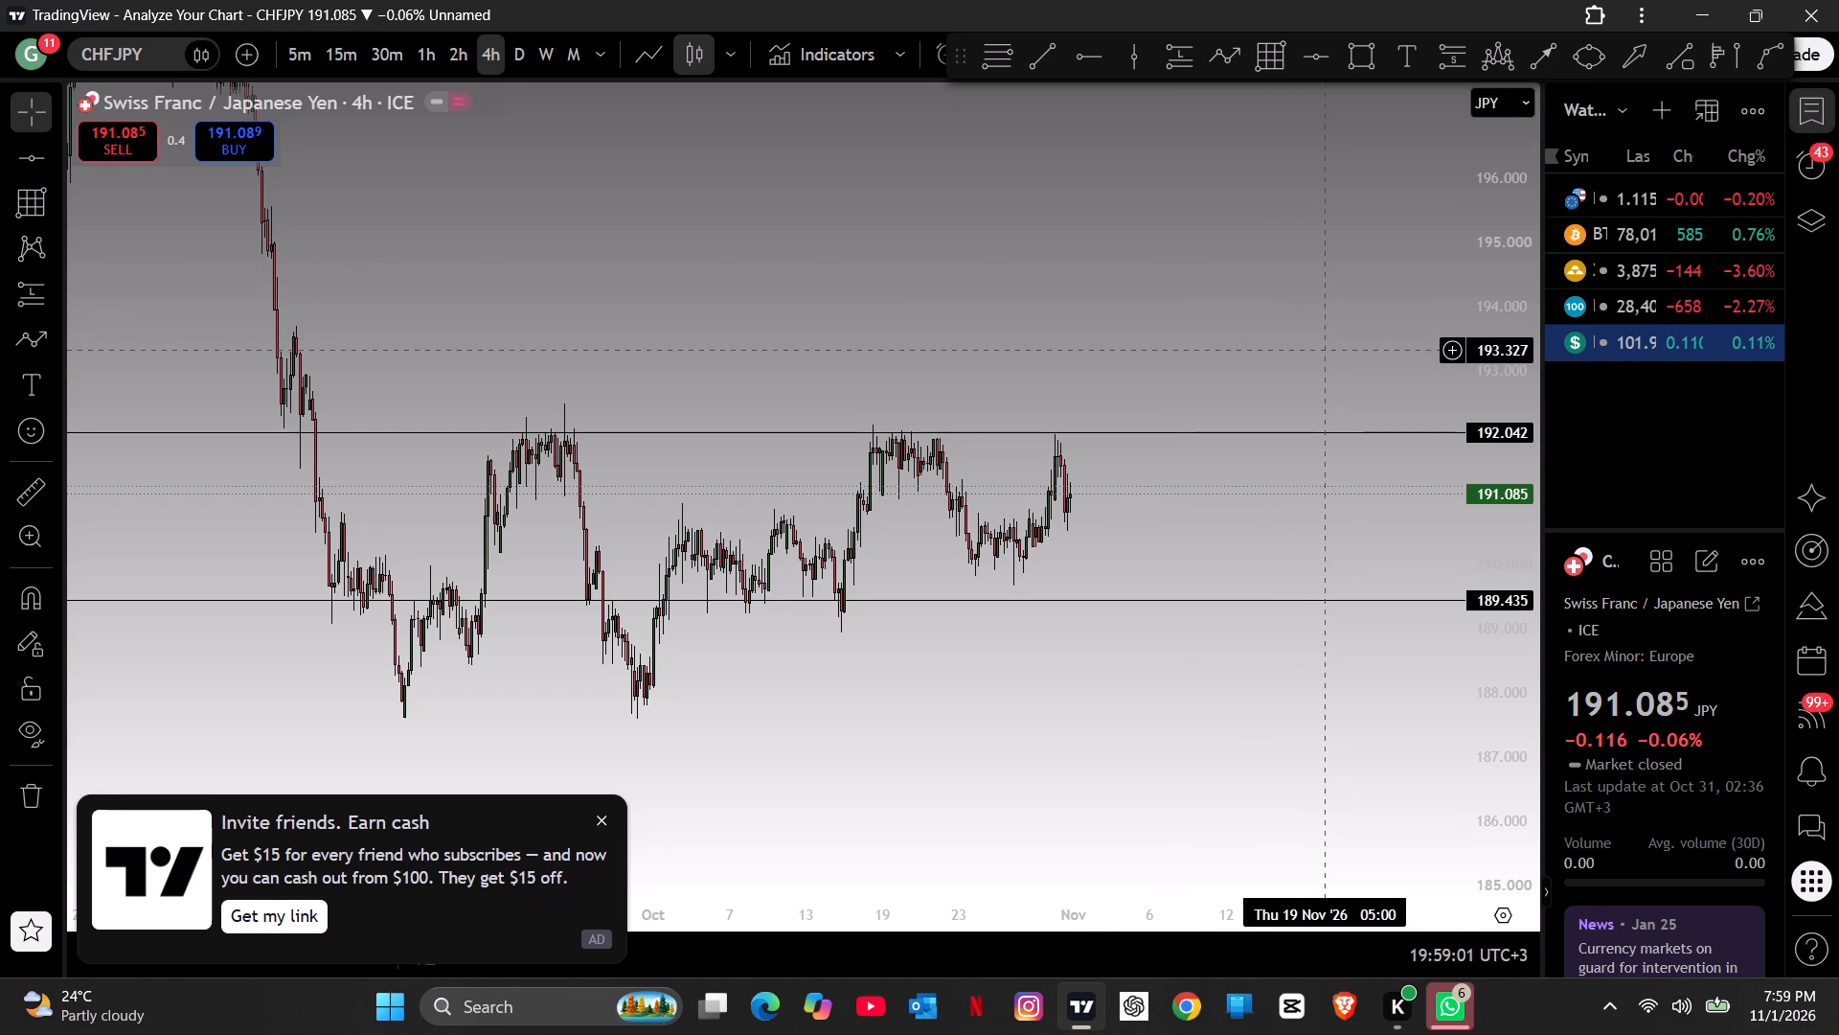
Open the symbol search and clear the CHFJPY entry from it.
click(122, 48)
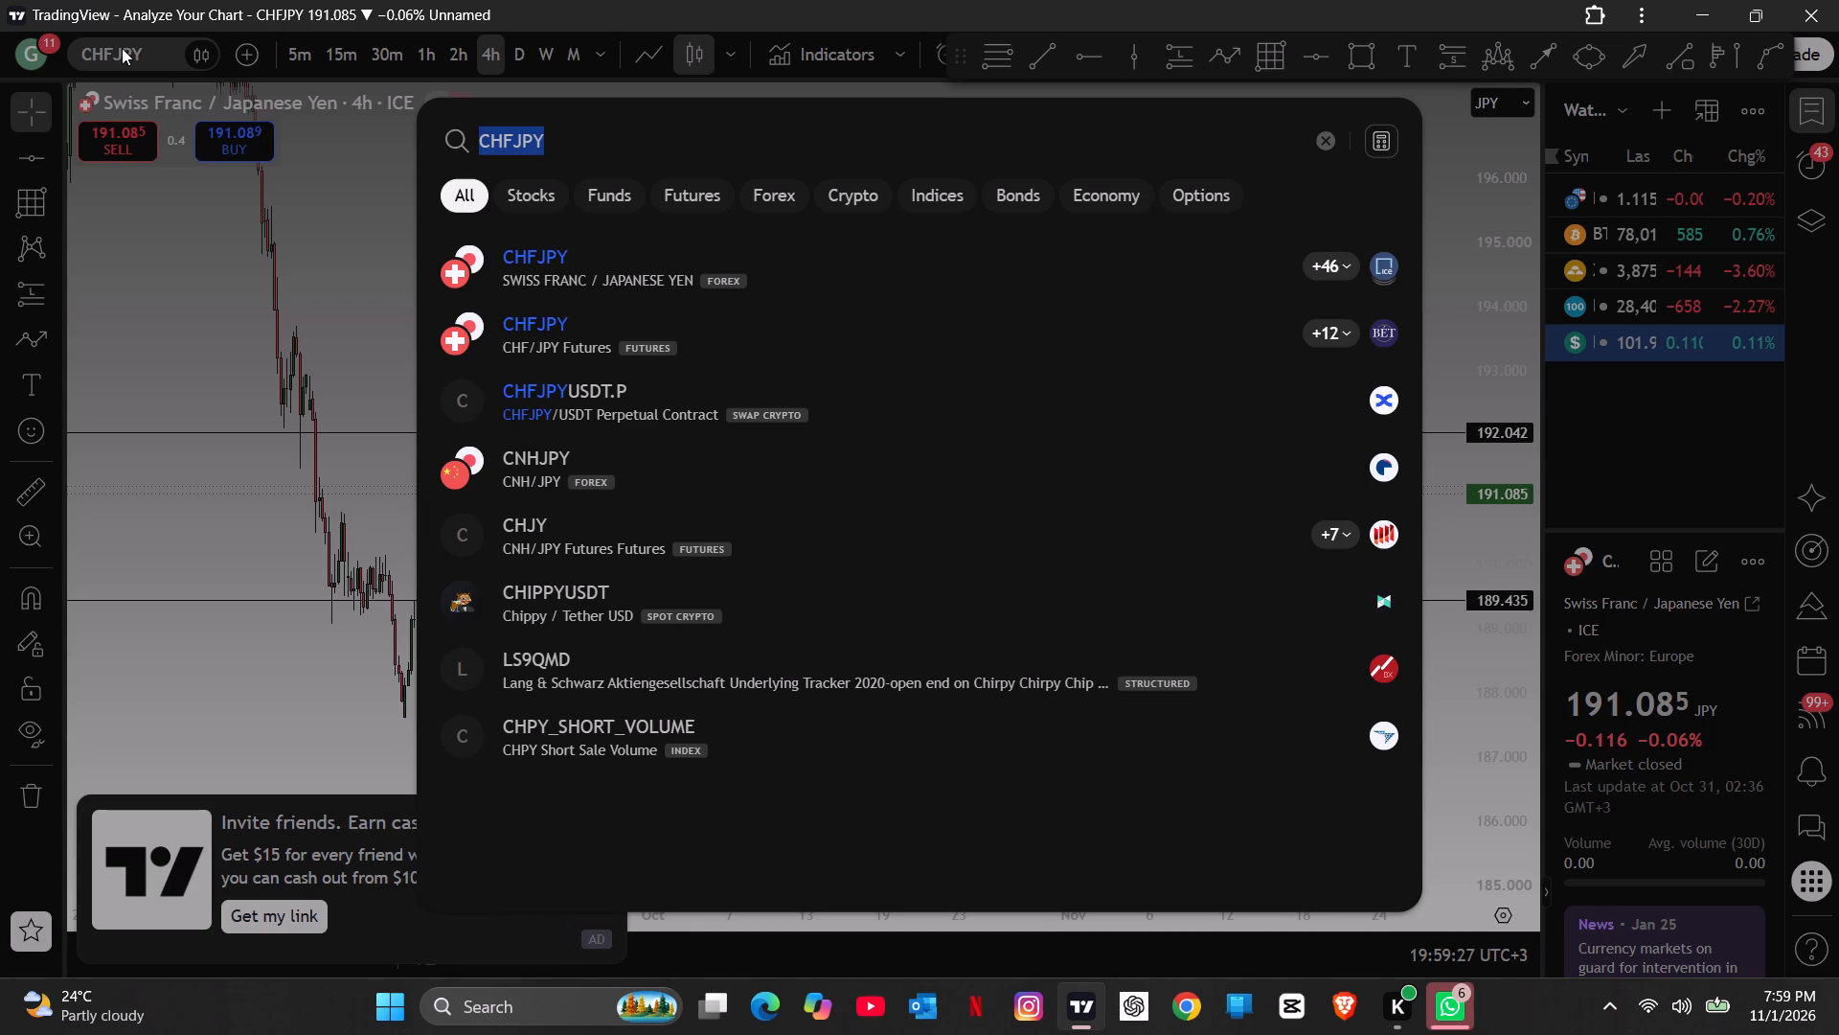
key(BackSpace)
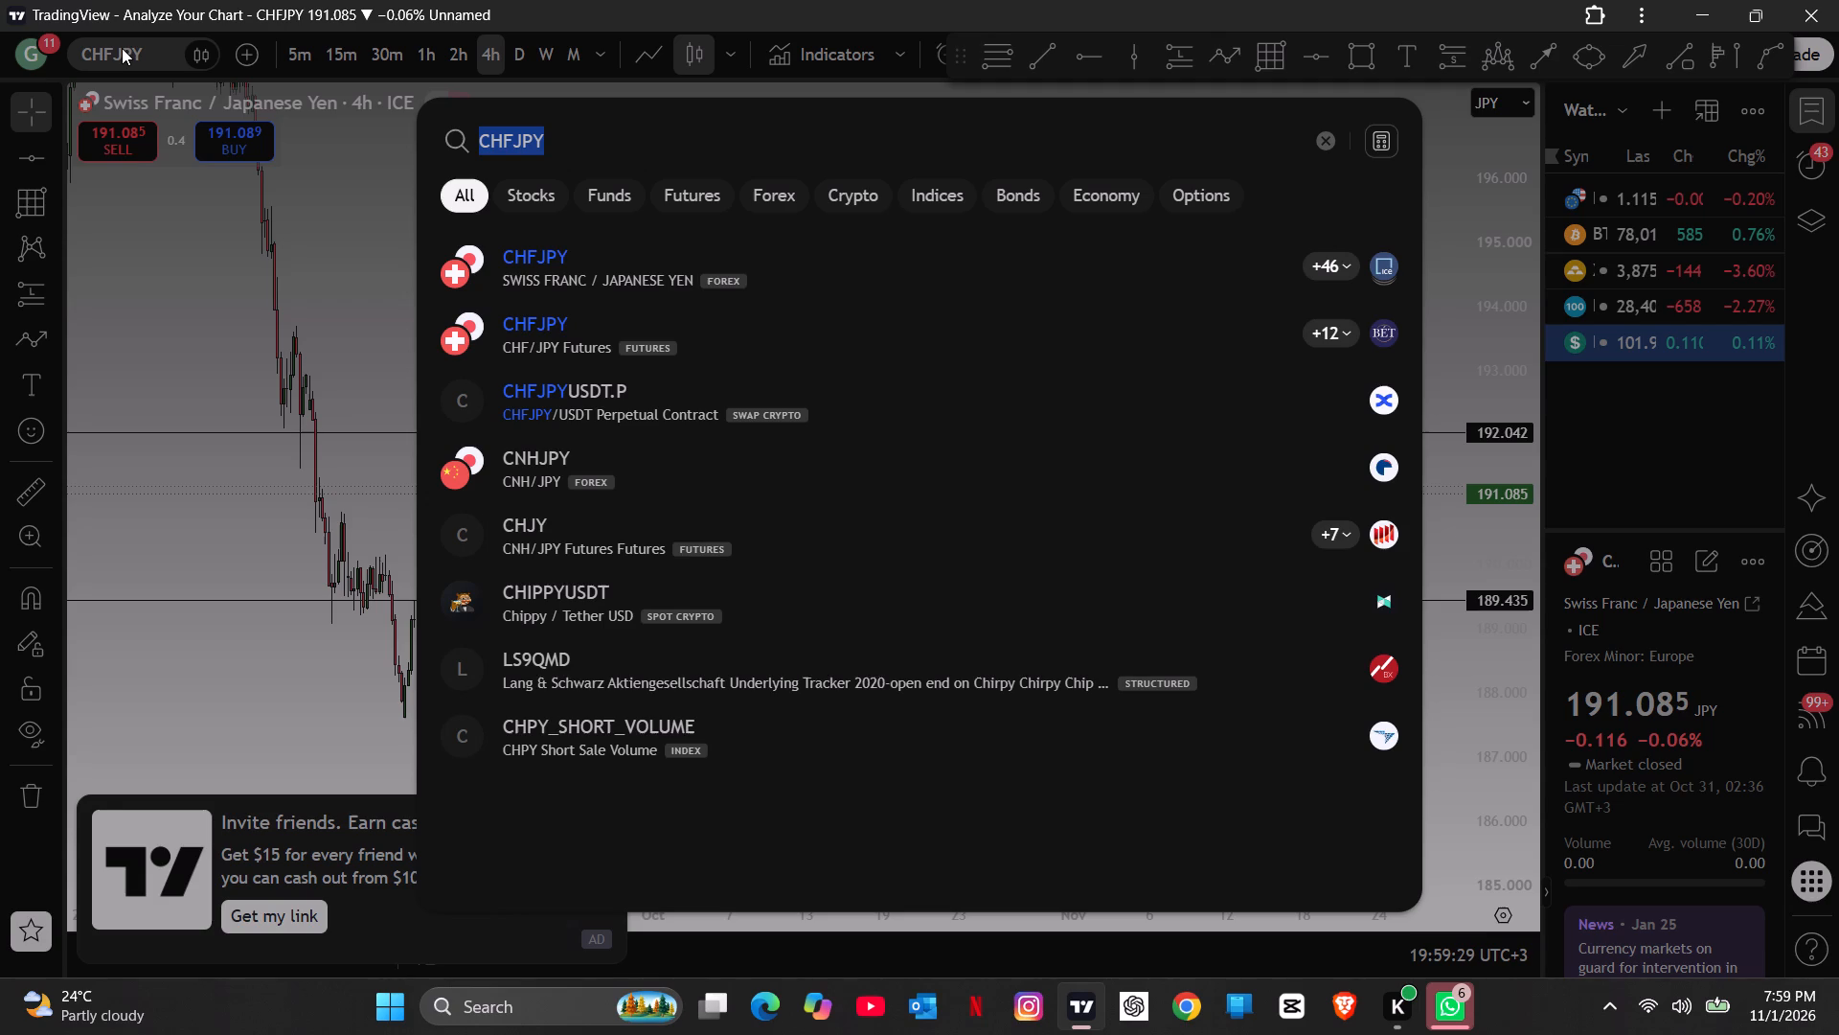